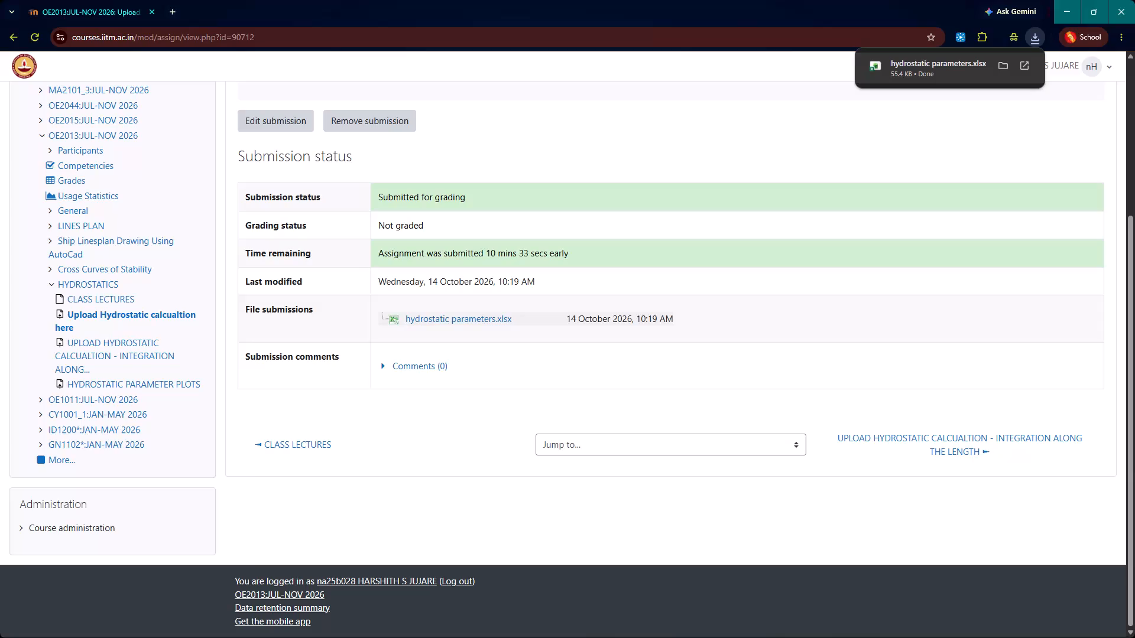
Open the downloaded workbook hydrostatic parameters.xlsx in Excel.
double_click(951, 67)
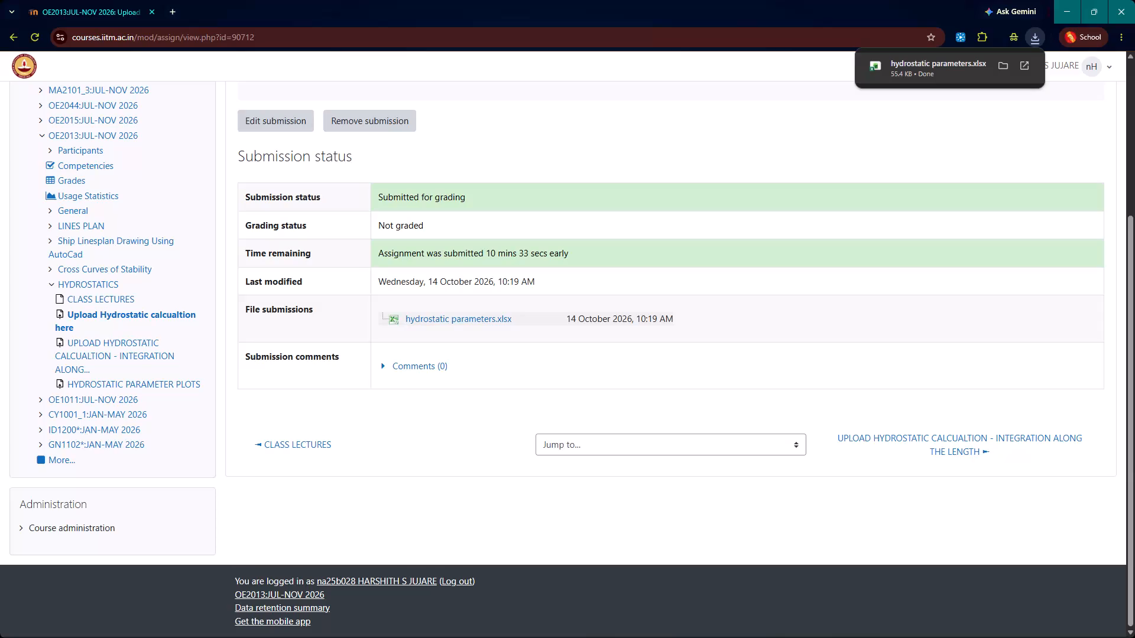
double_click(951, 67)
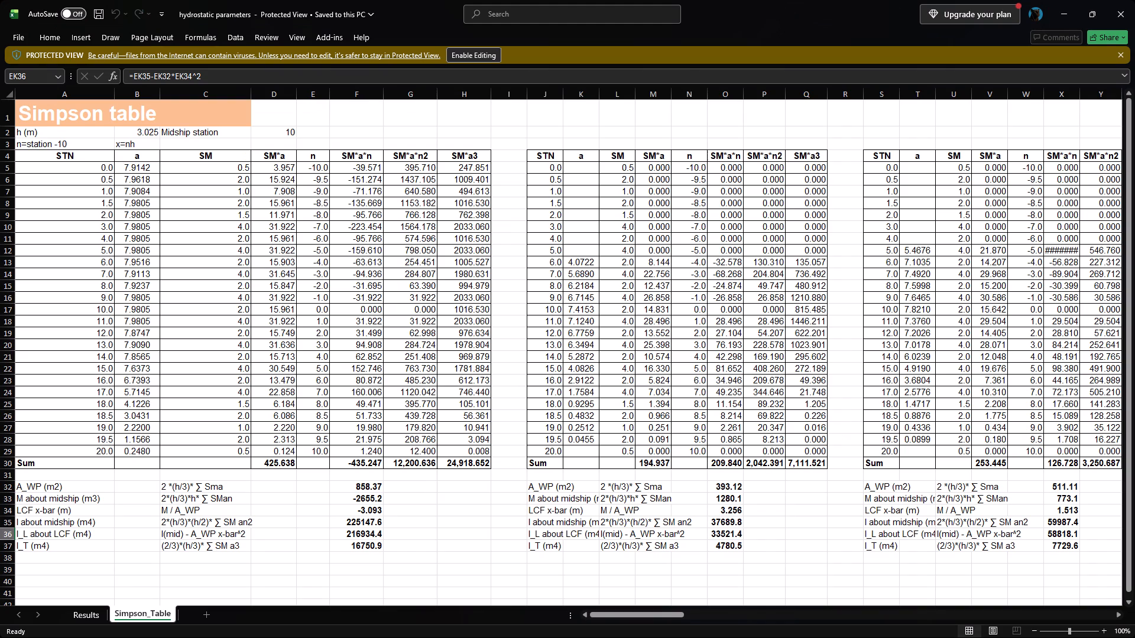
Switch to the Results sheet to view the hydrostatic results tables.
left_click(89, 618)
scroll(249, 400, "right", 1)
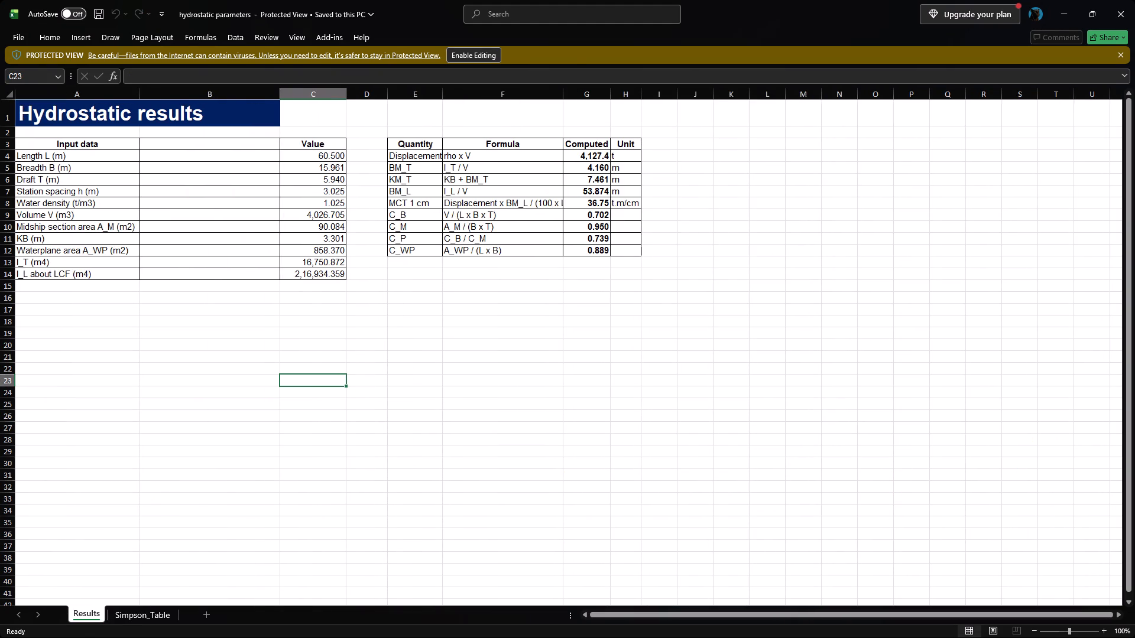
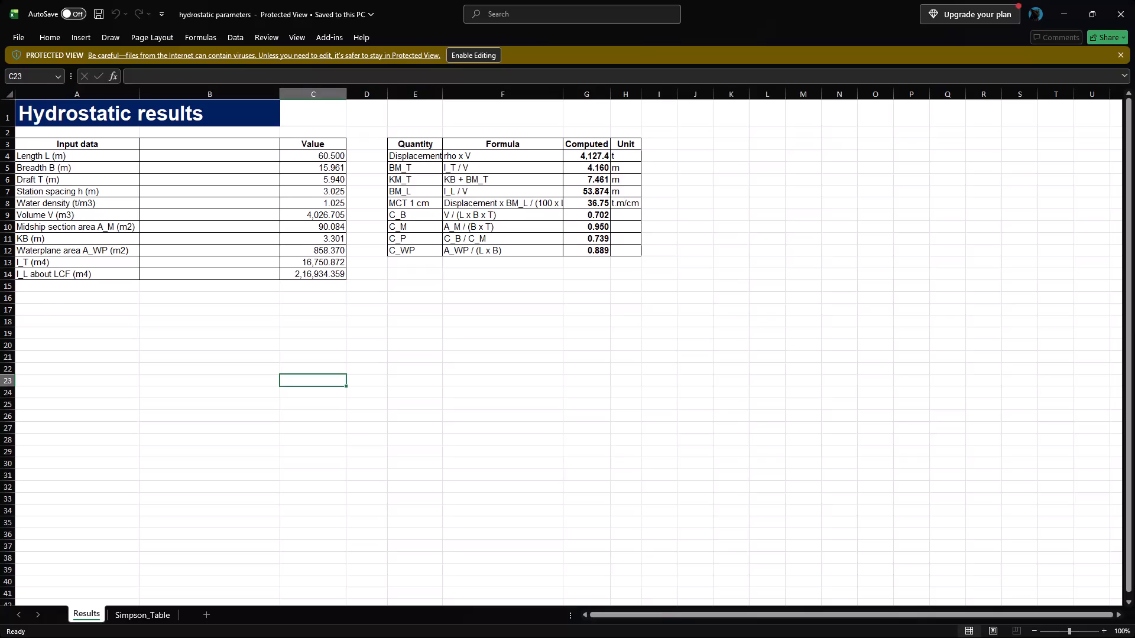
Inspect the midship section area and volume V entries in the input data table of the hydrostatic results.
left_click(304, 223)
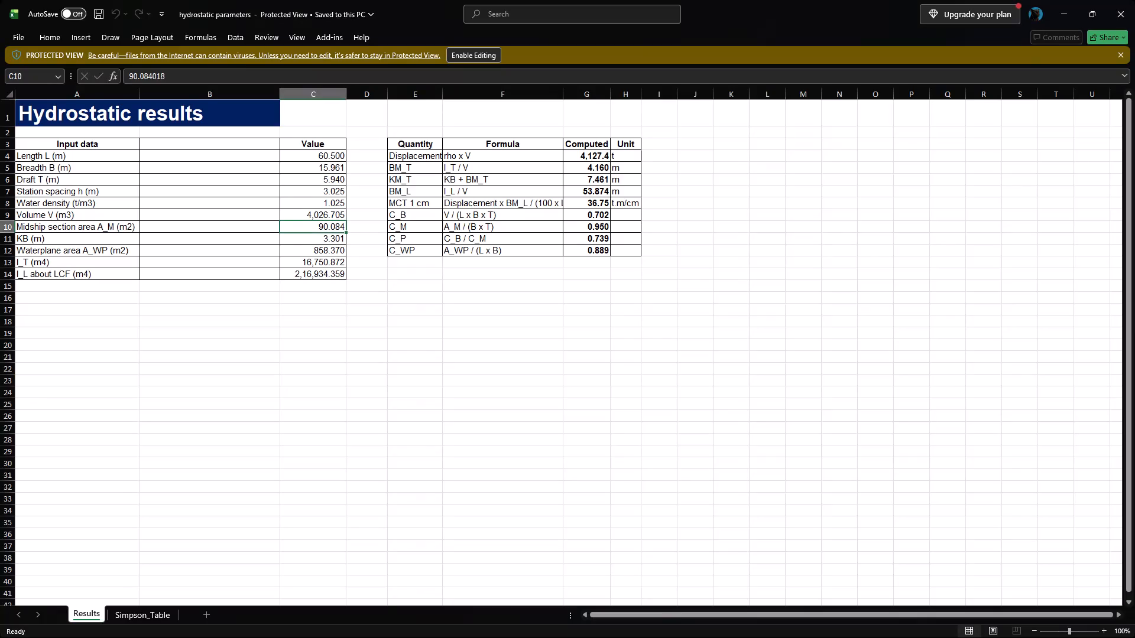
left_click(307, 214)
left_click(273, 323)
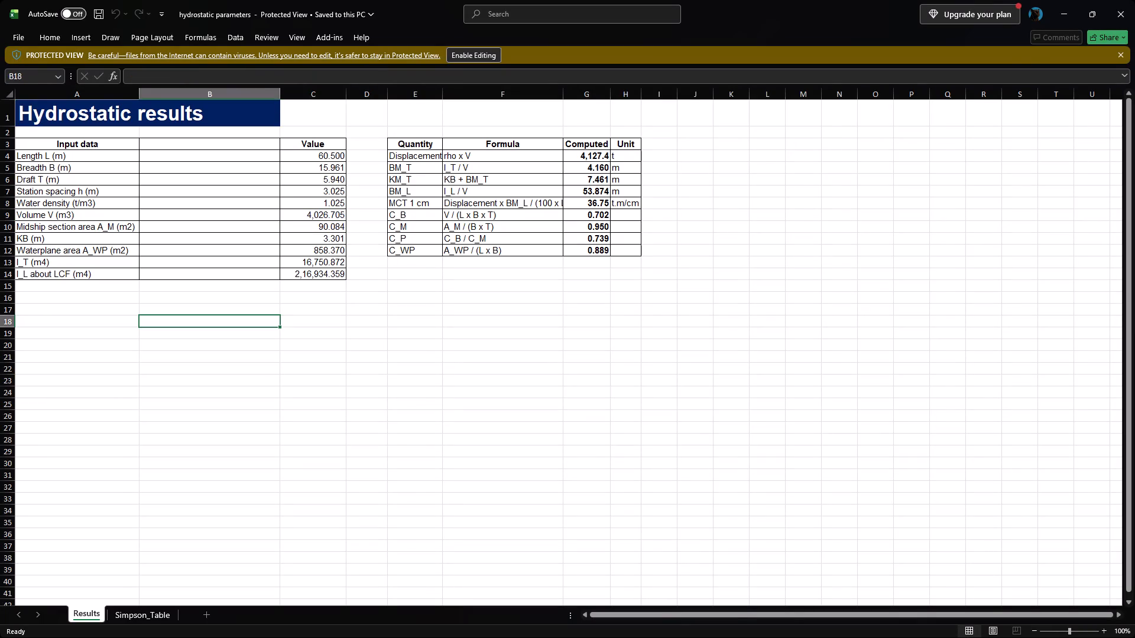
left_click(319, 215)
left_click(100, 213)
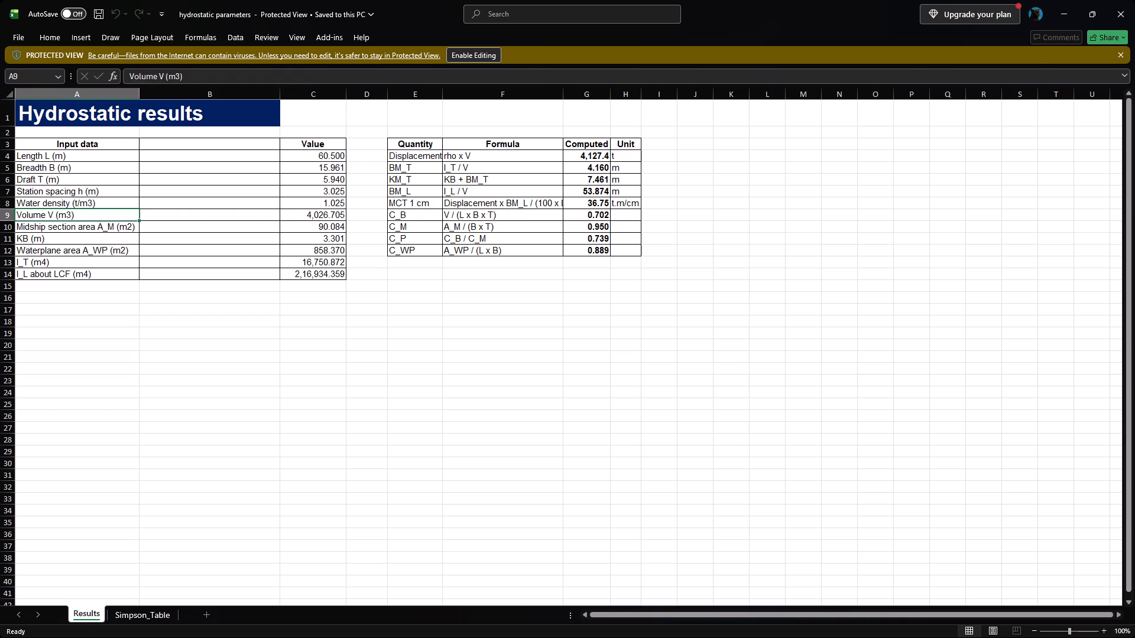
left_click(297, 217)
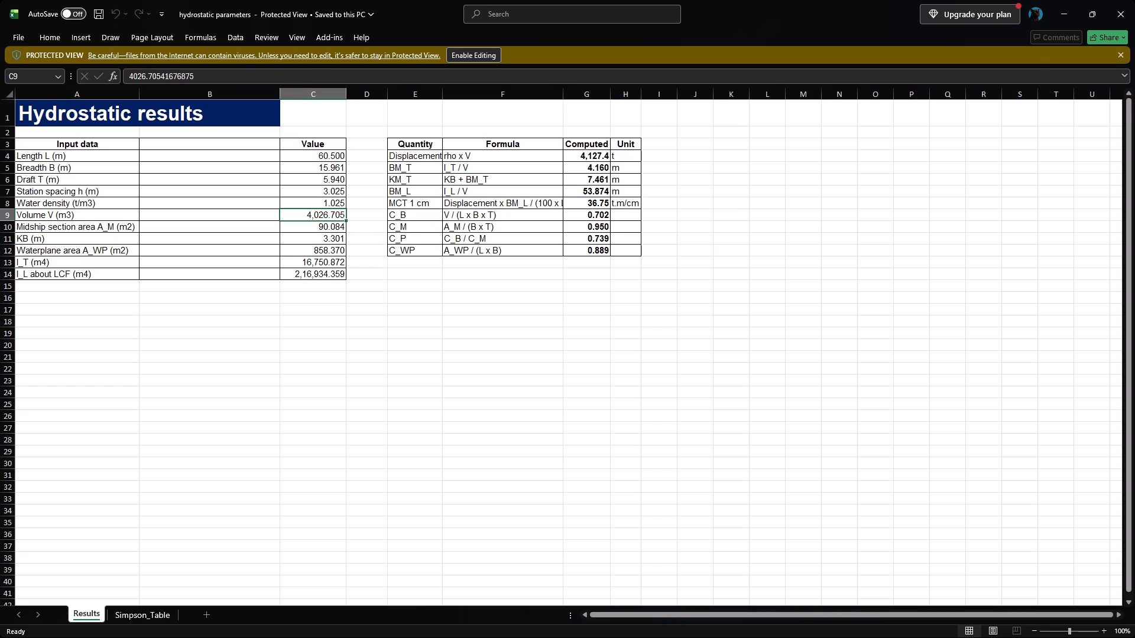
Inspect the Volume V (m3) row and the stored contents of its value cell in the input data table.
key("minus")
left_click(327, 413)
left_click(261, 270)
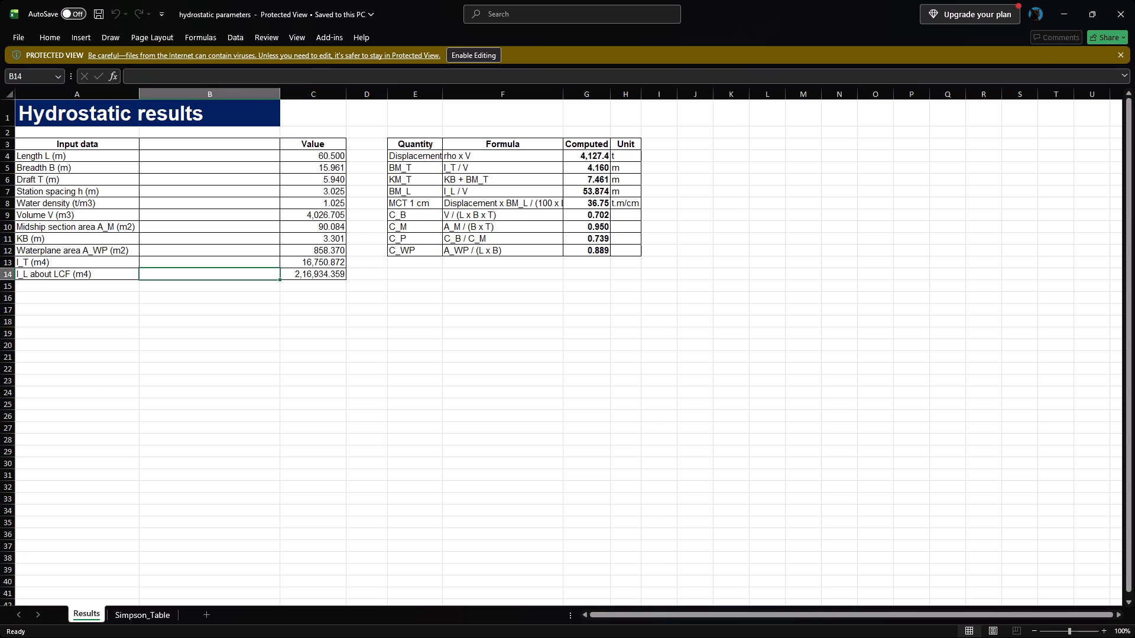
left_click(368, 364)
left_click(68, 203)
left_click(86, 215)
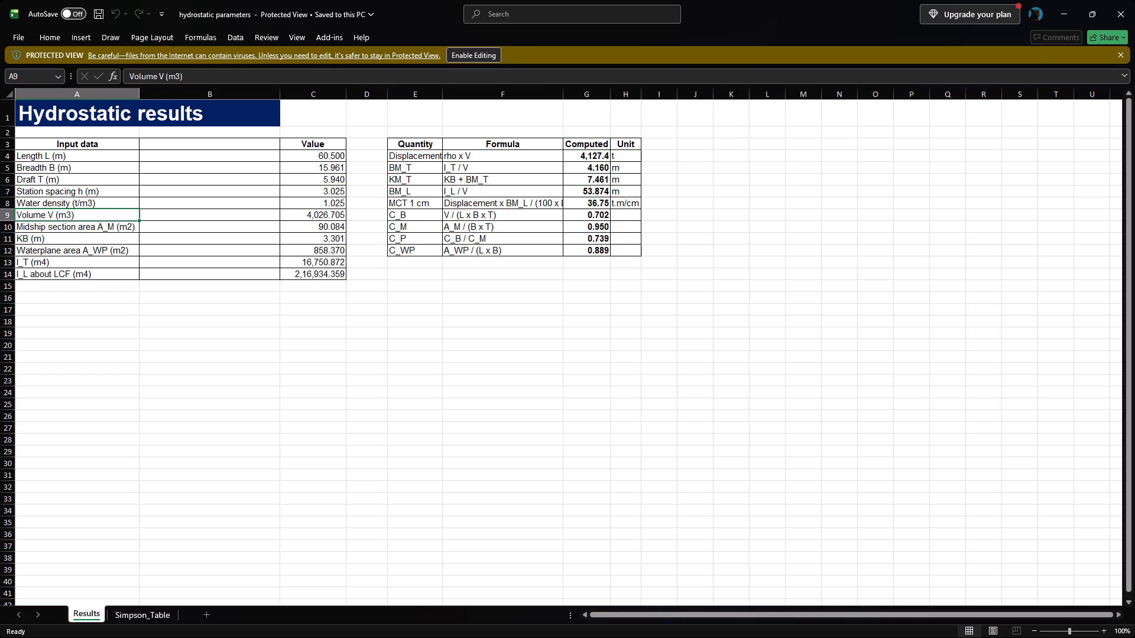
left_click(316, 219)
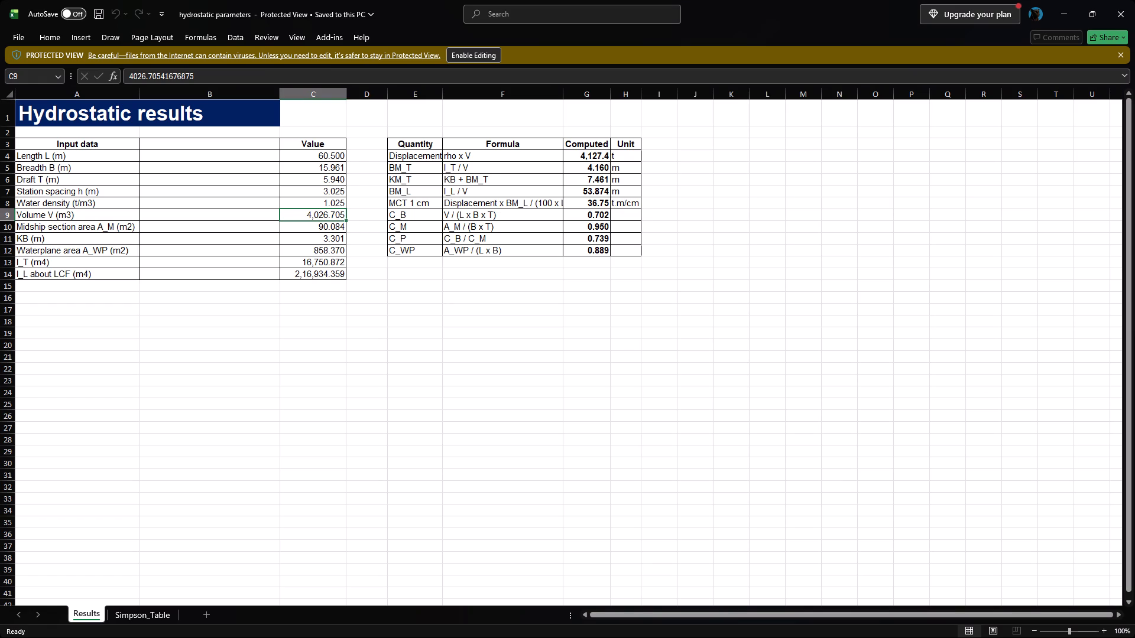
Examine the station tables on the Simpson_Table sheet and inspect the A_WP formulas of the first two tables.
left_click(150, 609)
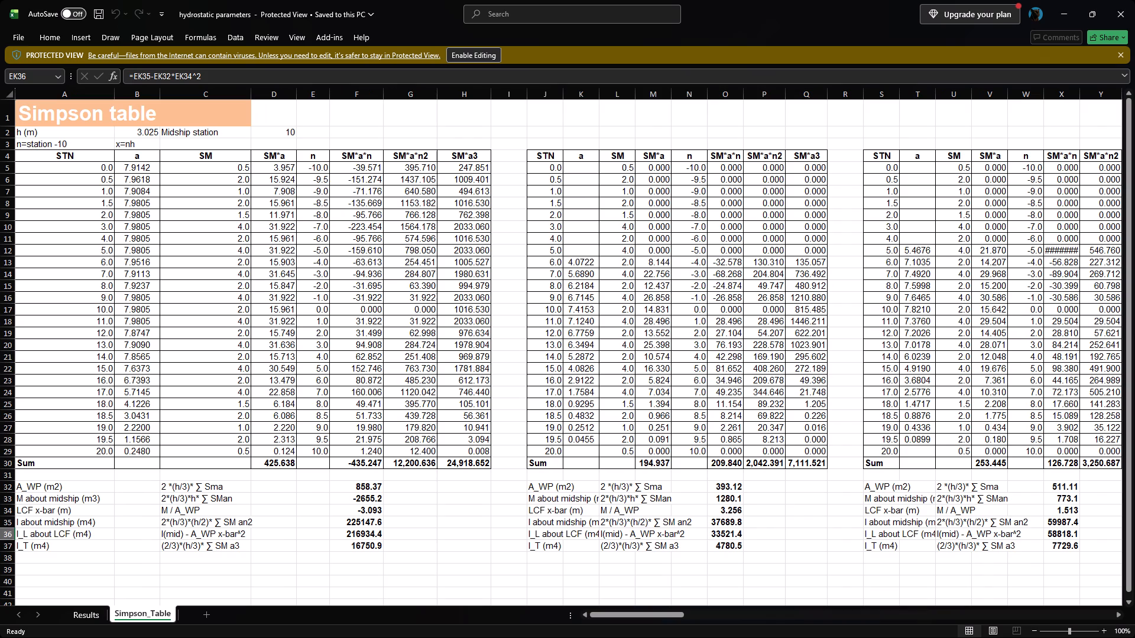
scroll(215, 331, "right", 7)
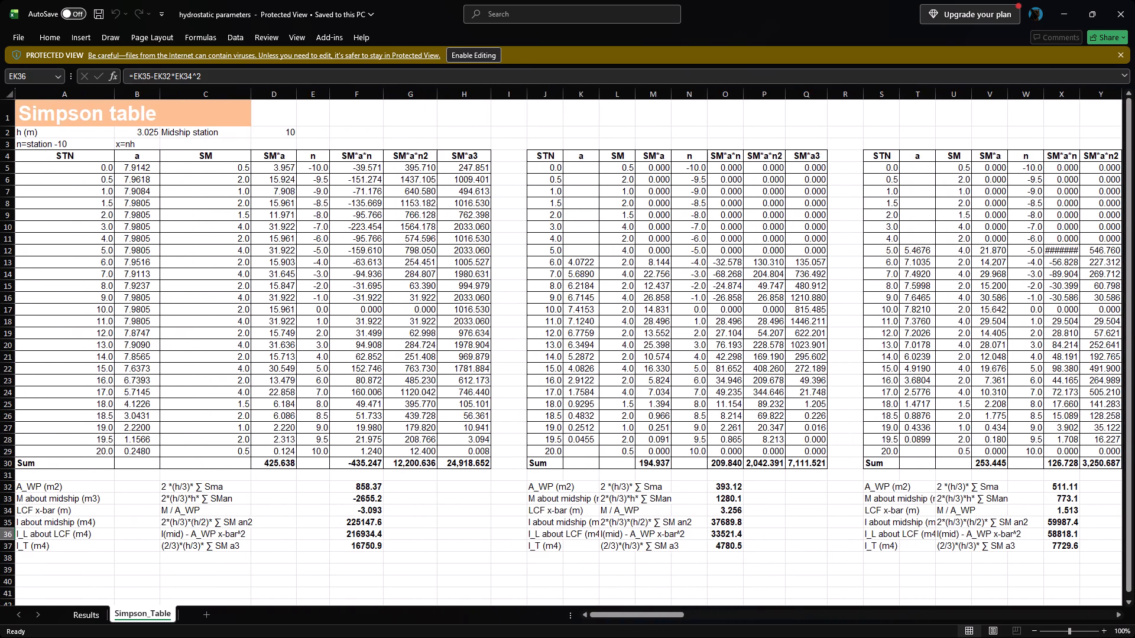
scroll(378, 412, "down", 1)
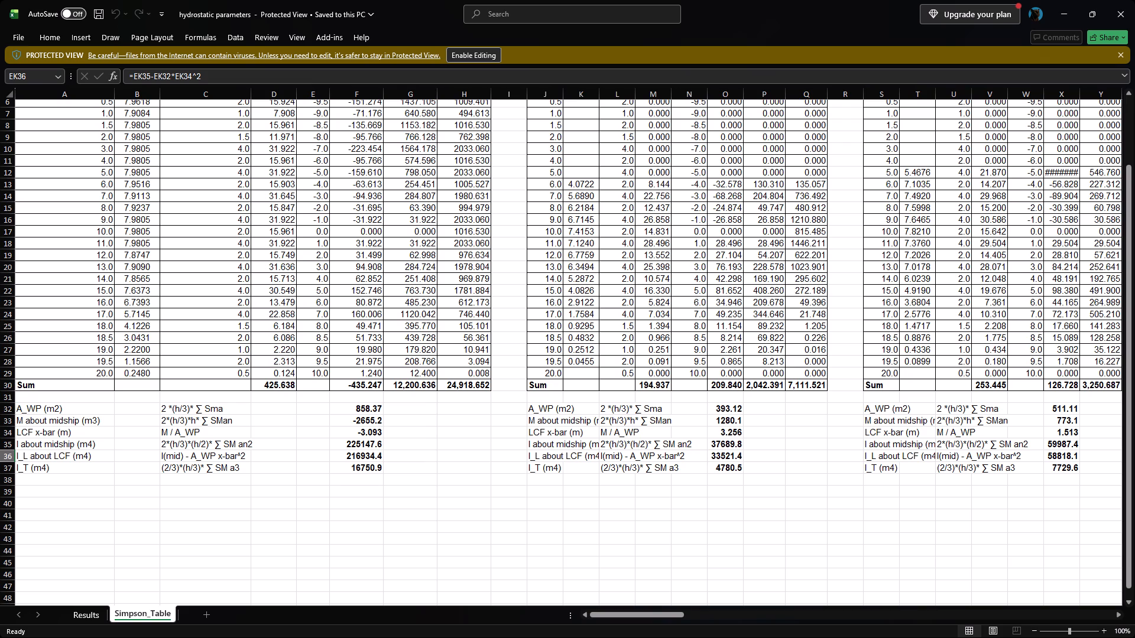
scroll(351, 411, "left", 1)
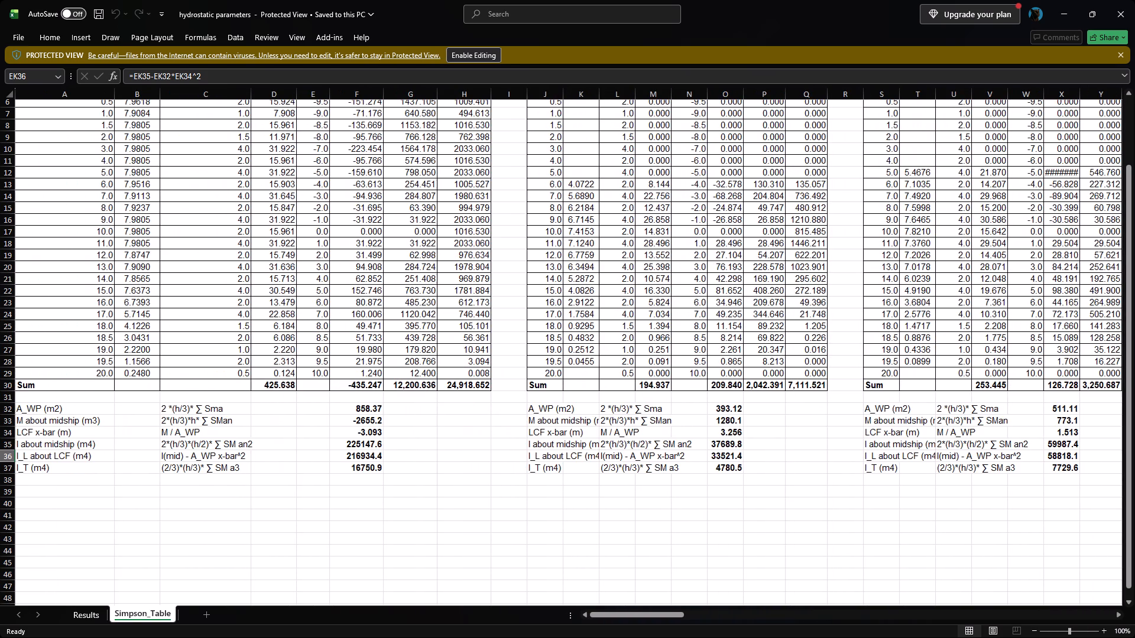
scroll(351, 411, "up", 3)
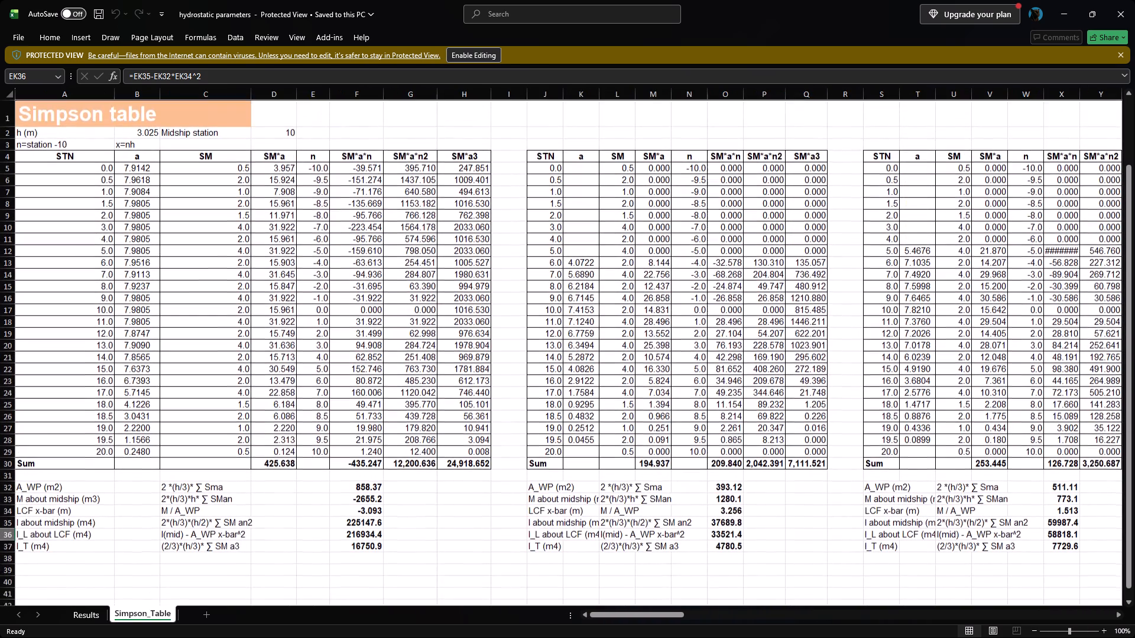
scroll(351, 411, "right", 1)
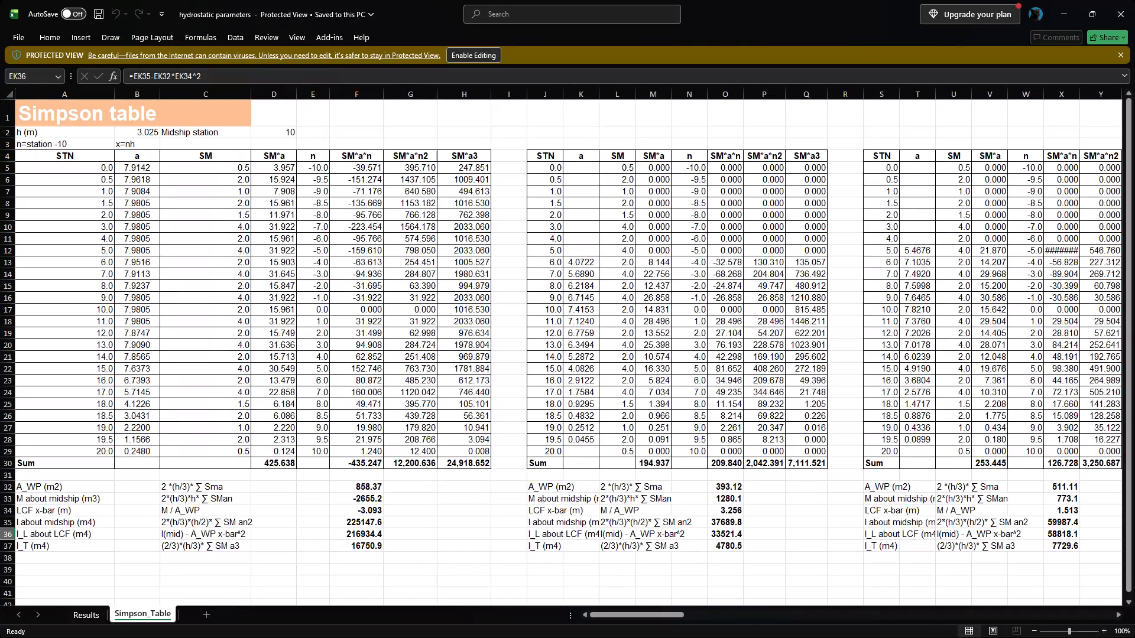
left_click(359, 490)
left_click(719, 489)
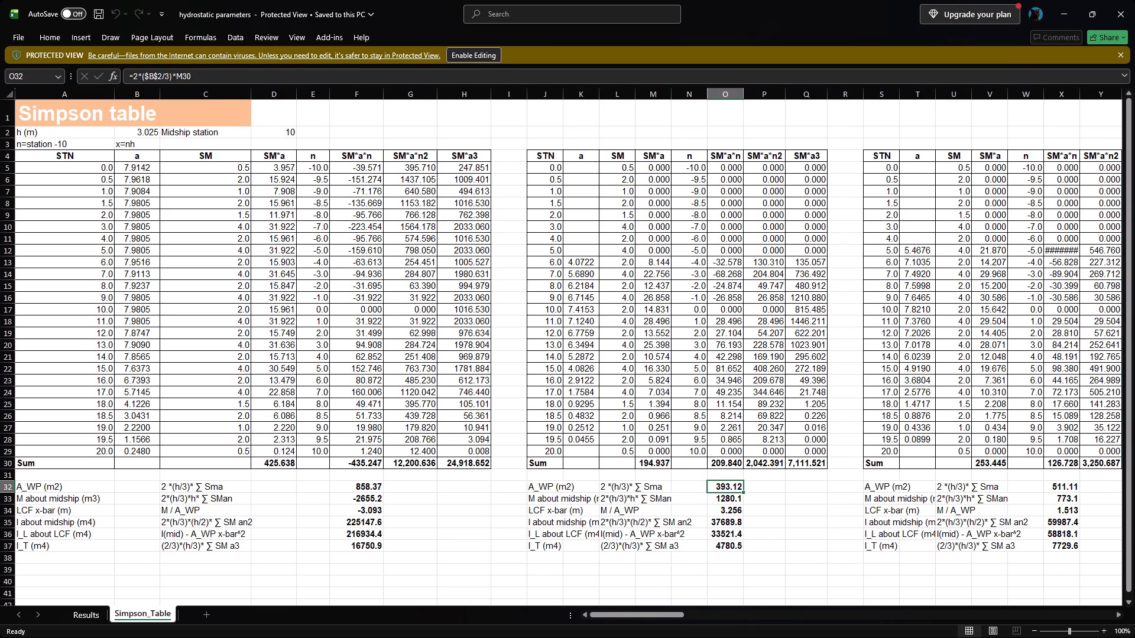
scroll(442, 486, "down", 1)
scroll(442, 486, "up", 2)
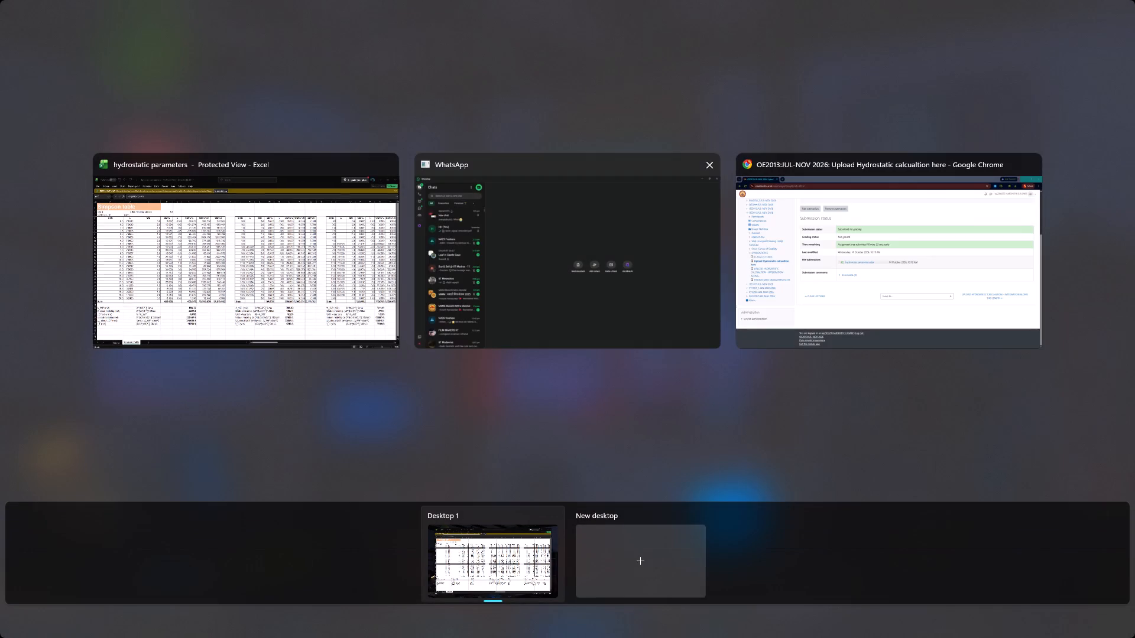
Switch to Chrome, return to the course page, and open the assignment UPLOAD HYDROSTATIC CALCUALTION - INTEGRATION ALONG THE LENGTH.
left_click(860, 264)
scroll(430, 340, "down", 1)
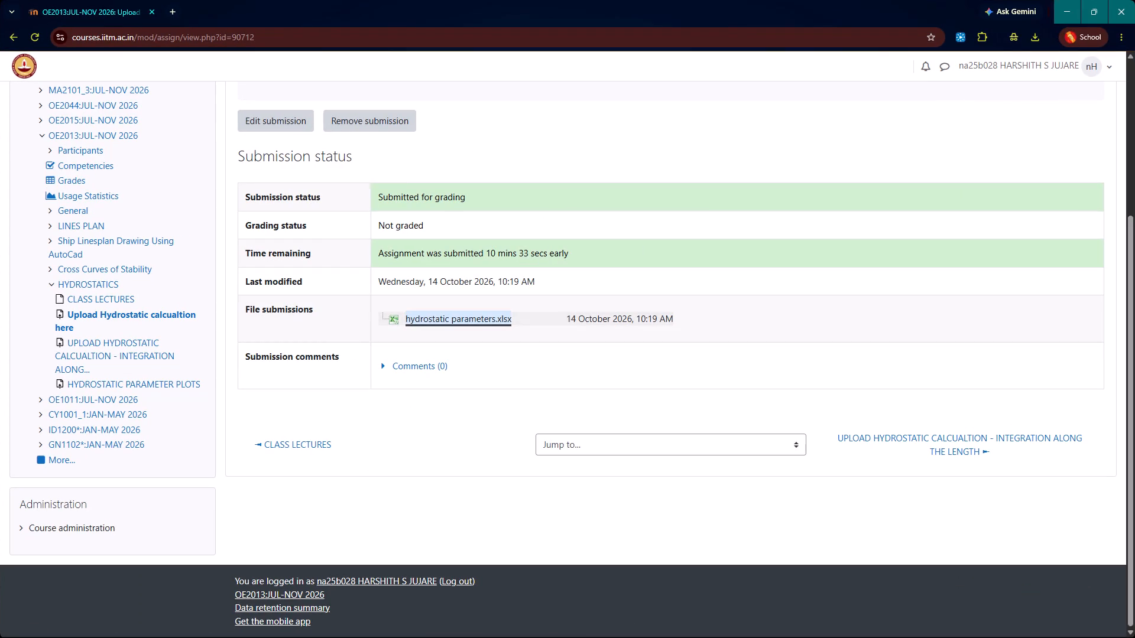
left_click(9, 33)
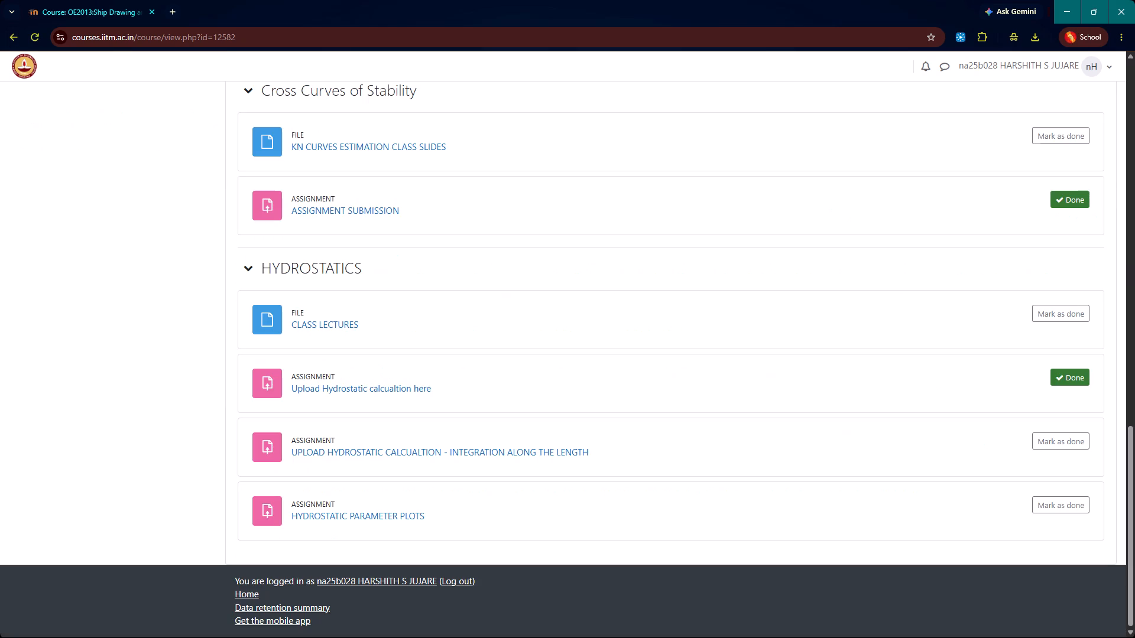
scroll(382, 411, "down", 1)
left_click(374, 449)
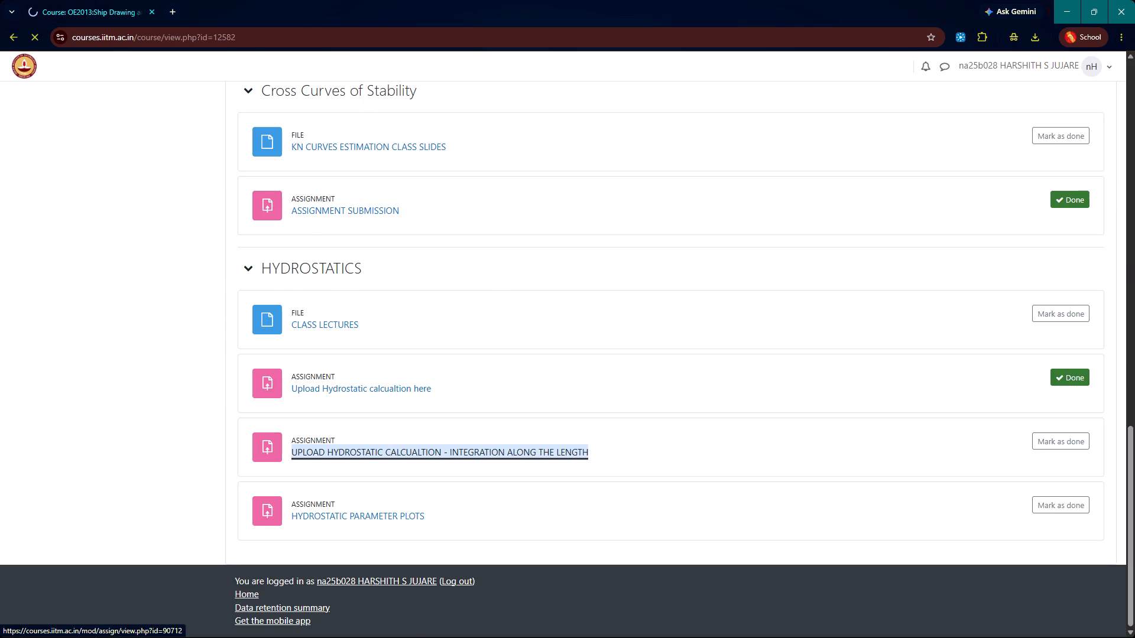
Review the integration along the length assignment's dates and submission status, and return to the course page.
scroll(306, 305, "down", 2)
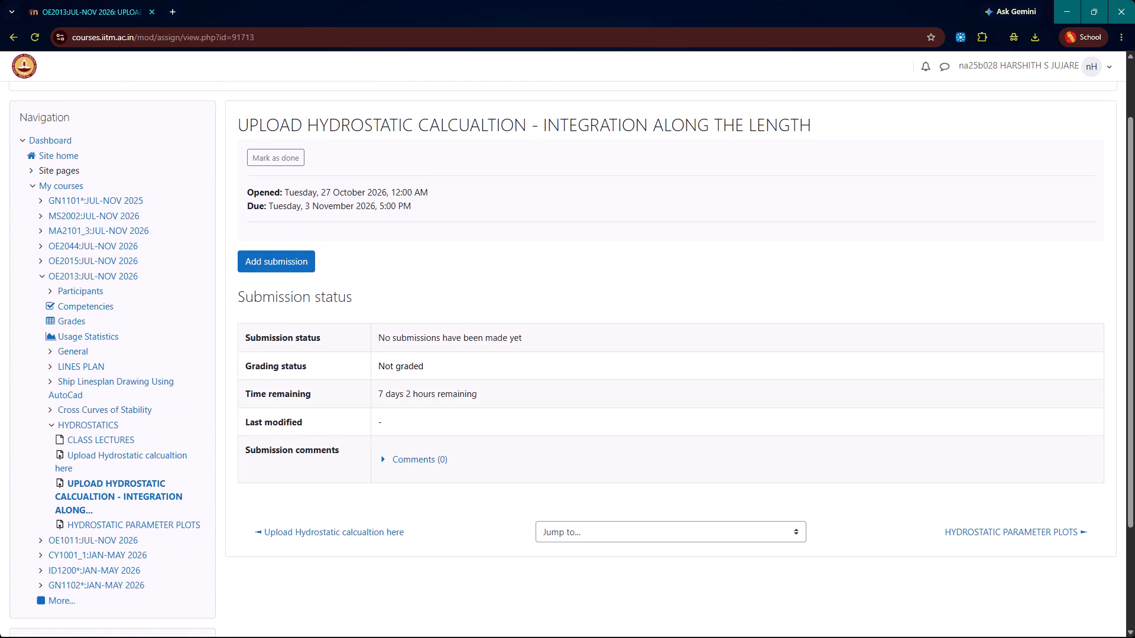
scroll(317, 313, "down", 1)
scroll(317, 313, "up", 6)
scroll(319, 307, "right", 4)
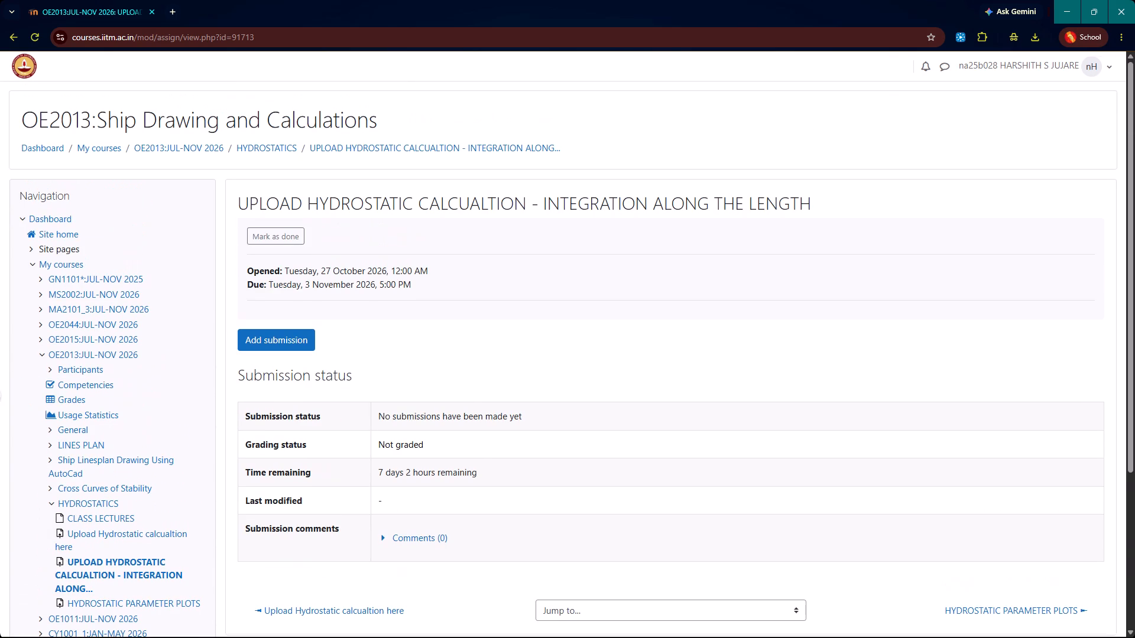
scroll(319, 304, "right", 20)
scroll(319, 304, "right", 17)
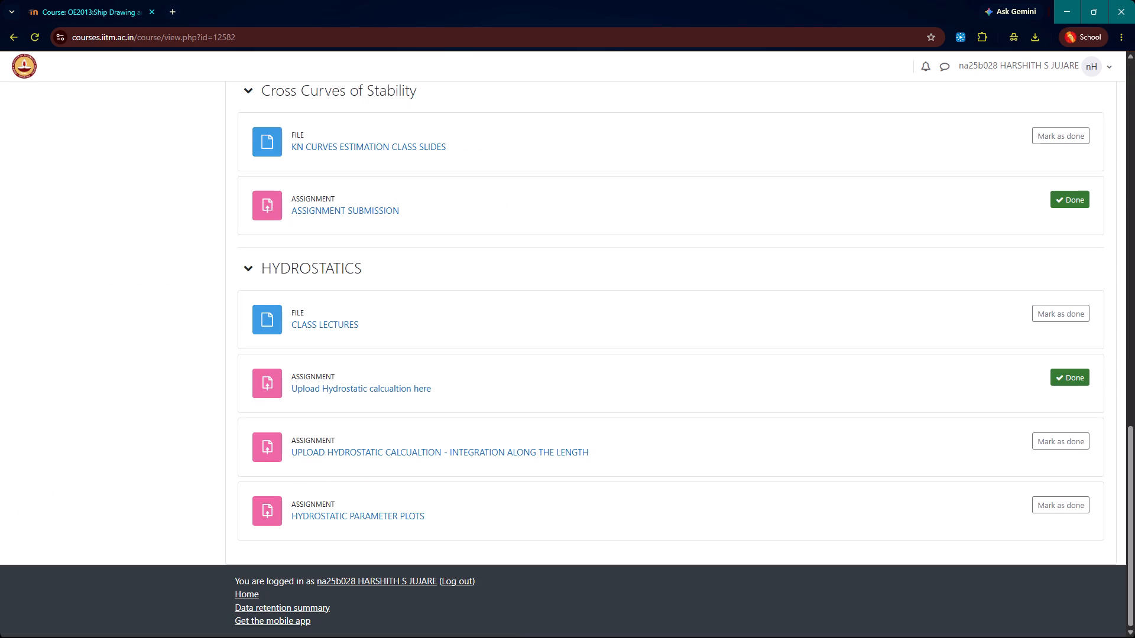
Close the WhatsApp window and switch back to the hydrostatic parameters workbook in Excel.
left_click(747, 286)
left_click(622, 280)
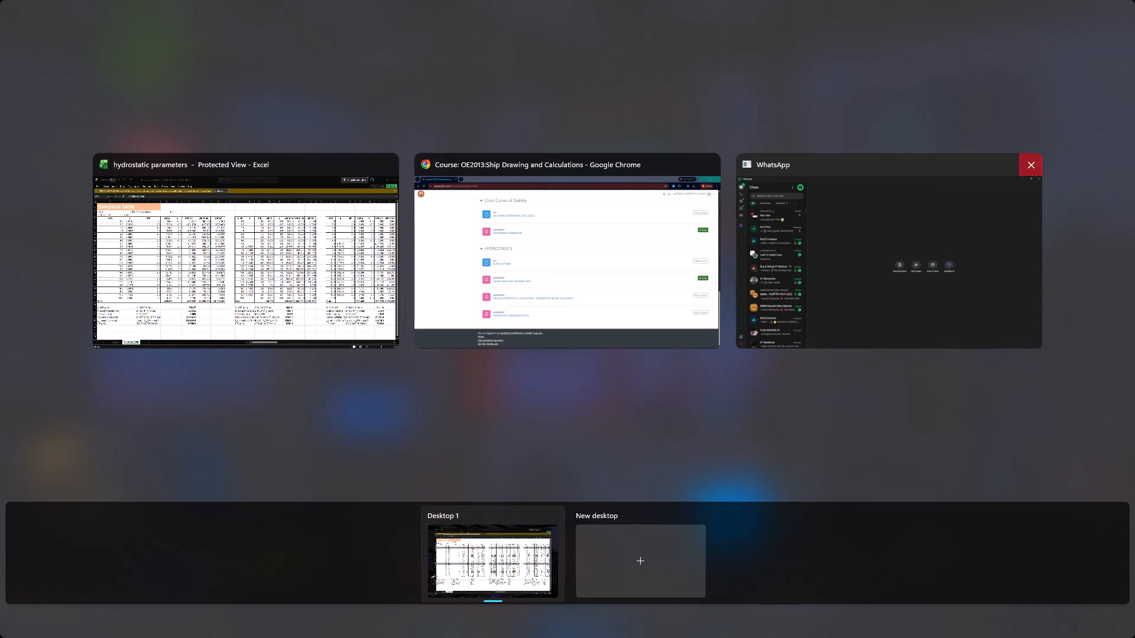
left_click(1033, 166)
left_click(318, 235)
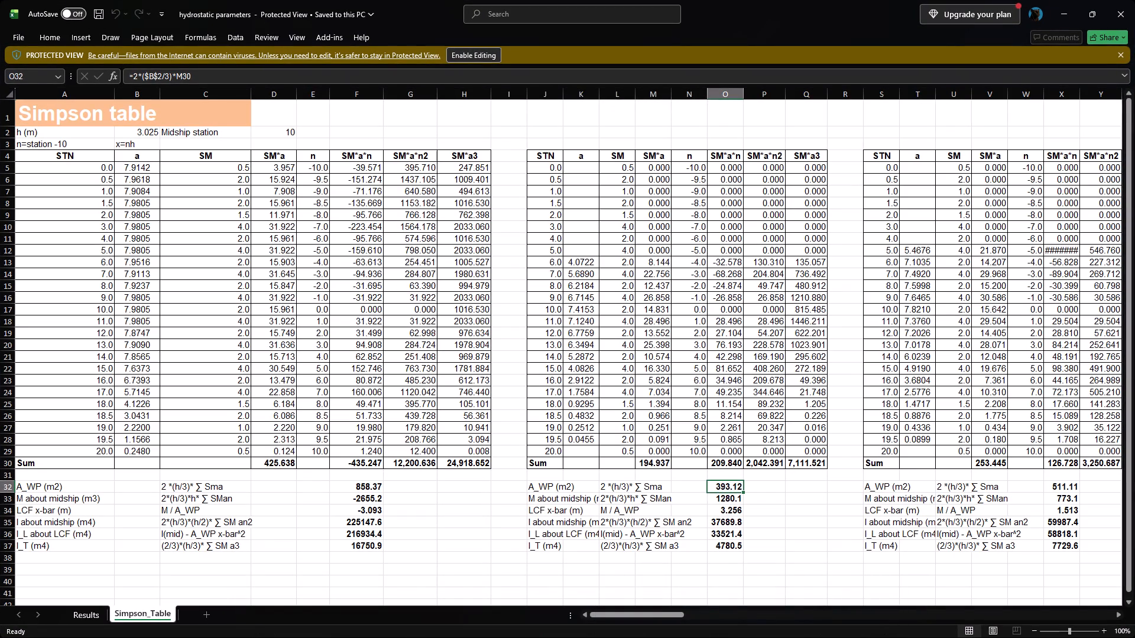
Inspect the A_WP cells of the first two Simpson tables and examine the remaining station tables across the Simpson_Table sheet.
left_click(375, 491)
left_click(724, 490)
scroll(725, 490, "left", 17)
scroll(729, 490, "left", 6)
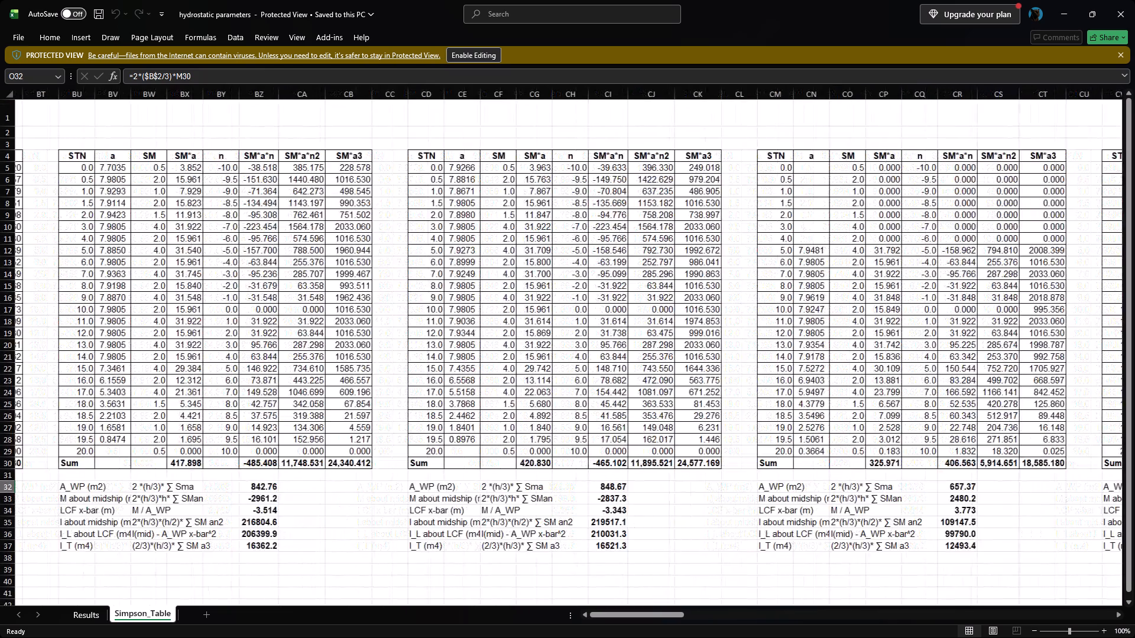
scroll(729, 490, "left", 13)
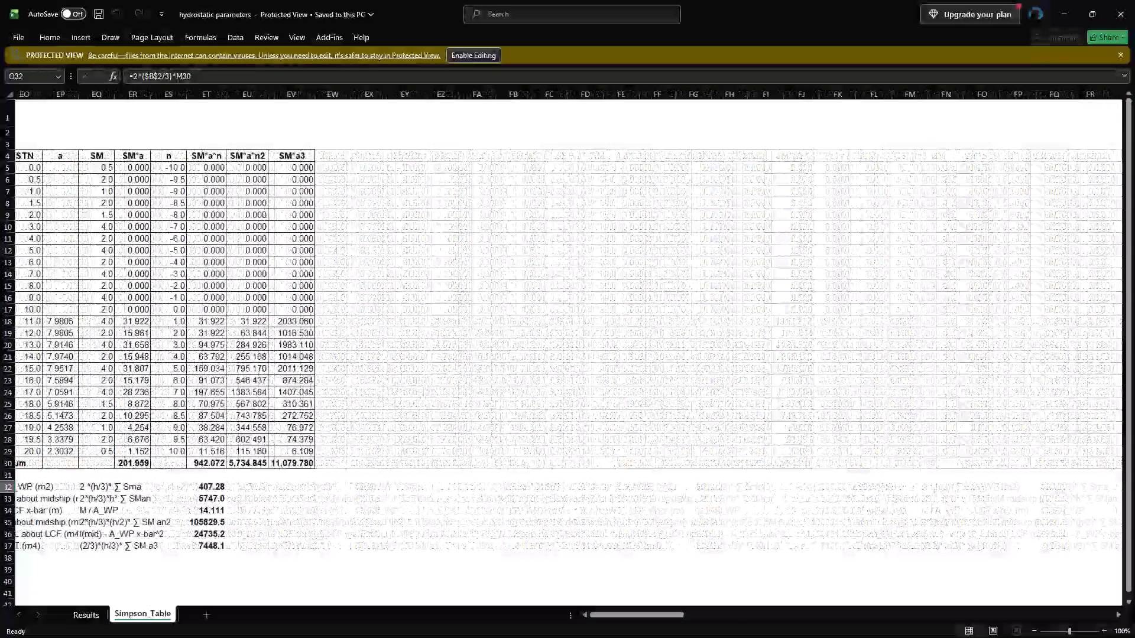
scroll(730, 490, "right", 12)
scroll(730, 489, "right", 14)
scroll(730, 489, "right", 20)
scroll(730, 489, "right", 3)
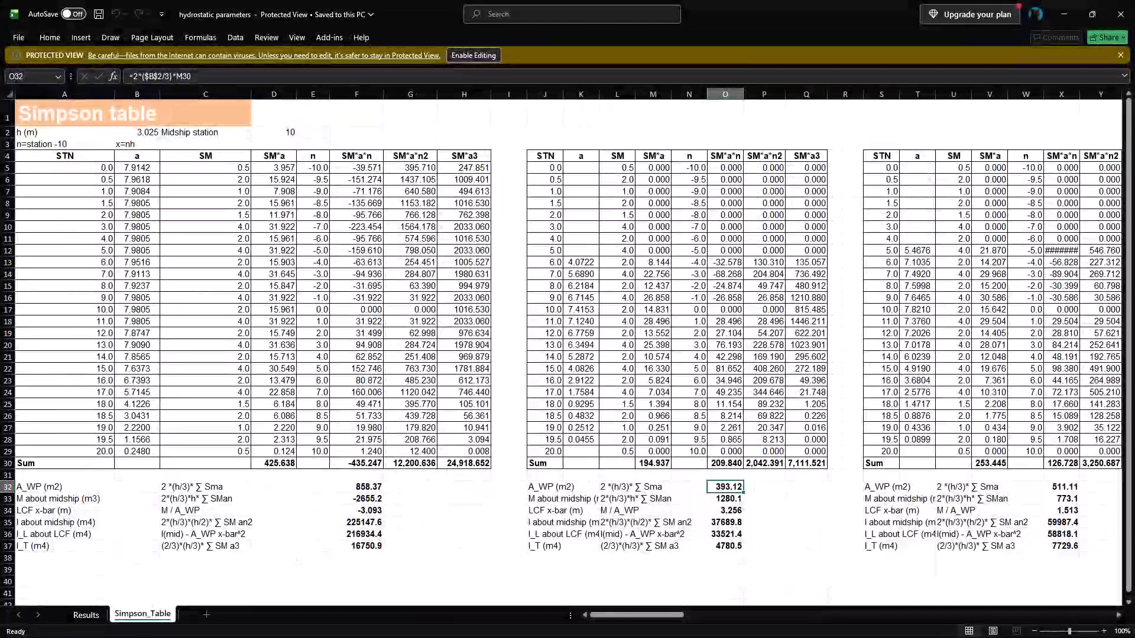
Return to the Results sheet and recheck the contents of the Volume V value cell.
left_click(85, 615)
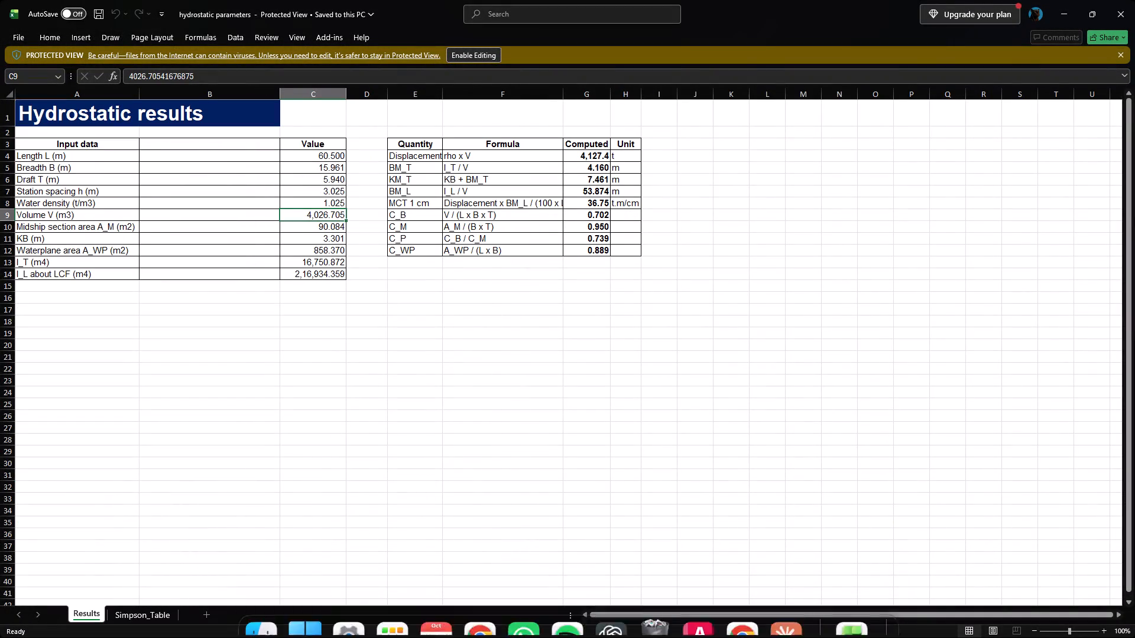
double_click(328, 218)
left_click(330, 370)
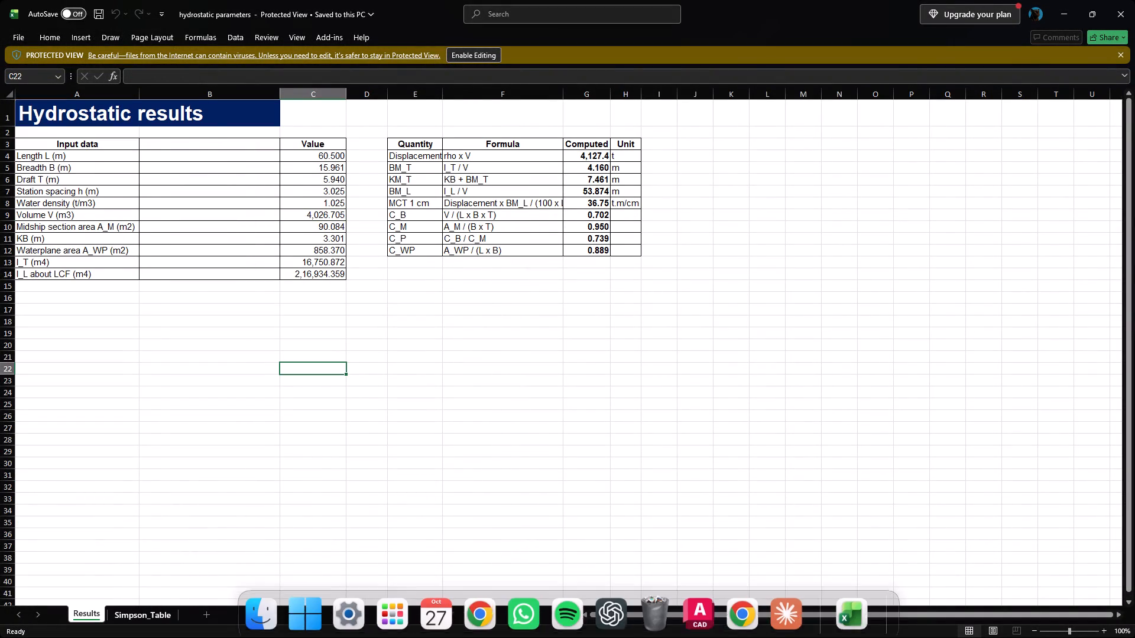
Go back to the Simpson_Table sheet and inspect the A_WP formula of the first table.
left_click(142, 615)
scroll(280, 449, "right", 6)
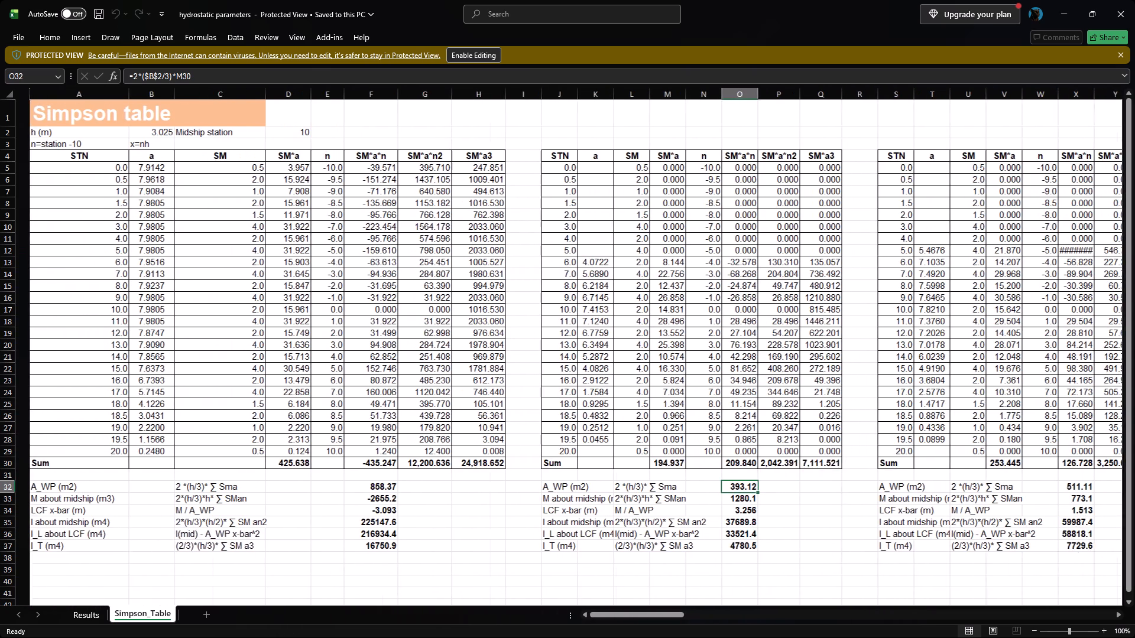
left_click(359, 491)
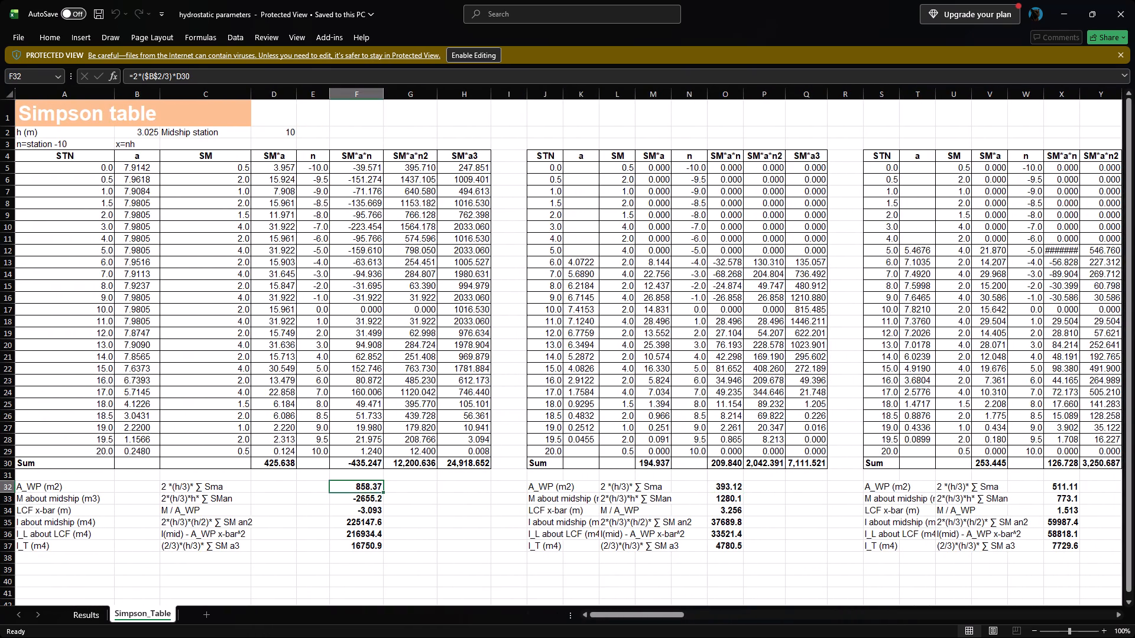
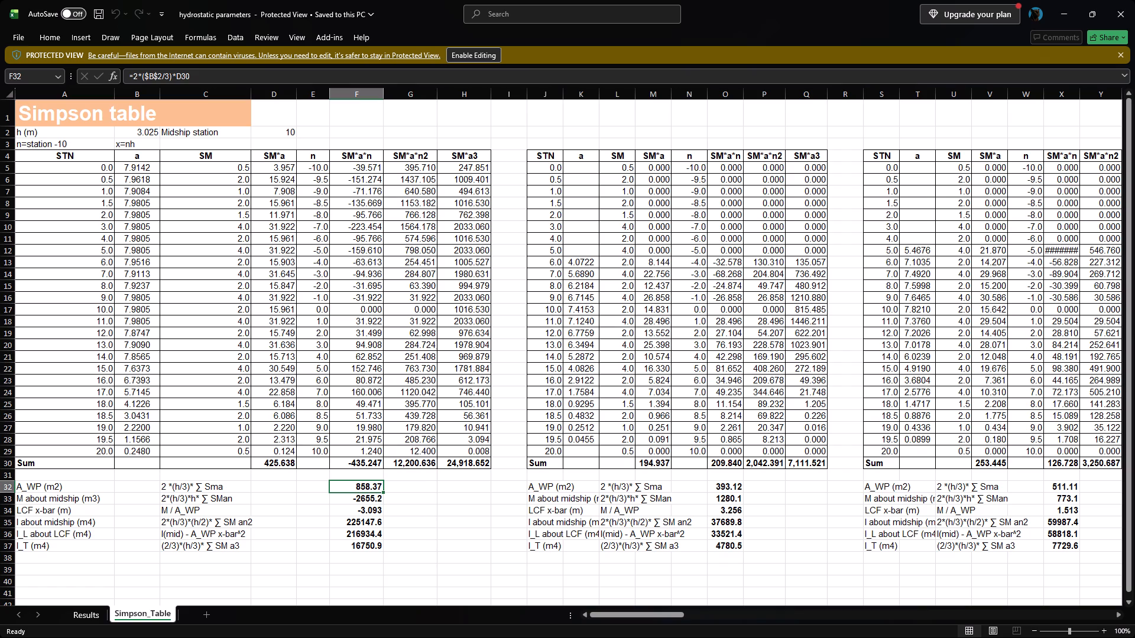
Compare the A_WP formulas of the first two station tables on the Simpson_Table sheet.
scroll(578, 507, "down", 1)
scroll(578, 507, "up", 2)
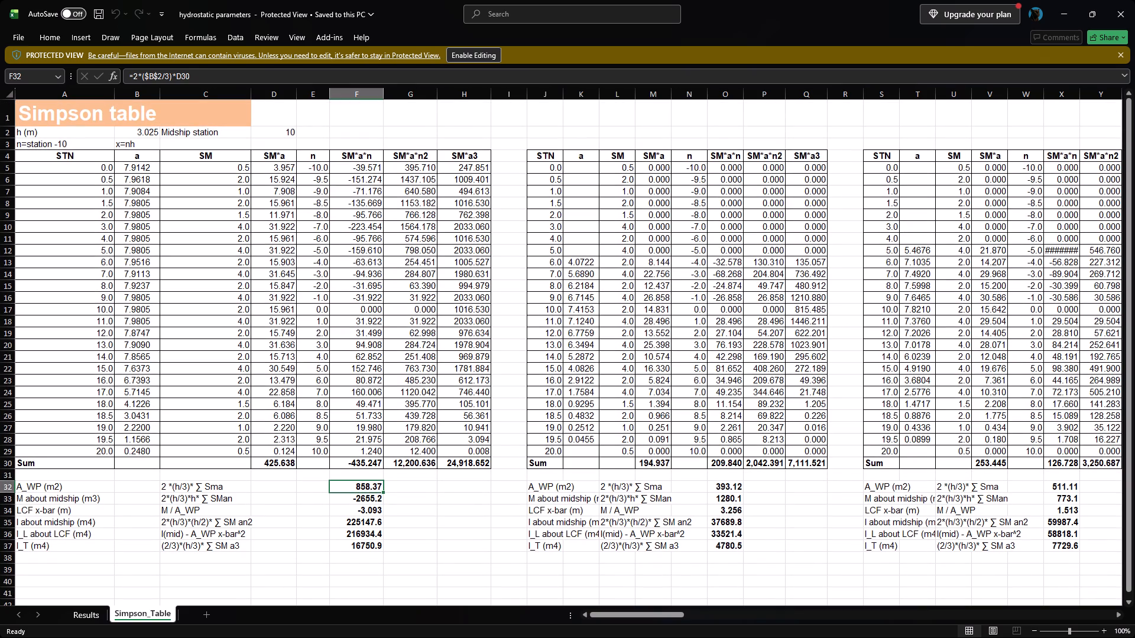
left_click(733, 490)
scroll(732, 483, "left", 5)
left_click(786, 491)
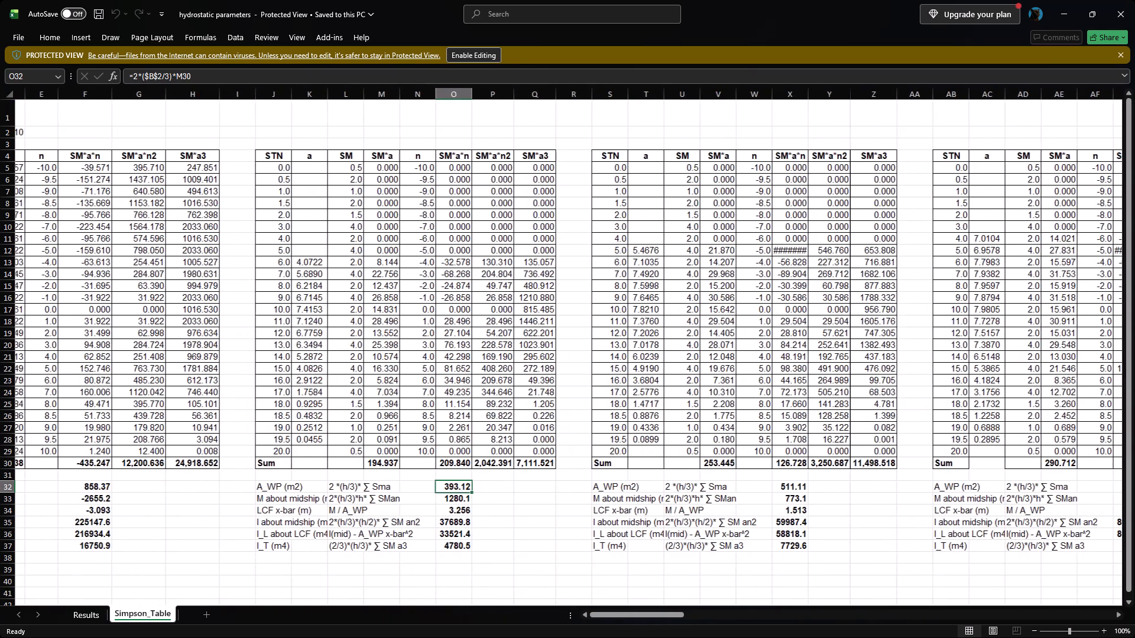
scroll(786, 491, "right", 4)
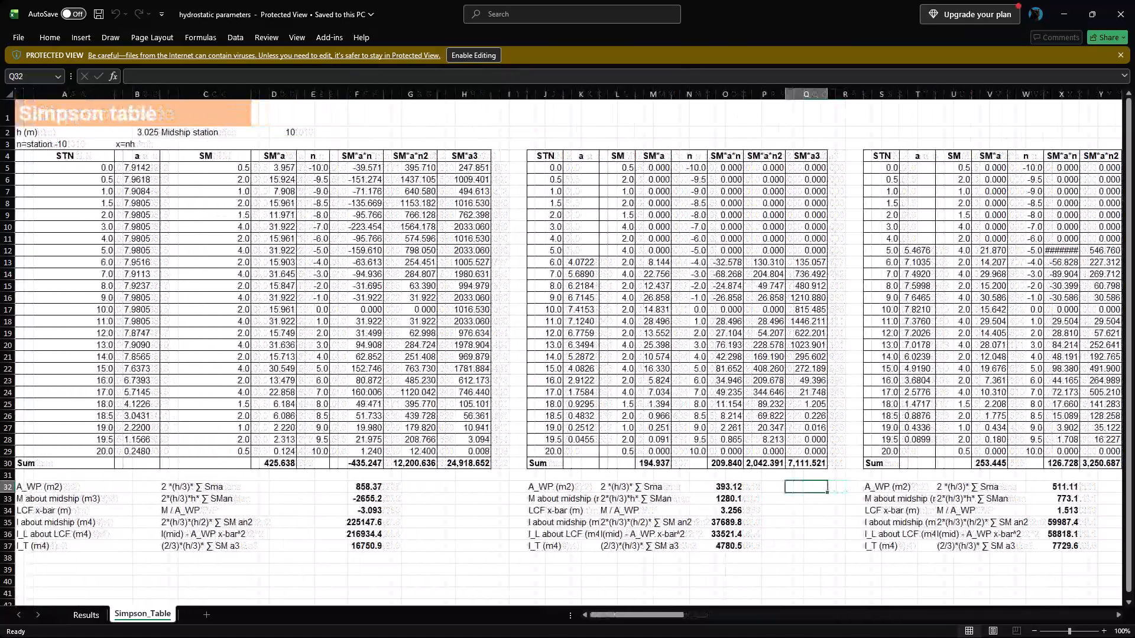
left_click(723, 490)
left_click(366, 489)
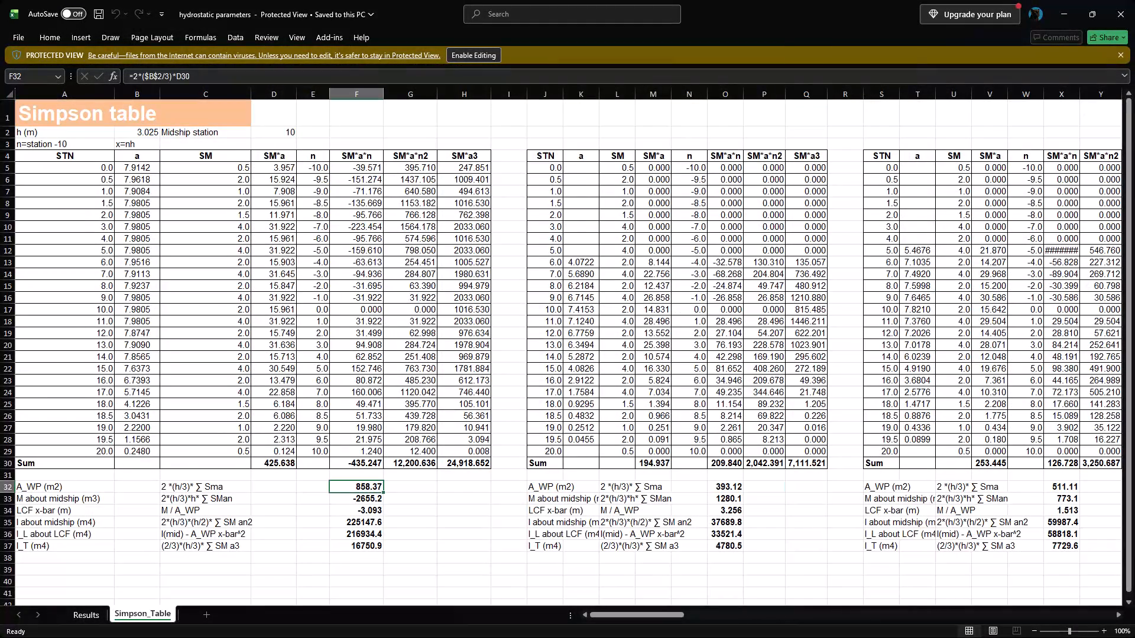
scroll(367, 489, "down", 2)
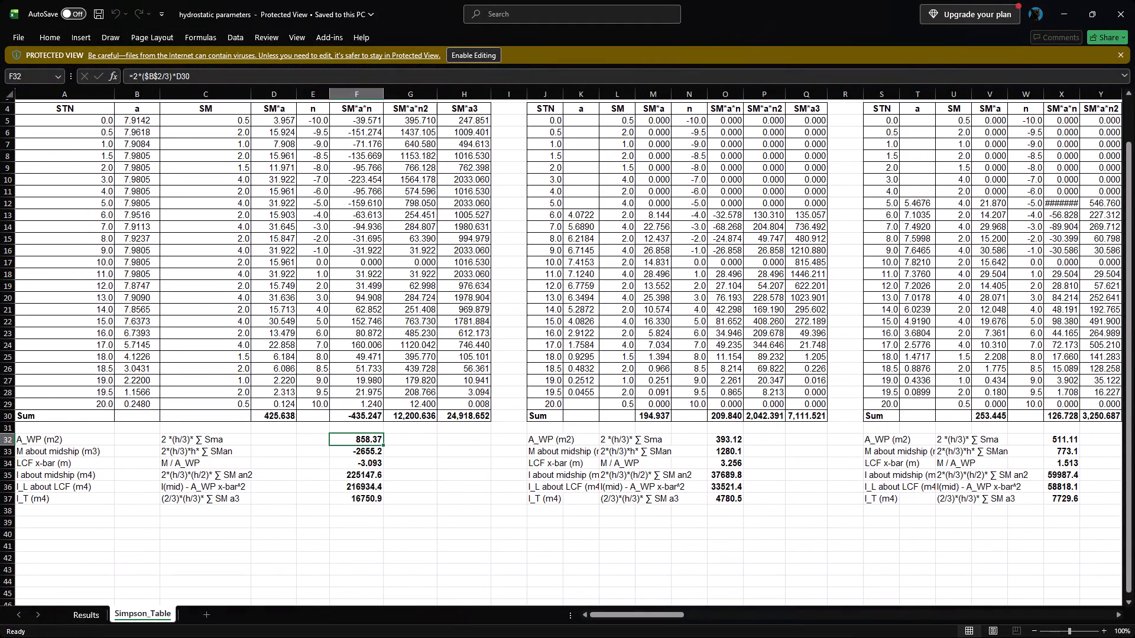
scroll(367, 489, "up", 3)
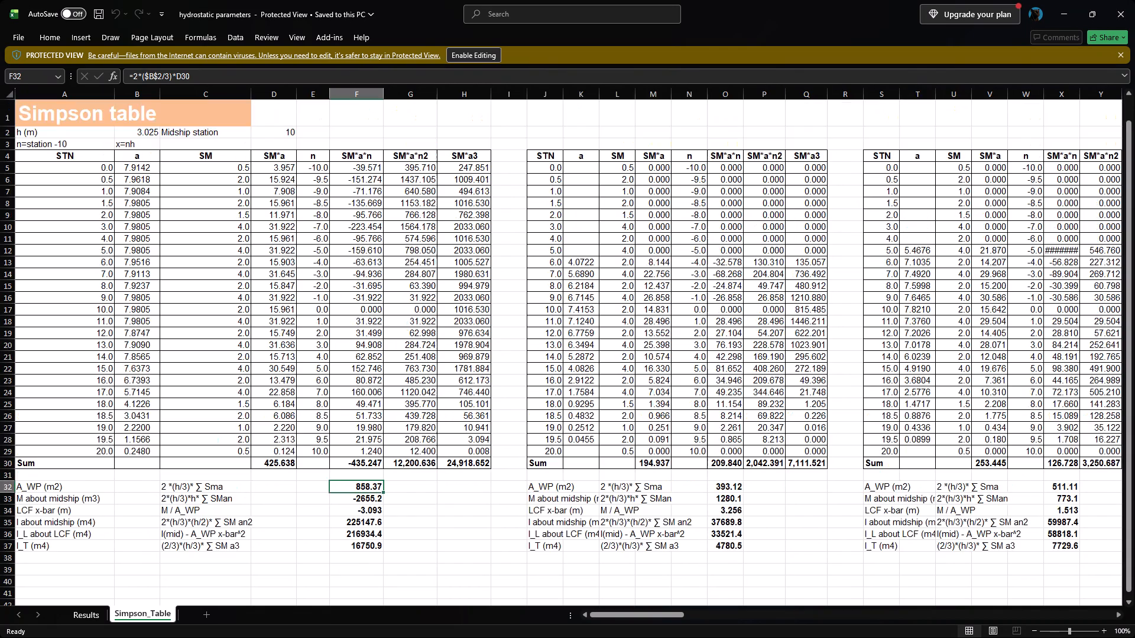
scroll(308, 486, "right", 2)
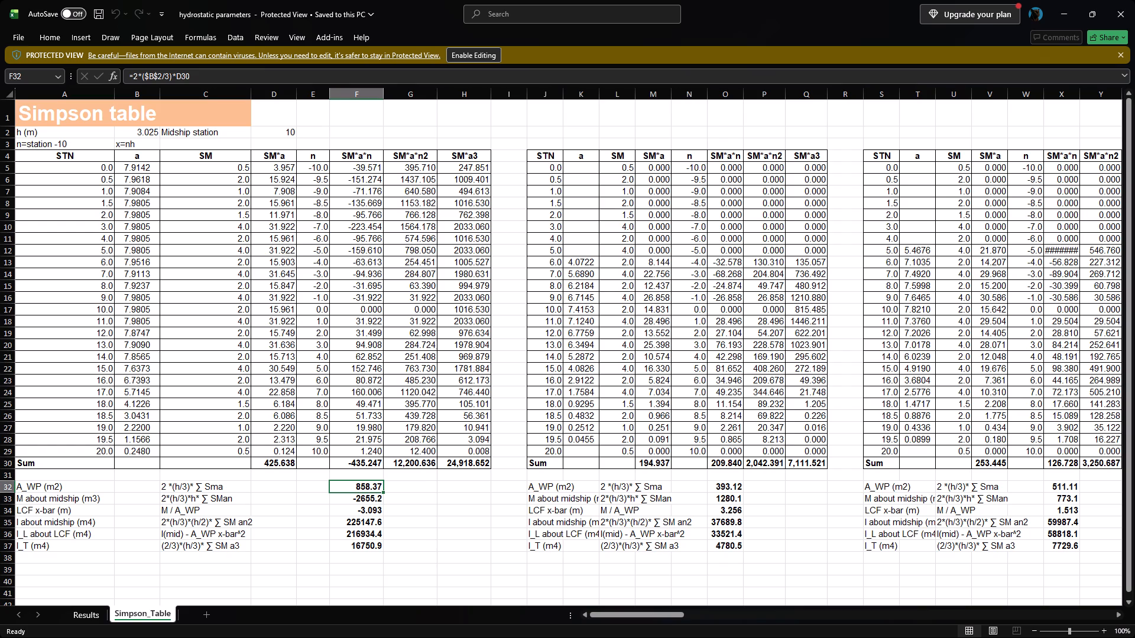
Switch to Chrome, check the submission status of the "Upload Hydrostatic calcualtion here" assignment, and return to the Excel workbook.
left_click(861, 302)
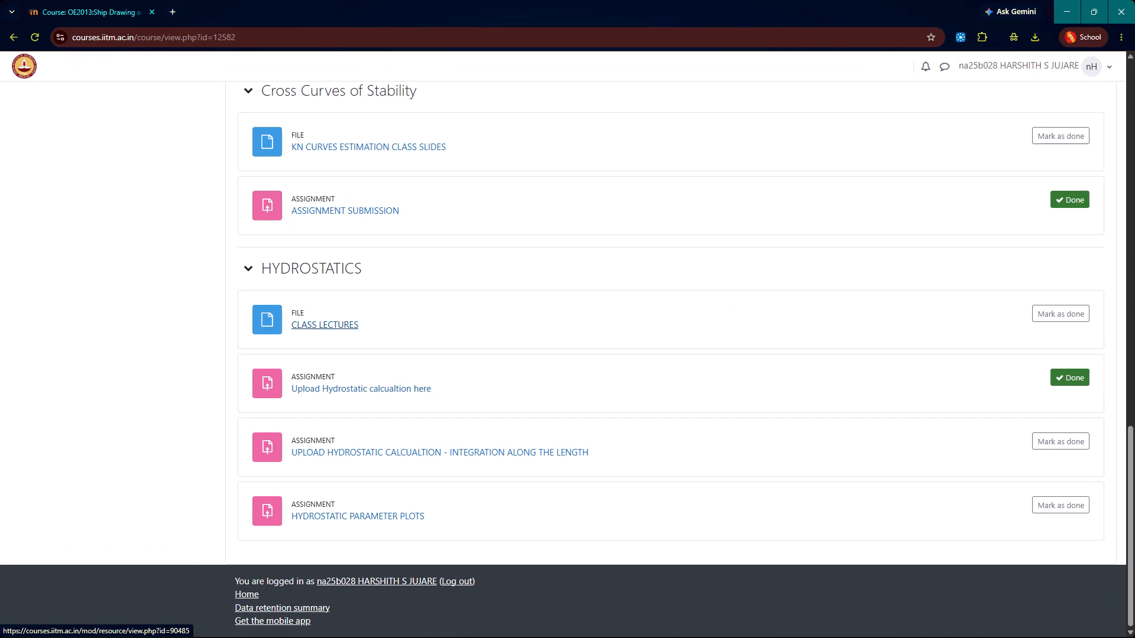
left_click(346, 390)
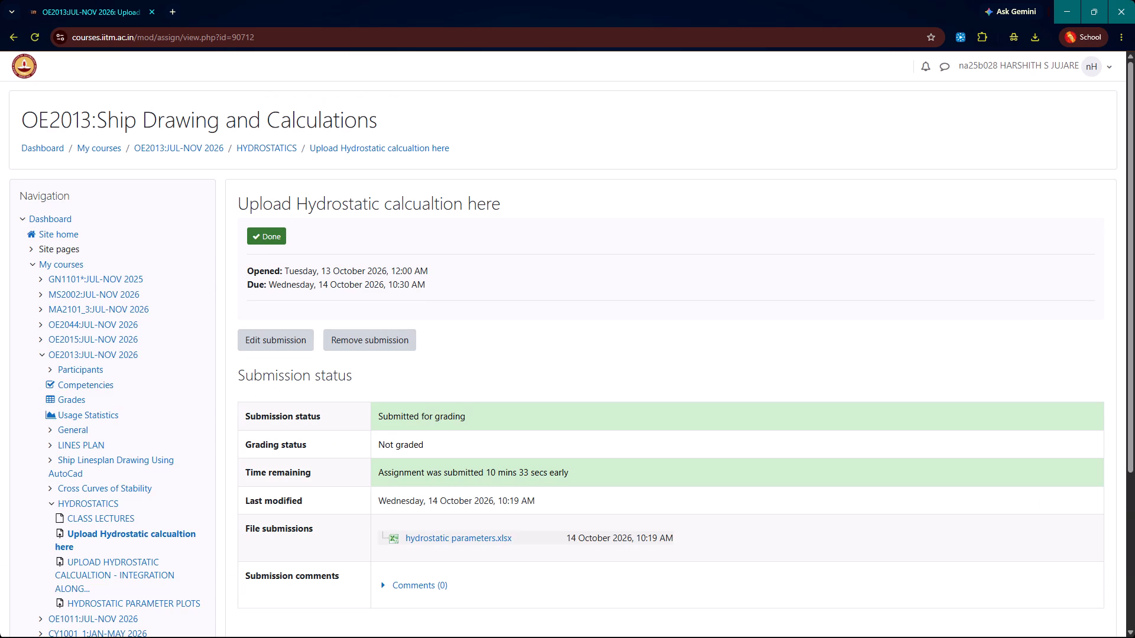
scroll(453, 392, "down", 3)
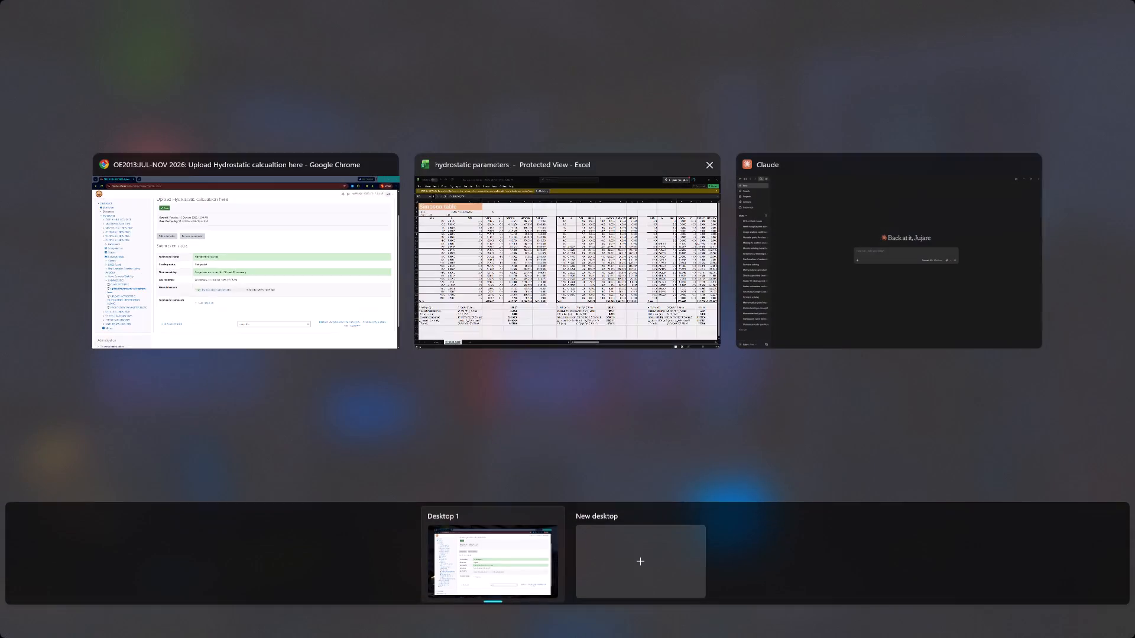
left_click(598, 280)
Select cell A40 below the first Simpson table's results and enable editing of the protected workbook.
scroll(576, 317, "down", 1)
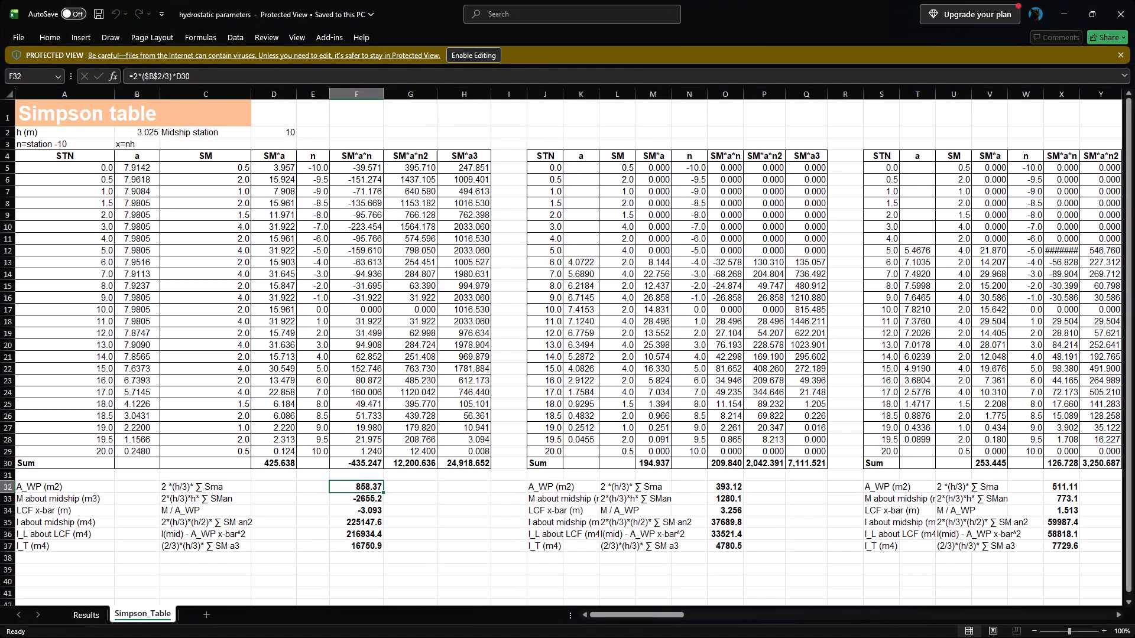
scroll(576, 317, "down", 1)
scroll(465, 350, "up", 2)
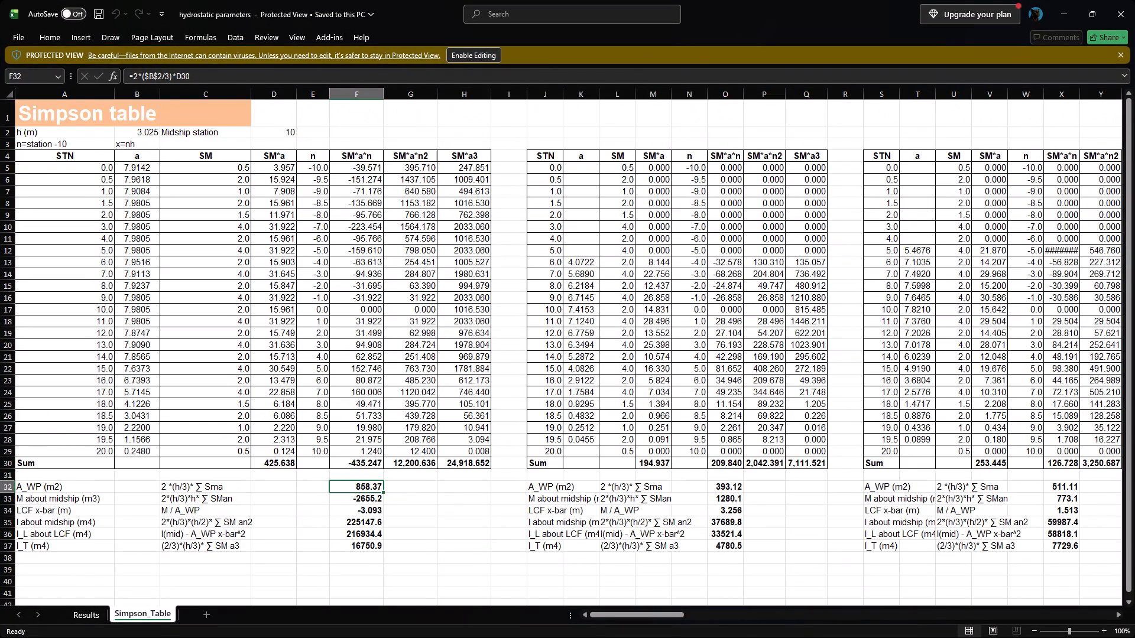
scroll(465, 350, "down", 7)
left_click(84, 421)
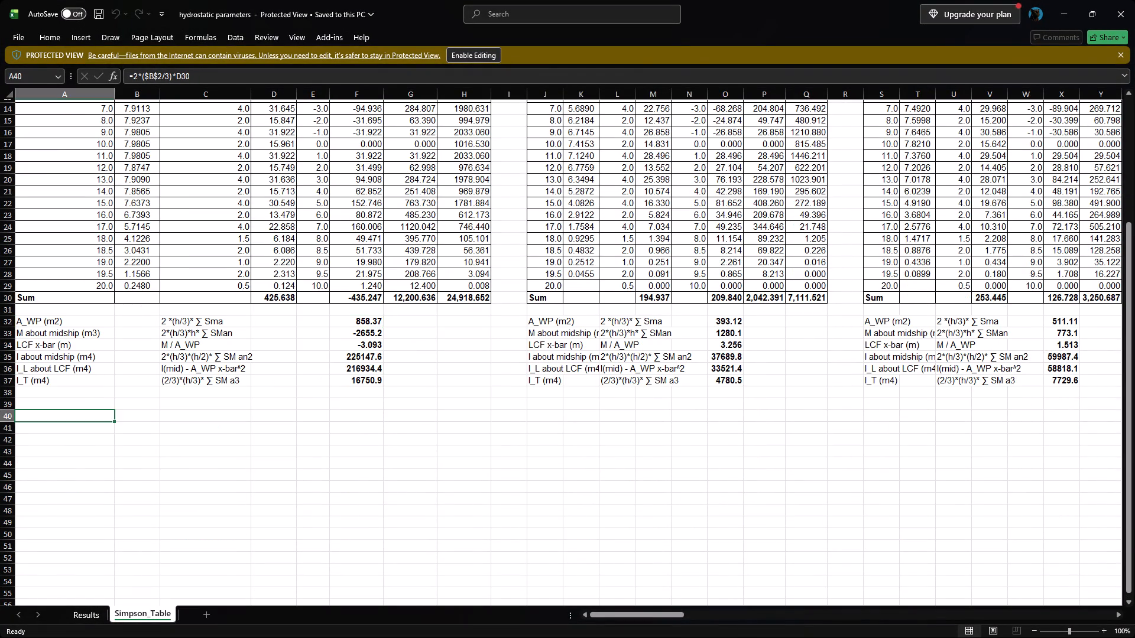
scroll(202, 434, "up", 5)
scroll(206, 432, "down", 6)
double_click(96, 393)
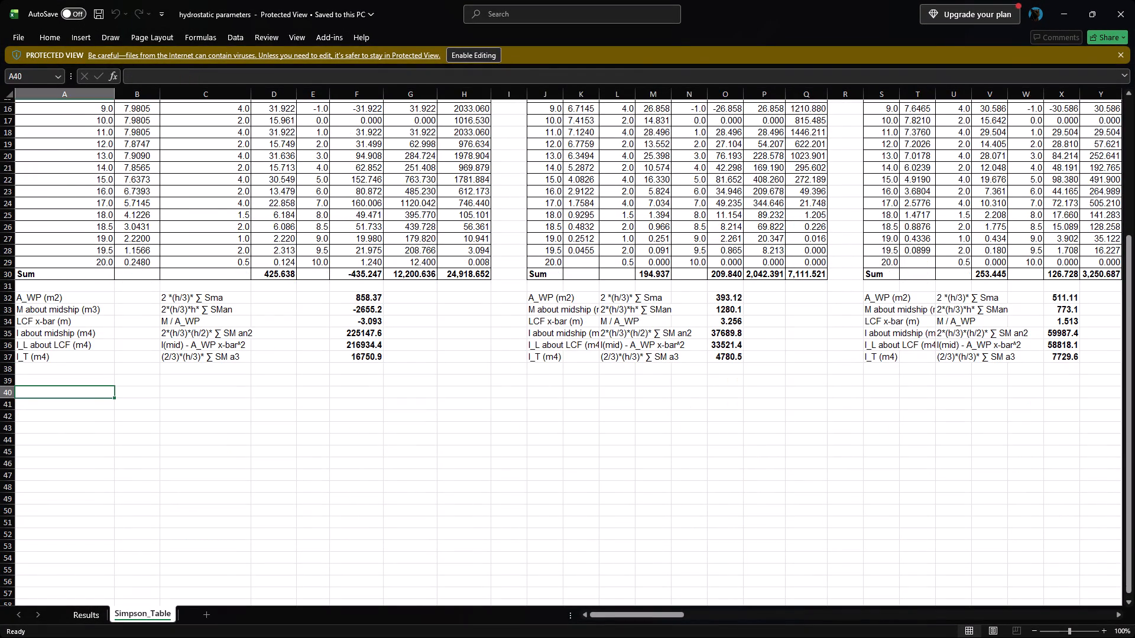
key("a")
key("BackSpace")
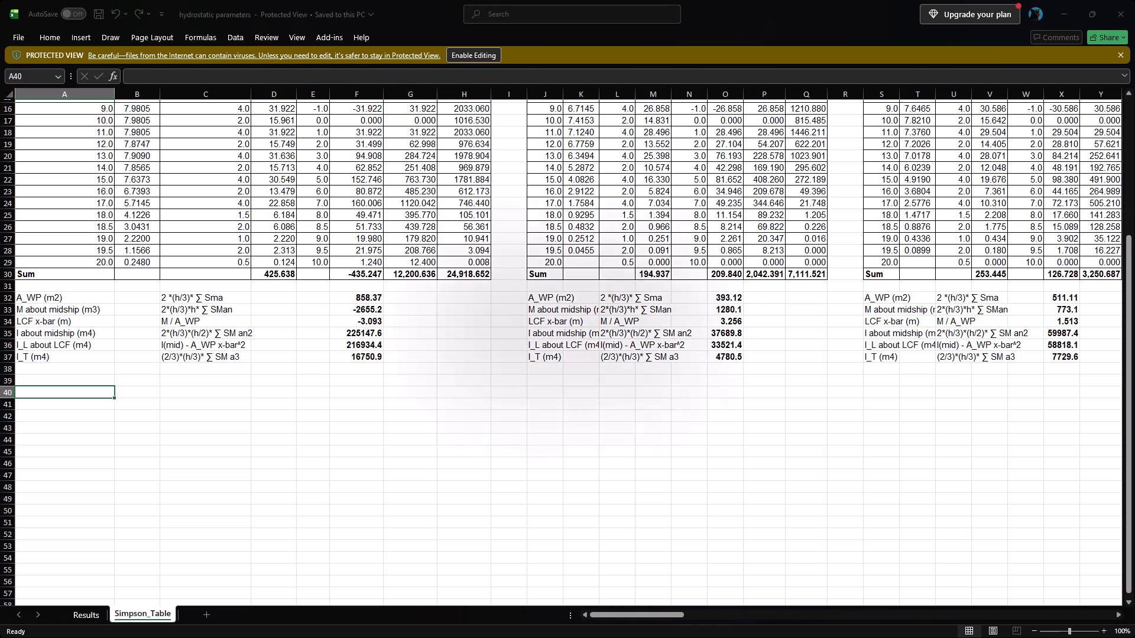
left_click(96, 393)
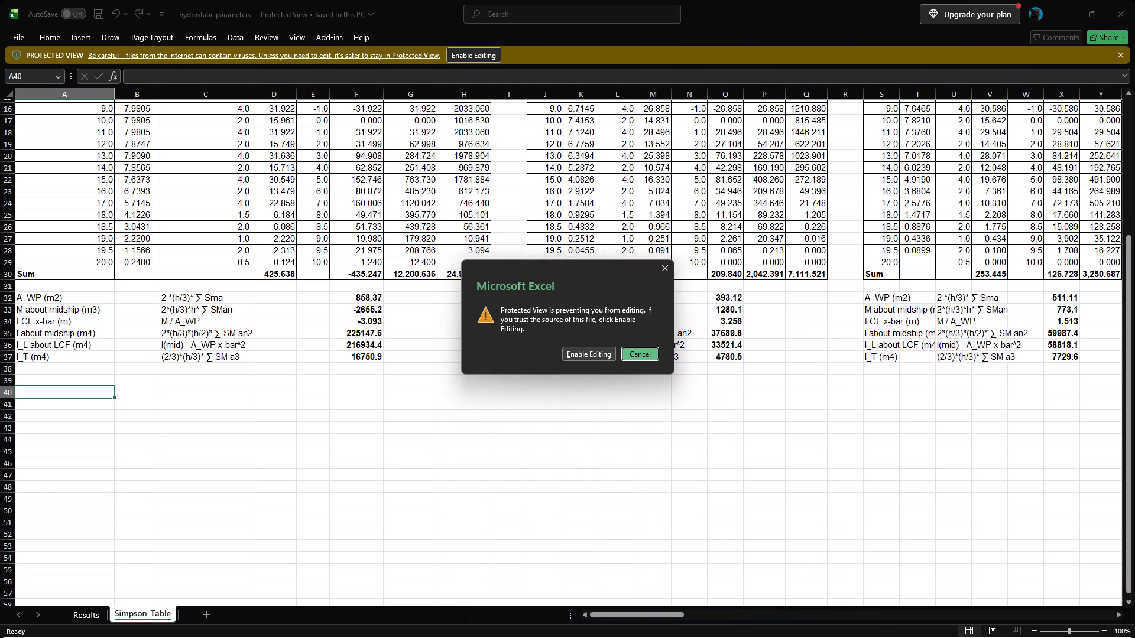
left_click(599, 354)
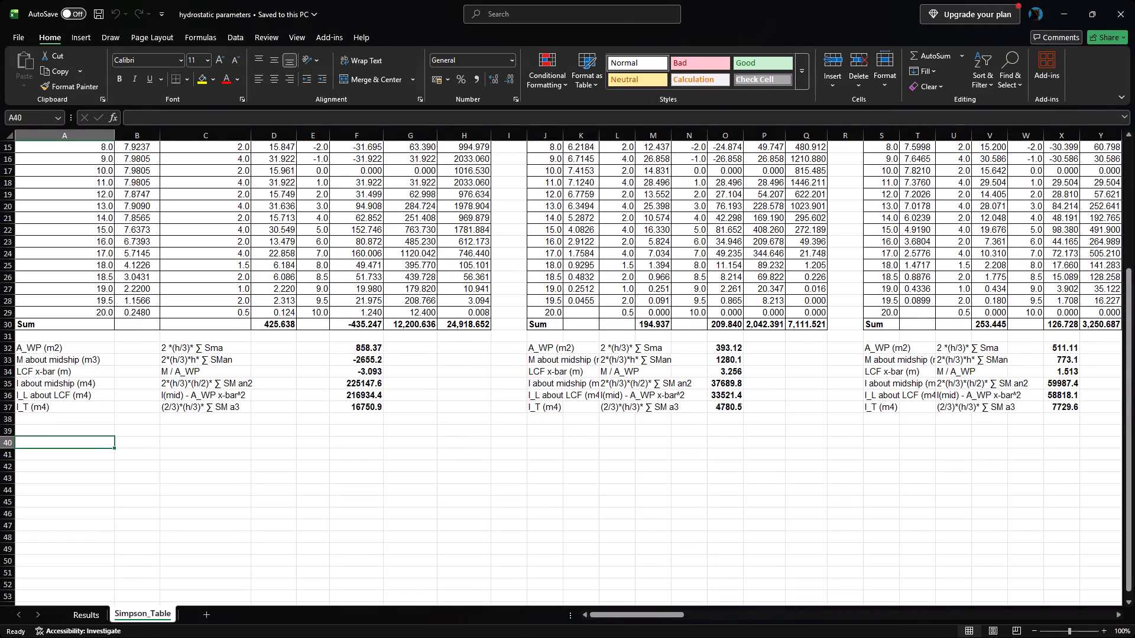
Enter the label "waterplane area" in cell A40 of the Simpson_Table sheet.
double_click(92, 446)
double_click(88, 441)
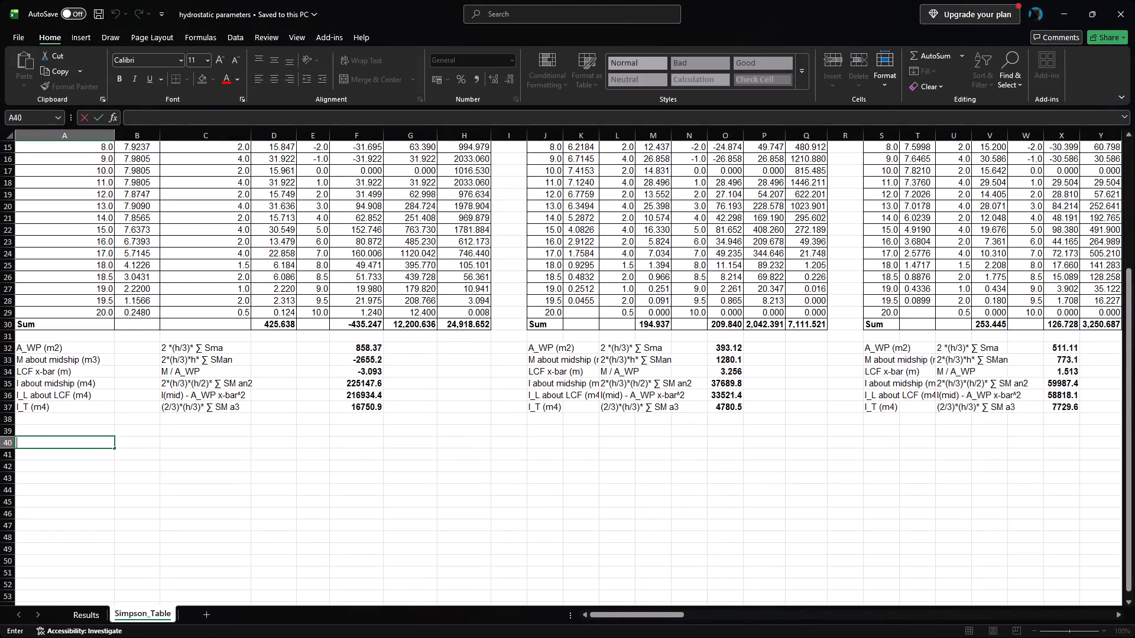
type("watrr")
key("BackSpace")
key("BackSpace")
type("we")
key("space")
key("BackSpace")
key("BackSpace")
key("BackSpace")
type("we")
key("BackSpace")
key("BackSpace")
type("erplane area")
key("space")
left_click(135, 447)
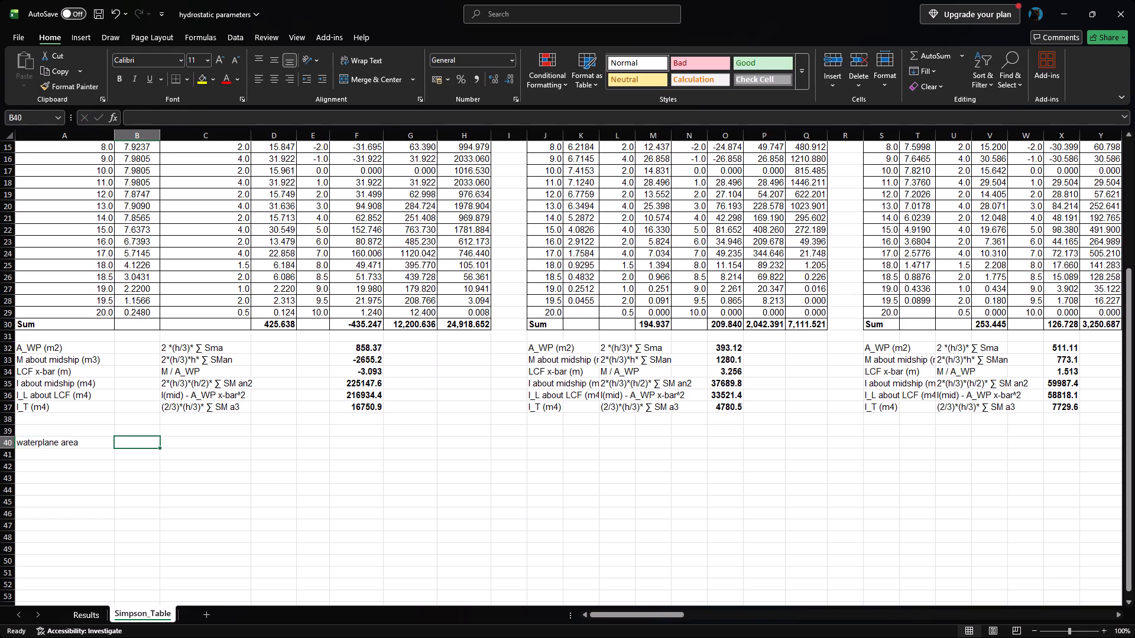
Replace the label in cell A40 with the column heading "STN".
scroll(163, 396, "up", 3)
scroll(163, 396, "down", 4)
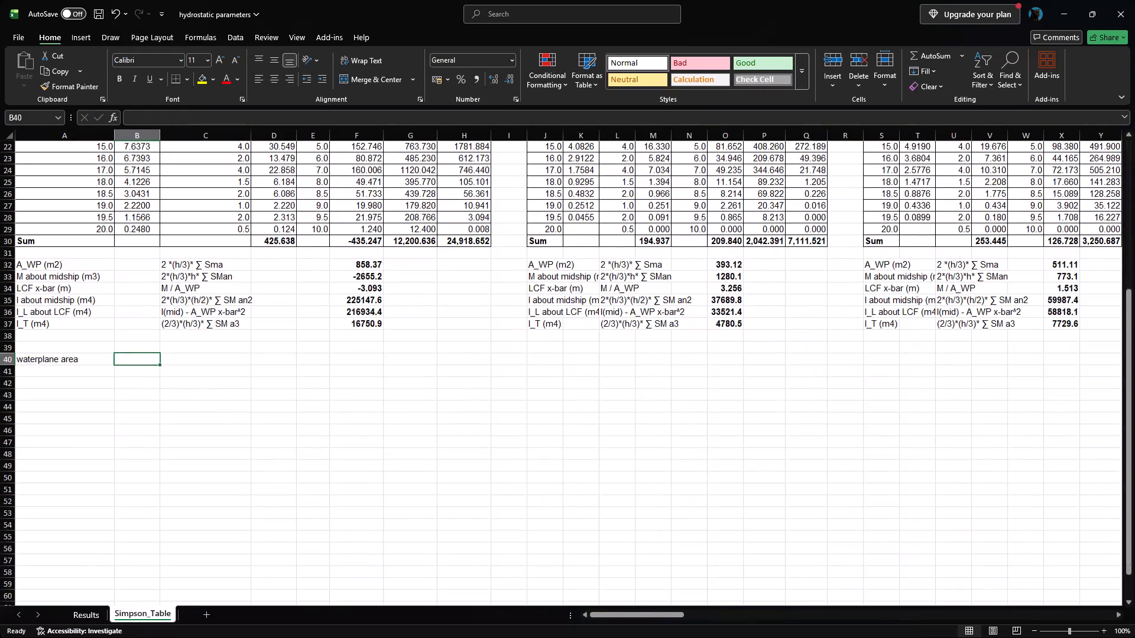
left_click(91, 363)
key("BackSpace")
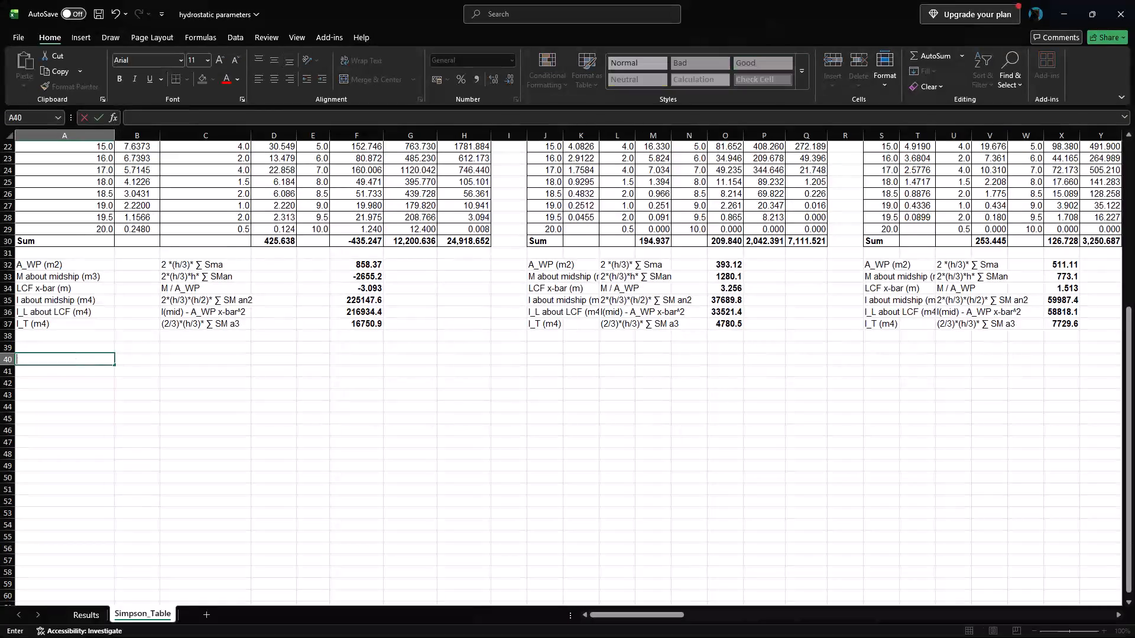
type("STN")
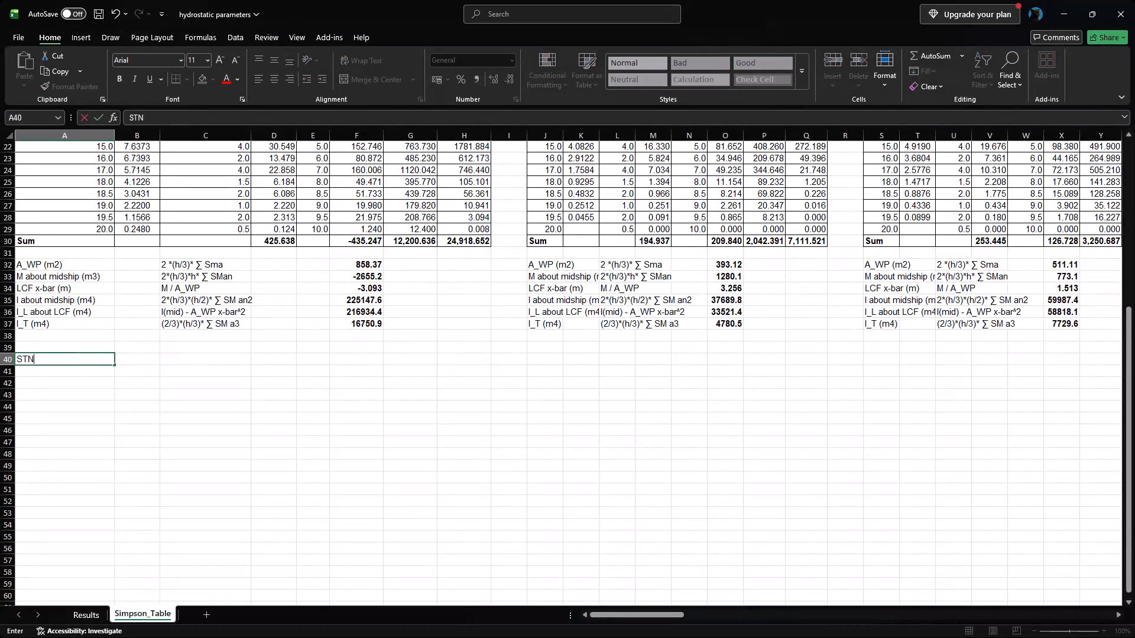
left_click(129, 360)
Enter the column heading "WP area" in cell B40, beside the STN heading.
scroll(129, 360, "up", 2)
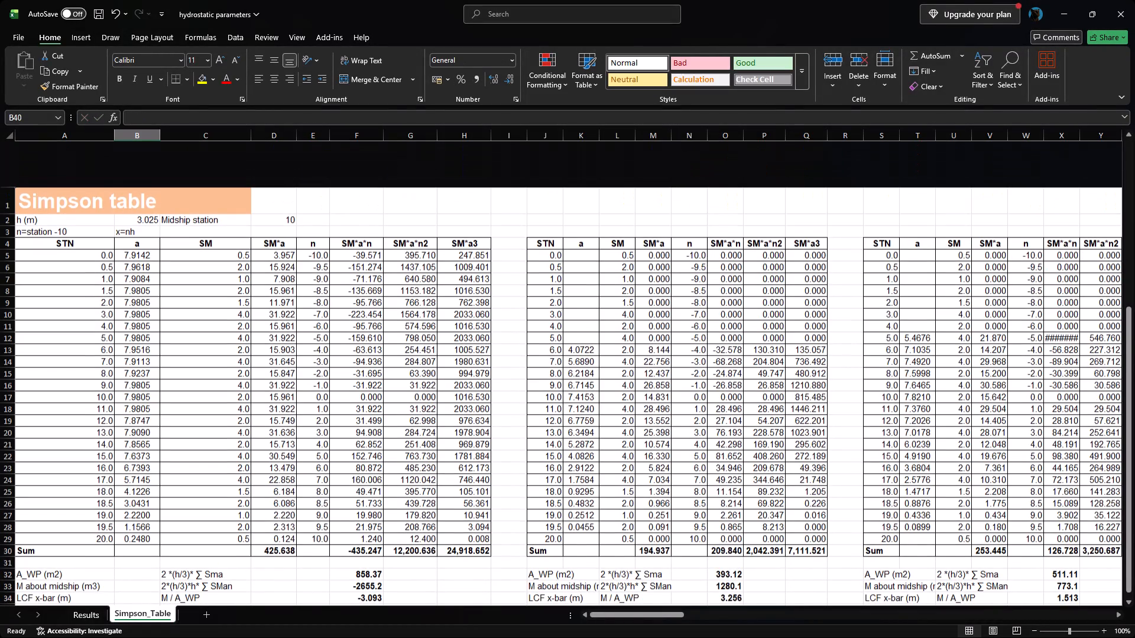
scroll(129, 360, "up", 1)
scroll(178, 463, "down", 2)
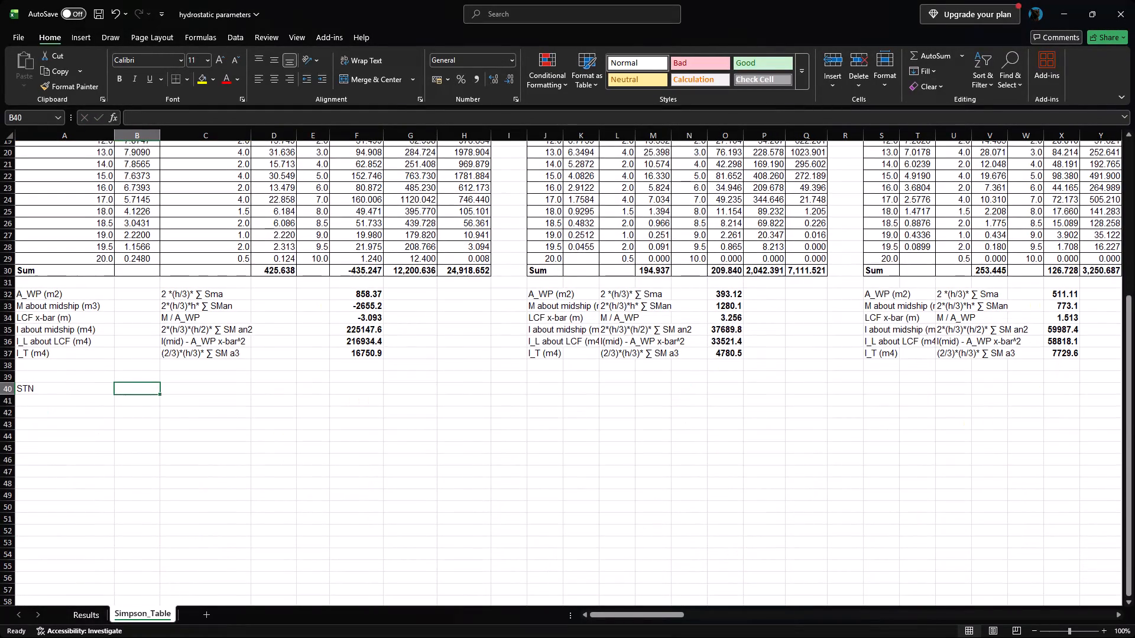
type("WT")
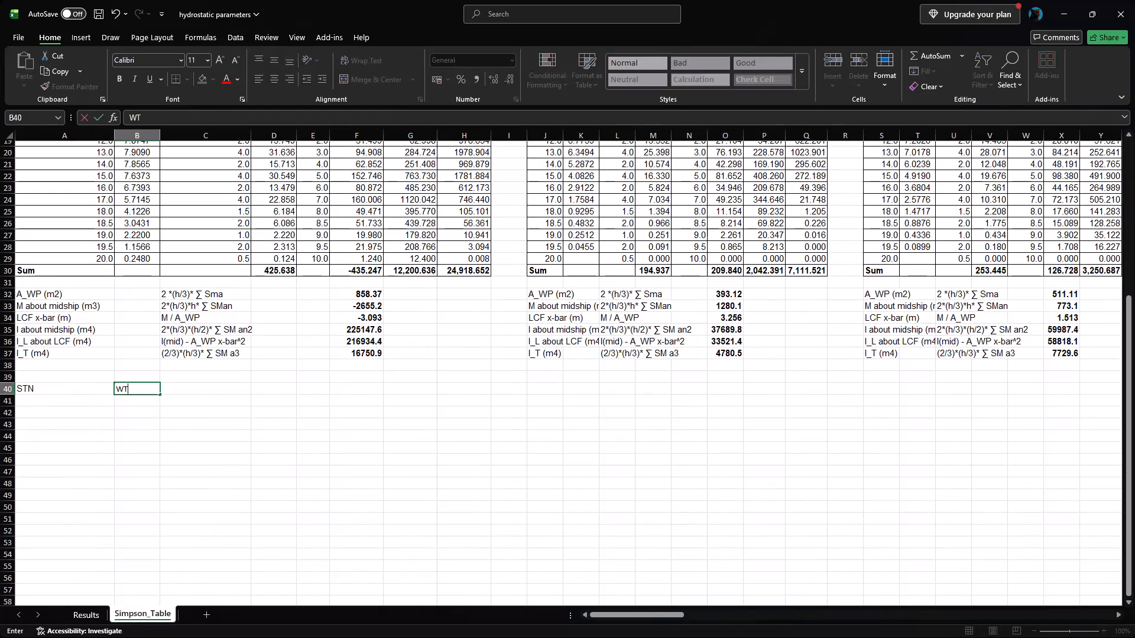
key("space")
key("BackSpace")
key("BackSpace")
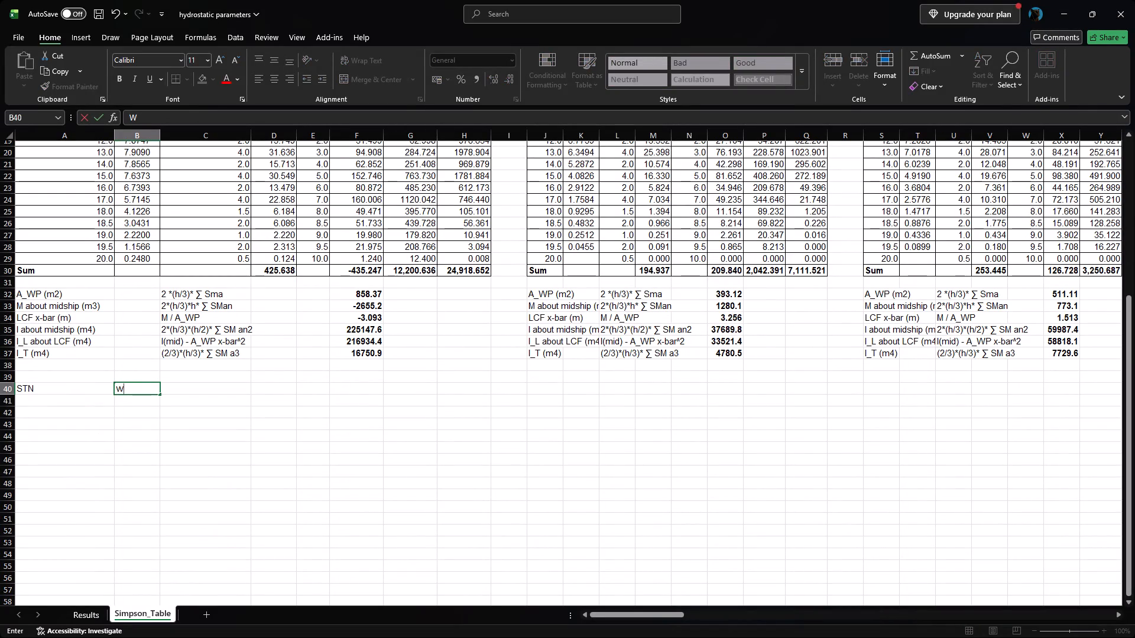
type("P area")
key("space")
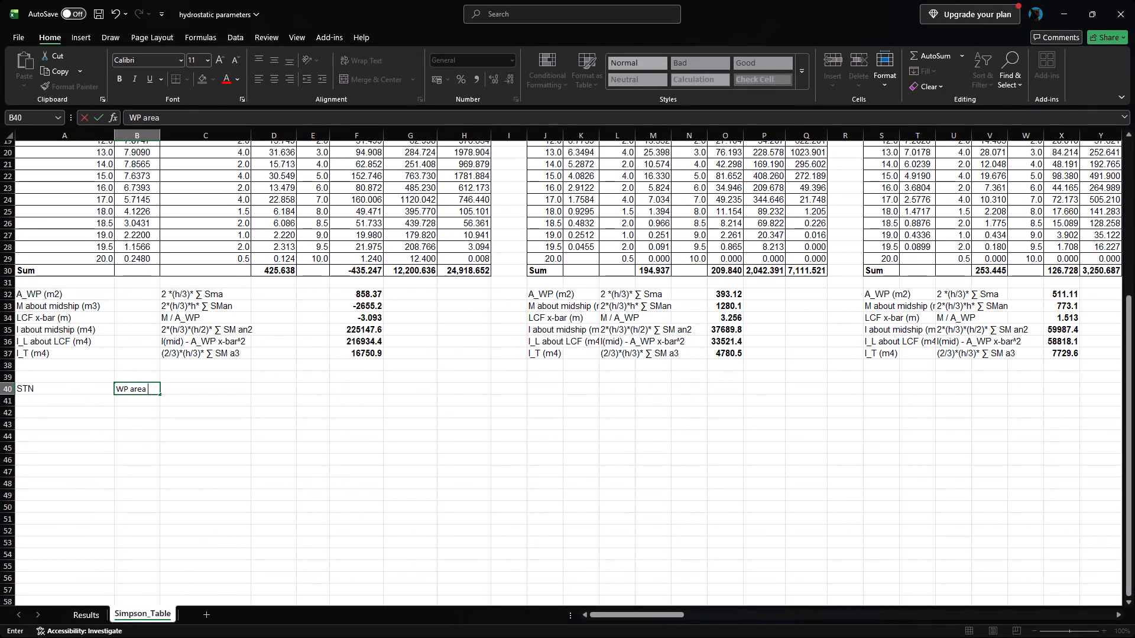
left_click(206, 390)
Enter the column heading "SM" in cell C40, beside the WP area heading.
scroll(228, 380, "up", 3)
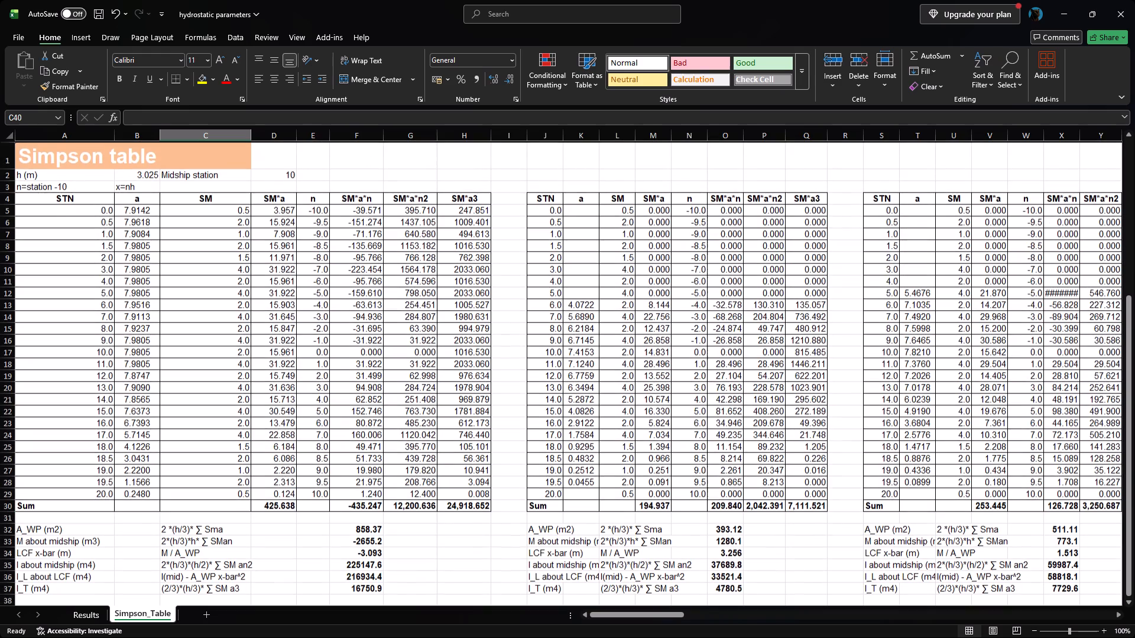
scroll(228, 380, "down", 4)
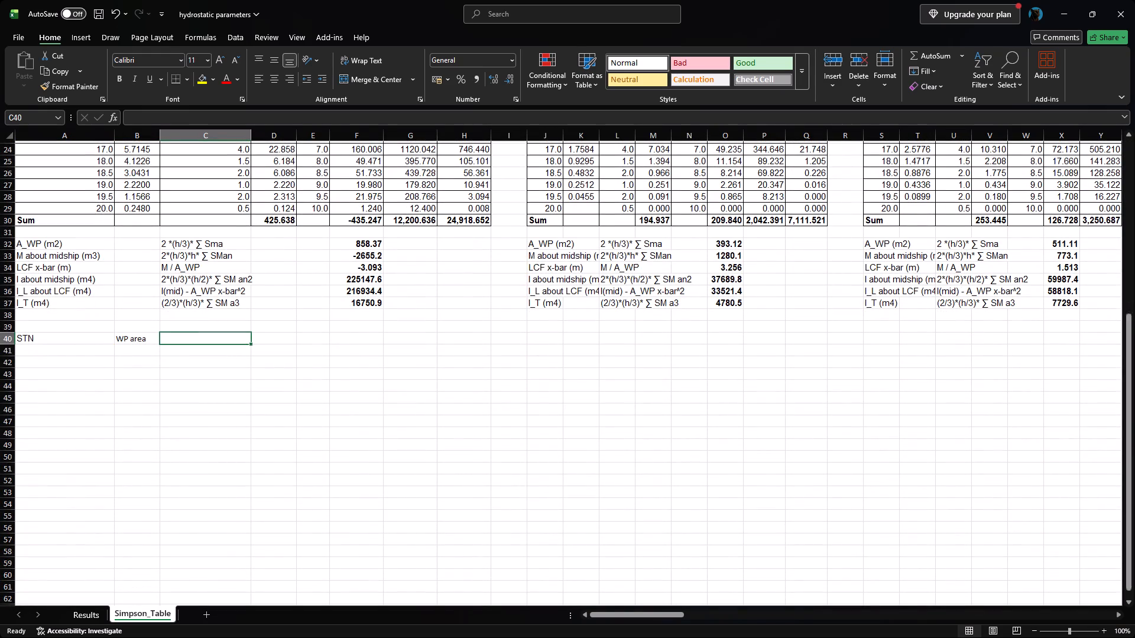
double_click(244, 338)
type("SM")
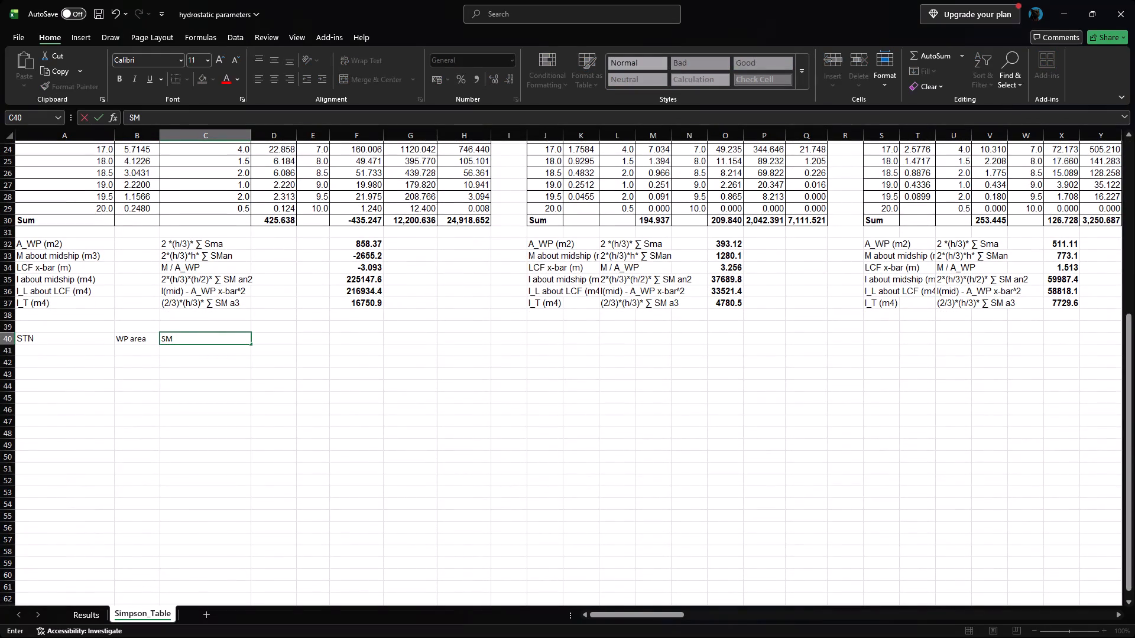
Enter the column heading "n" in cell D40, beside the SM heading.
scroll(284, 350, "up", 6)
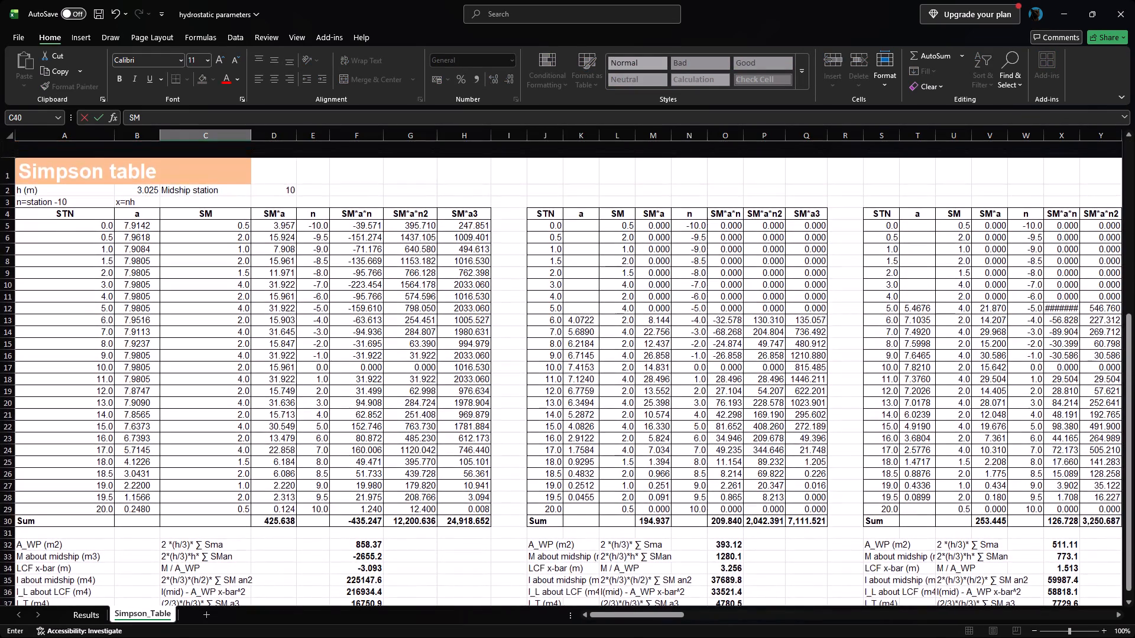
scroll(311, 379, "down", 1)
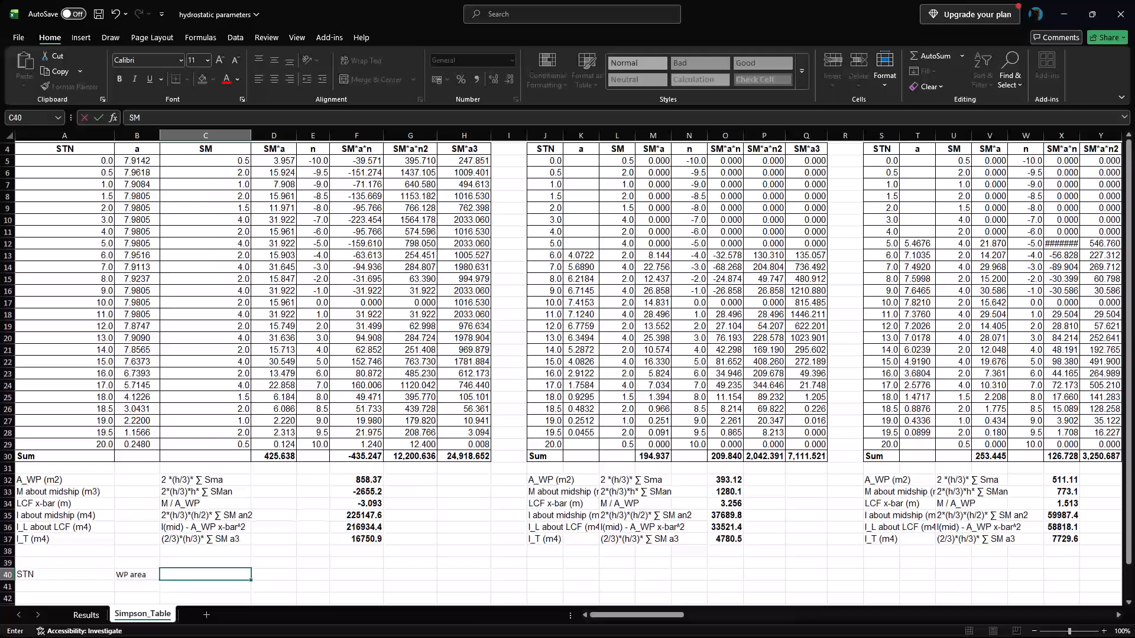
scroll(311, 379, "down", 1)
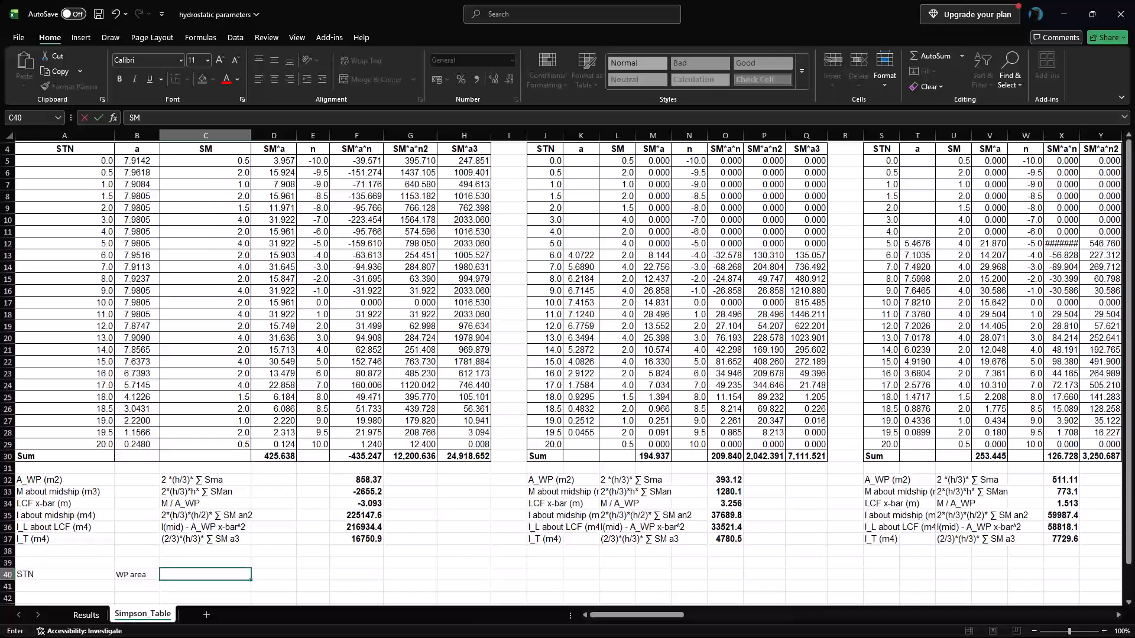
scroll(311, 379, "down", 3)
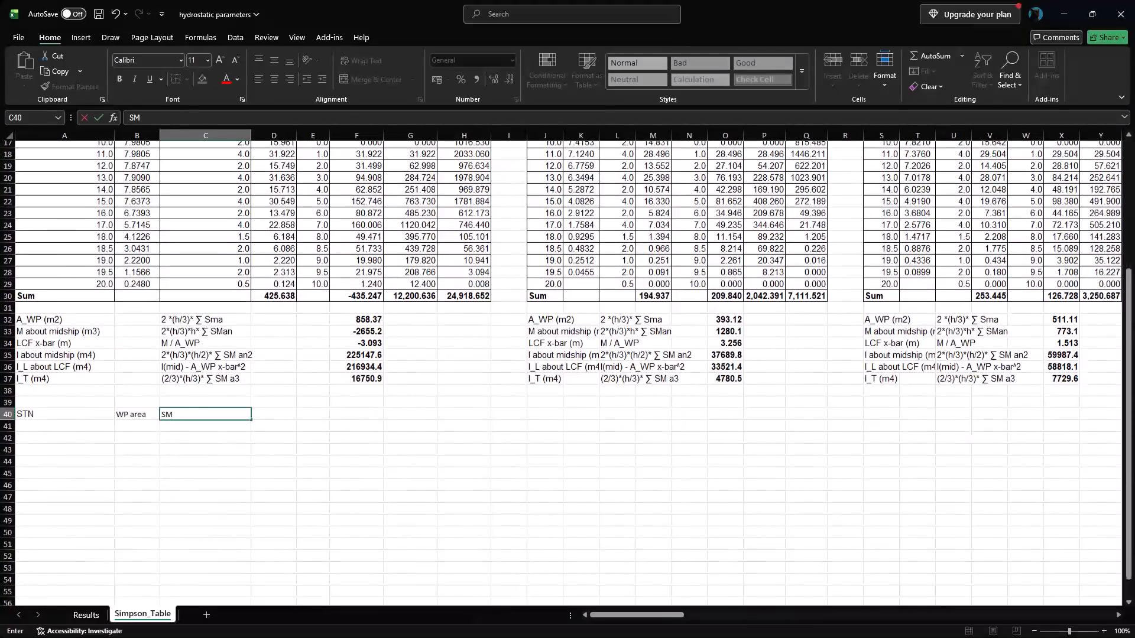
left_click(275, 419)
key("n")
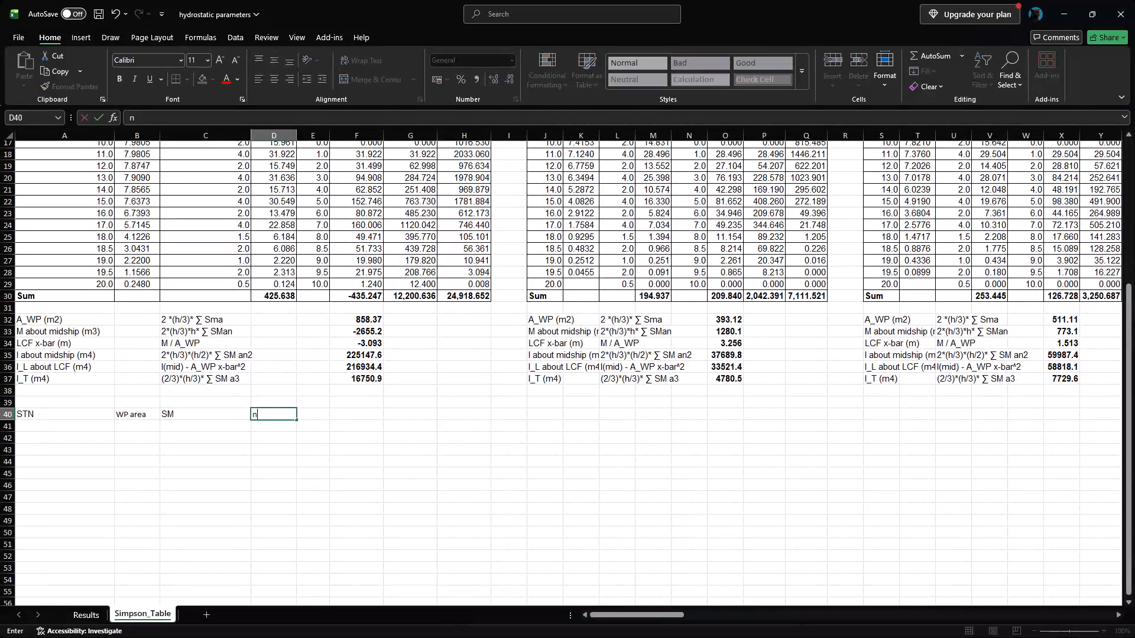
Begin the next column heading in cell E40, beside the n heading, starting with "W".
left_click(313, 413)
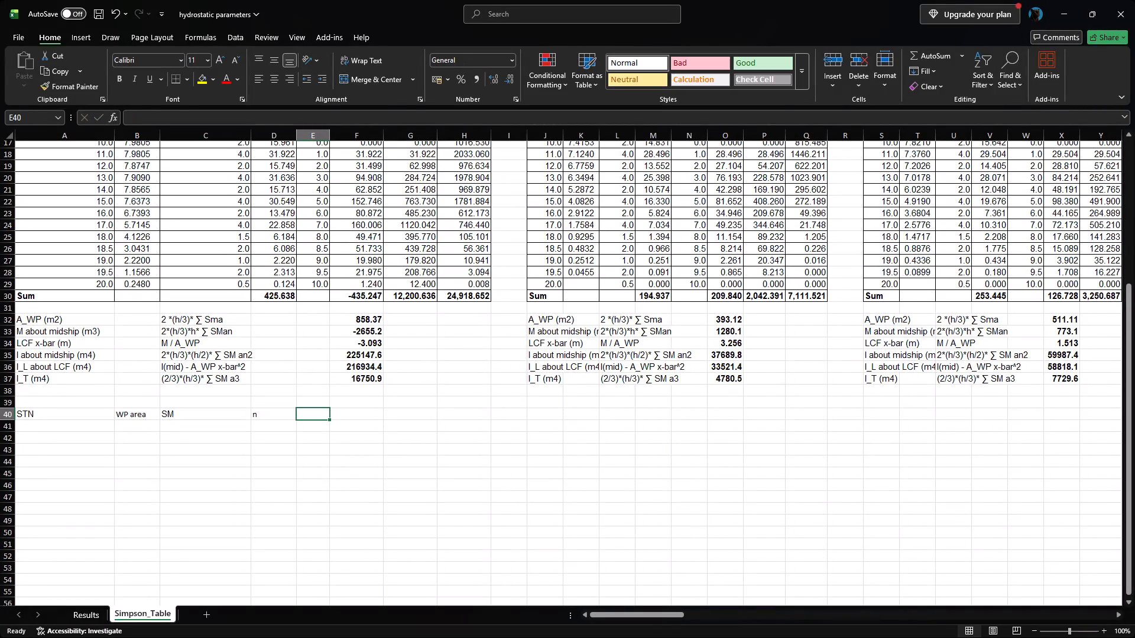
scroll(329, 364, "right", 3)
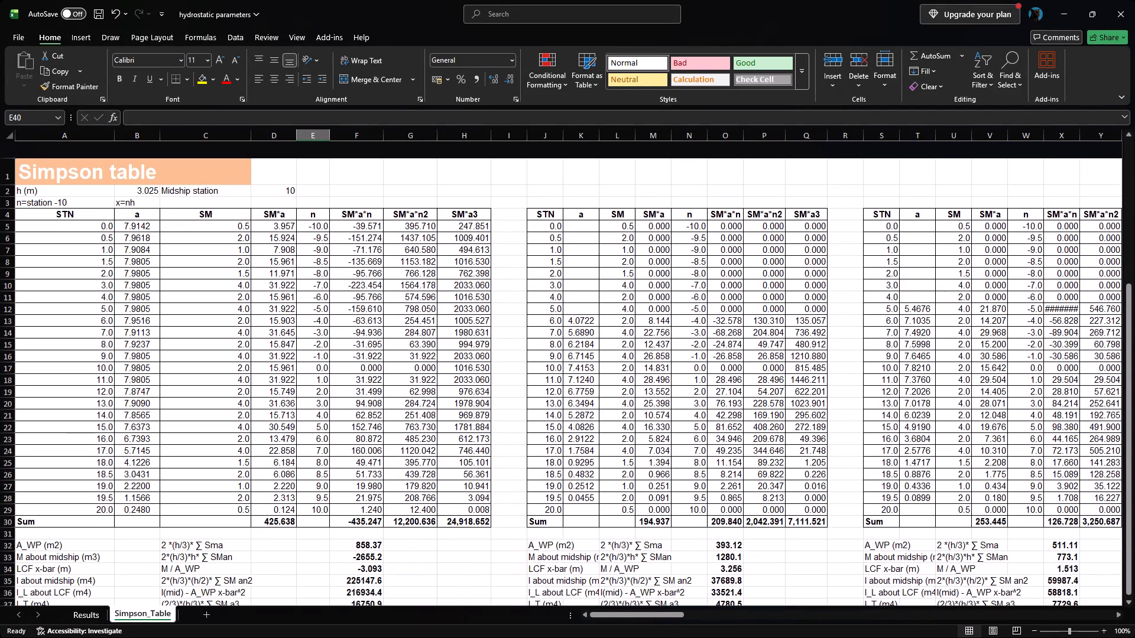
scroll(329, 364, "right", 1)
double_click(313, 343)
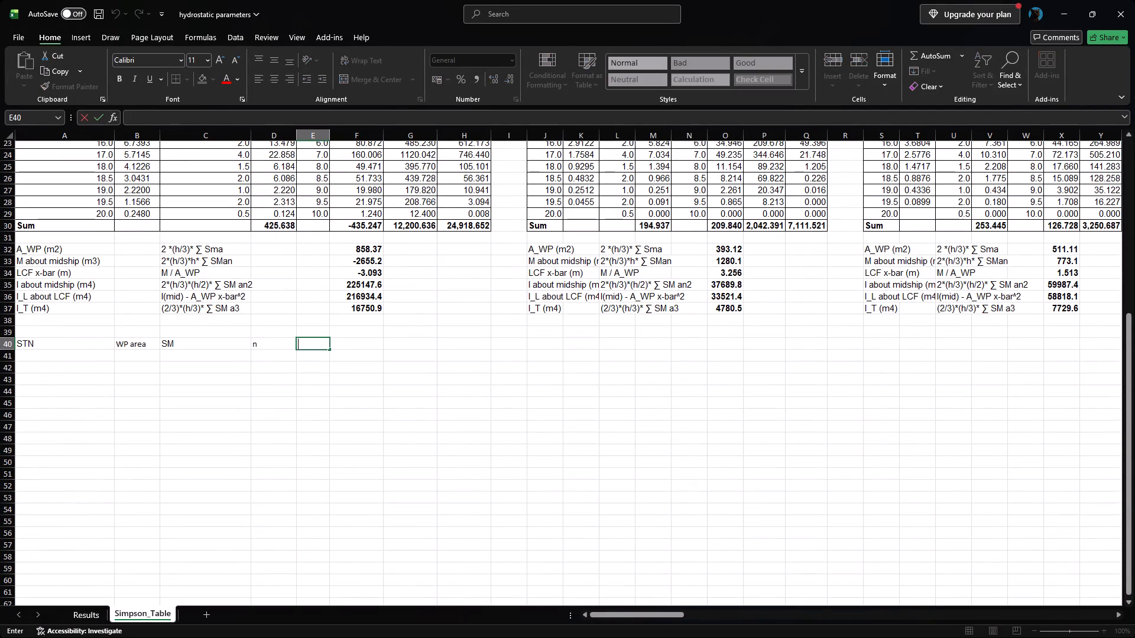
key("shift+w")
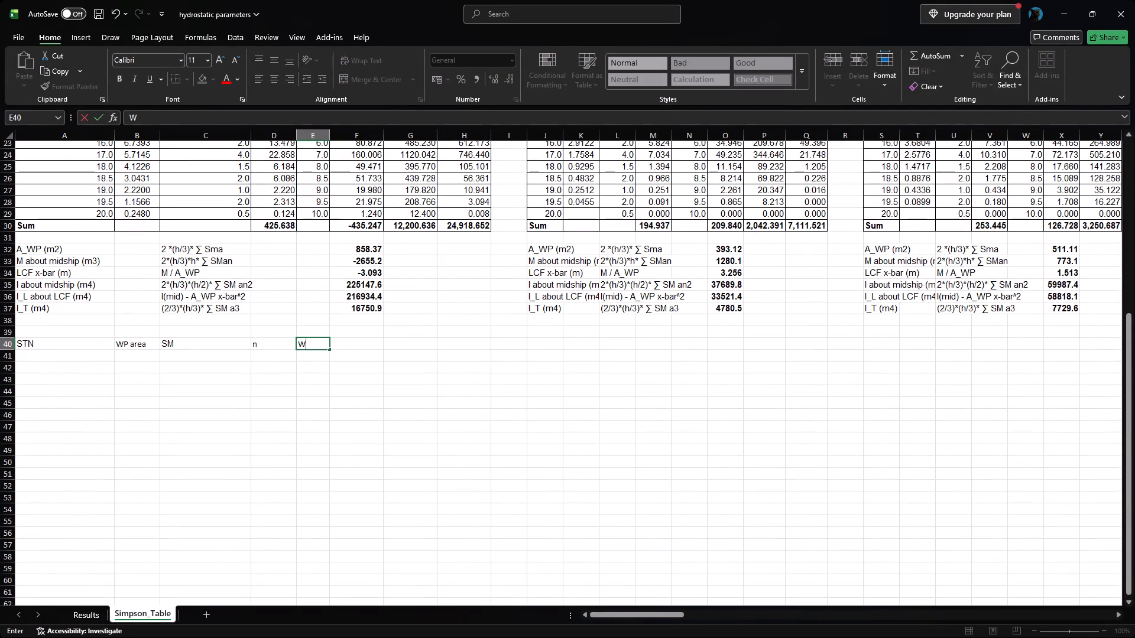
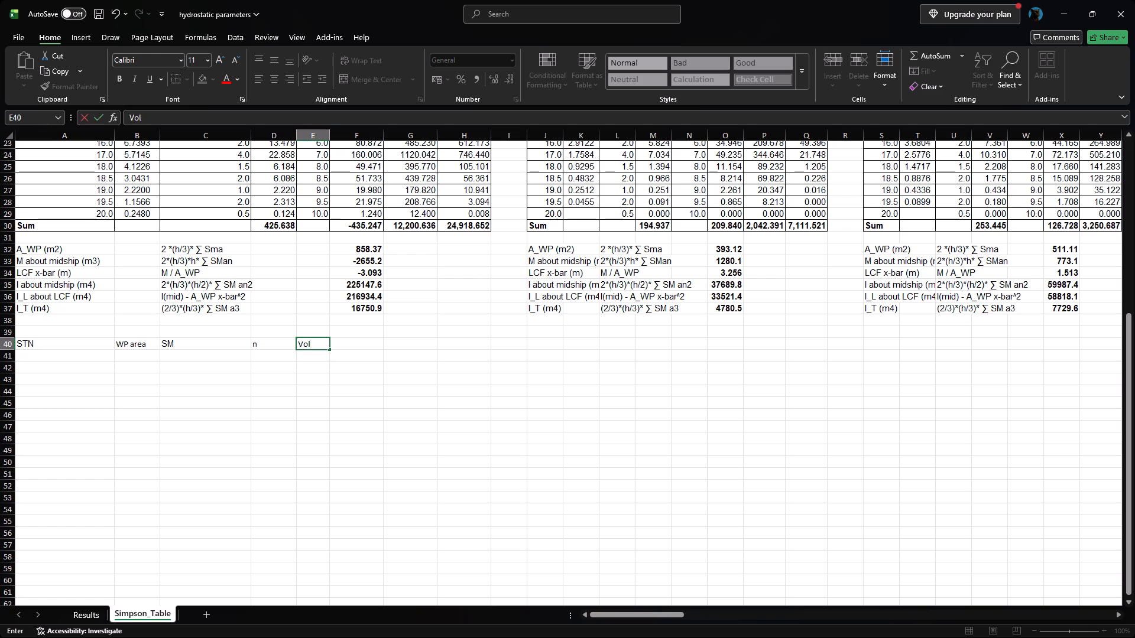
Complete the column heading in cell E40 as "Volumn", beside the n heading.
type("um")
type("n")
key("space")
left_click(351, 338)
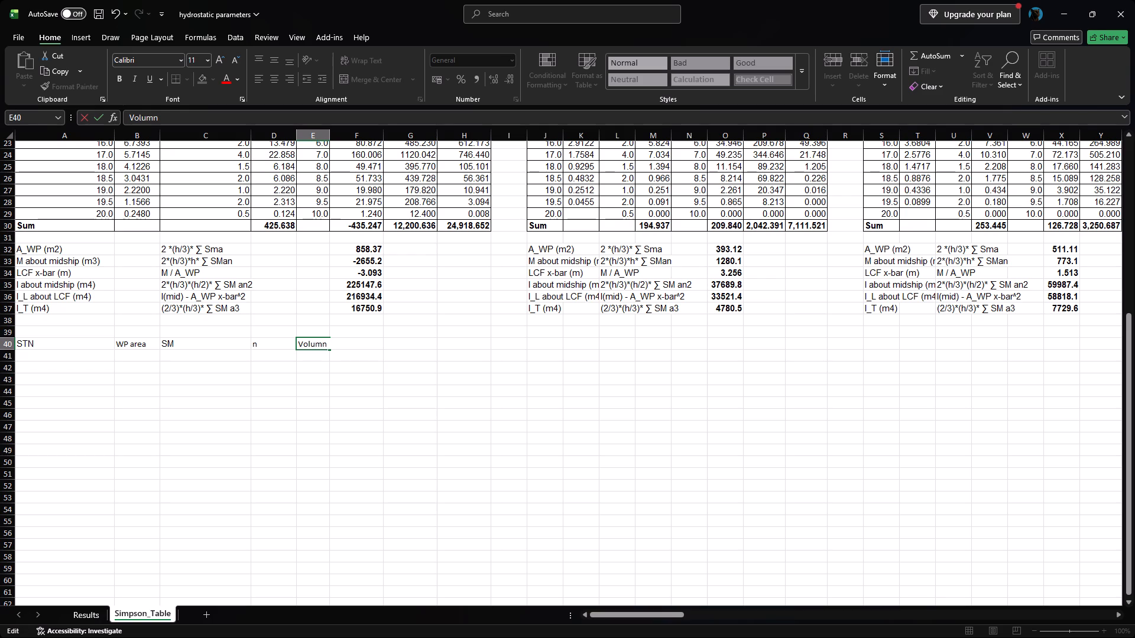
left_click(351, 341)
left_click(347, 343)
Enter the first station numbers 0, 1, 2 and 3 in cells A41 to A44 under the STN heading.
scroll(347, 343, "up", 4)
scroll(347, 343, "down", 3)
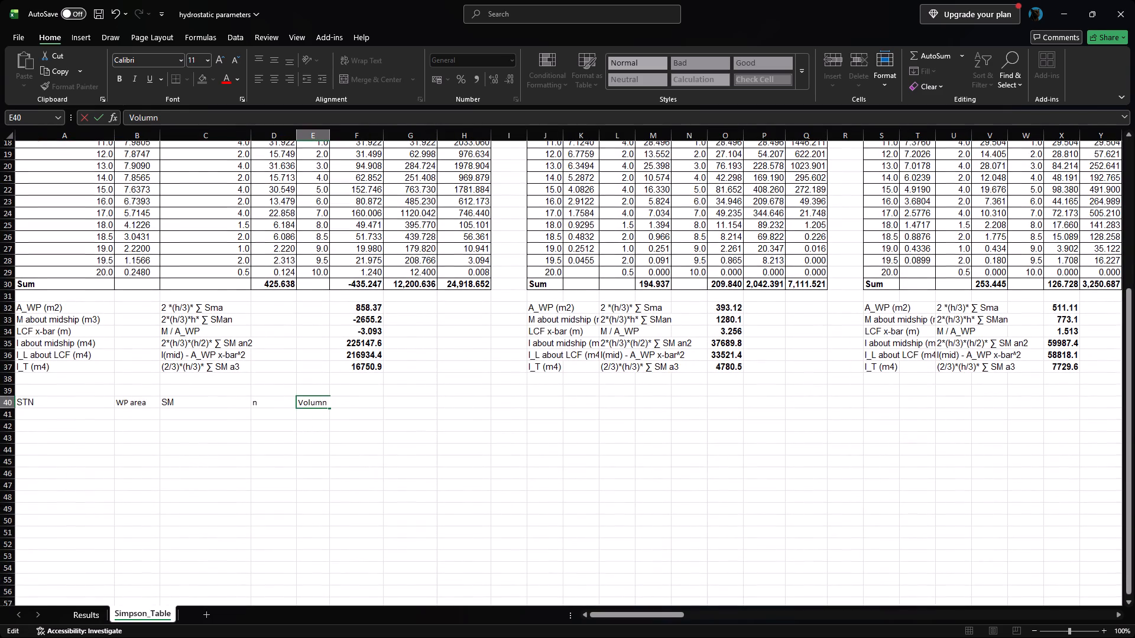
left_click(71, 412)
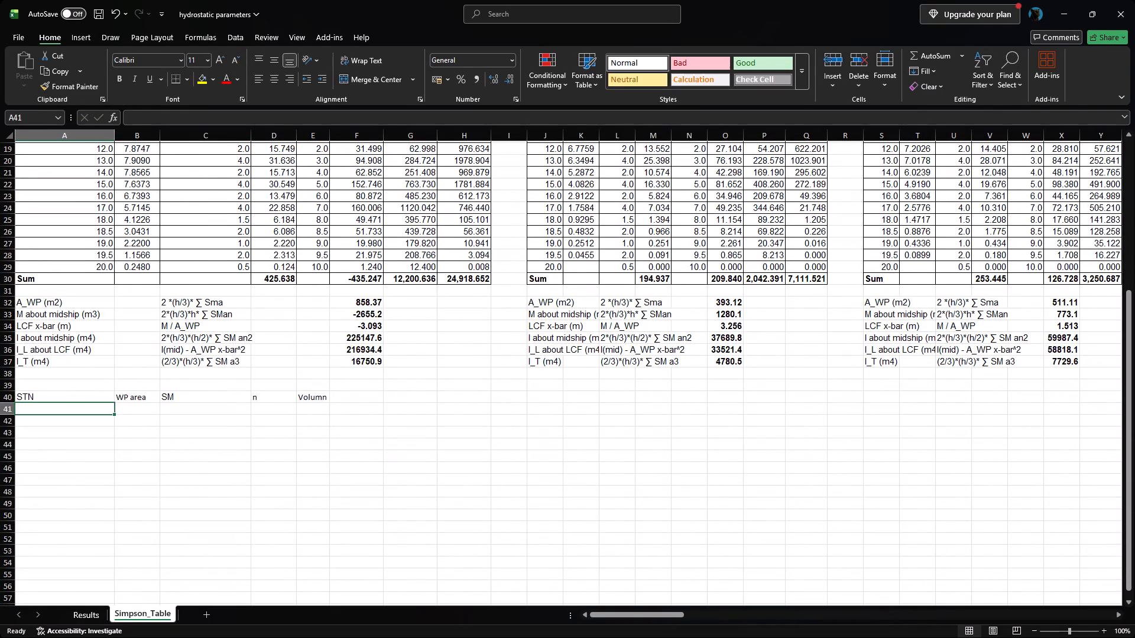
scroll(247, 395, "up", 4)
scroll(247, 395, "down", 2)
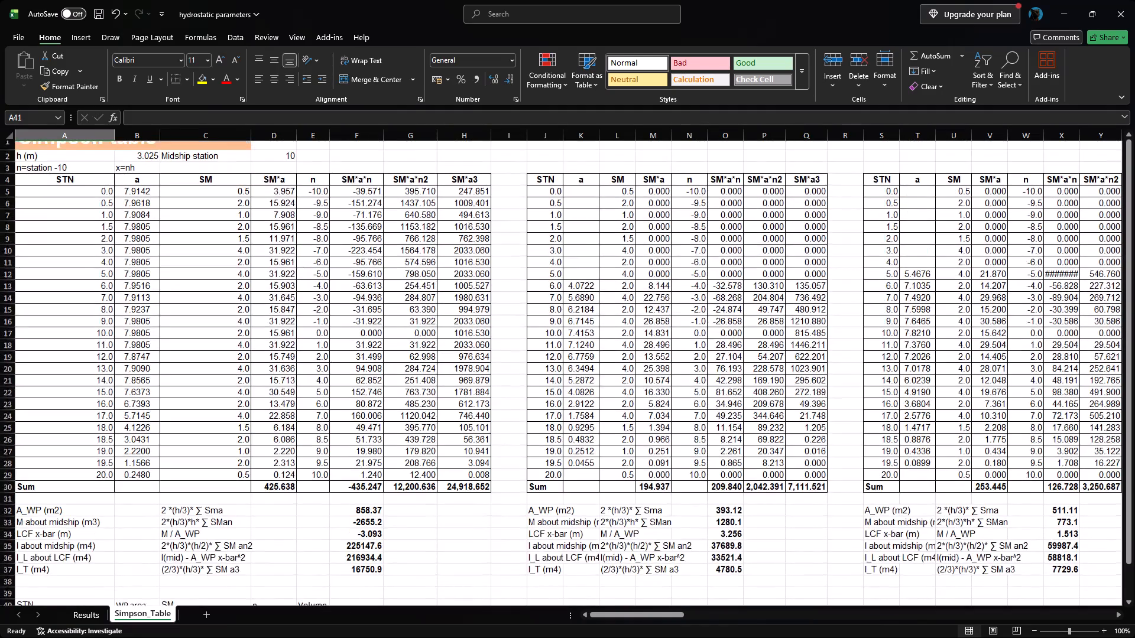
scroll(247, 395, "down", 2)
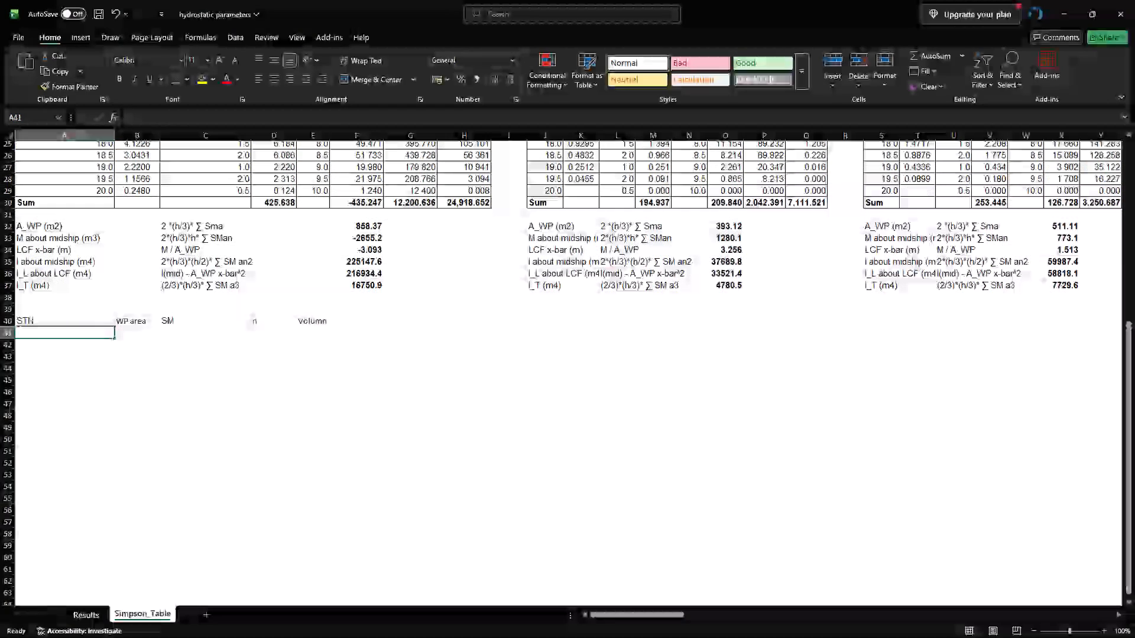
key("0")
key("Down")
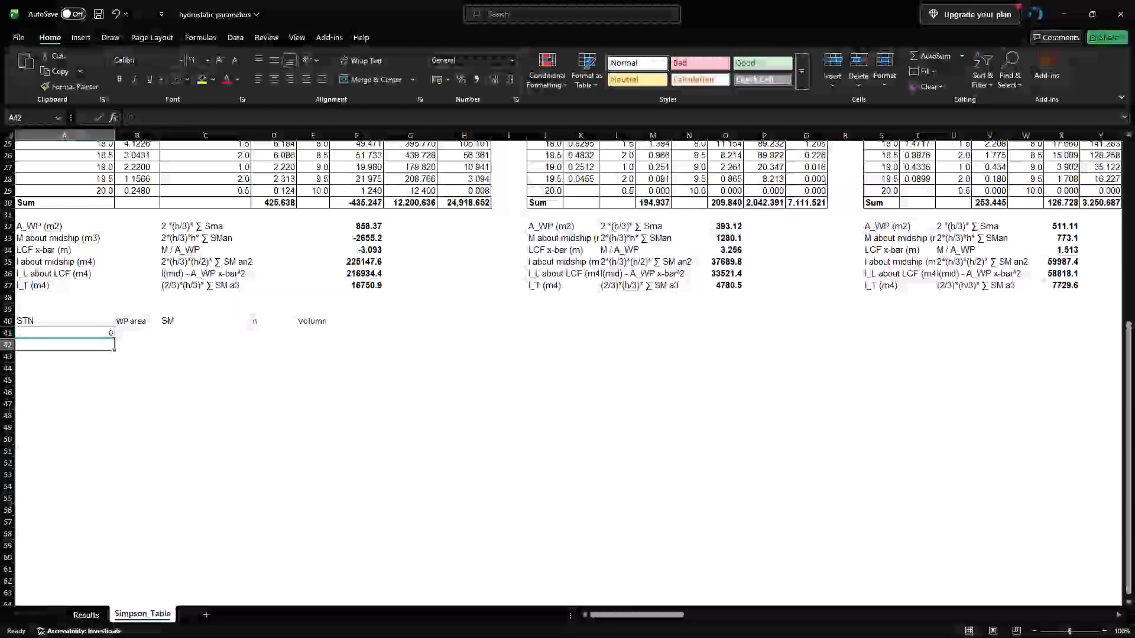
key("1")
key("Down")
key("2")
key("Down")
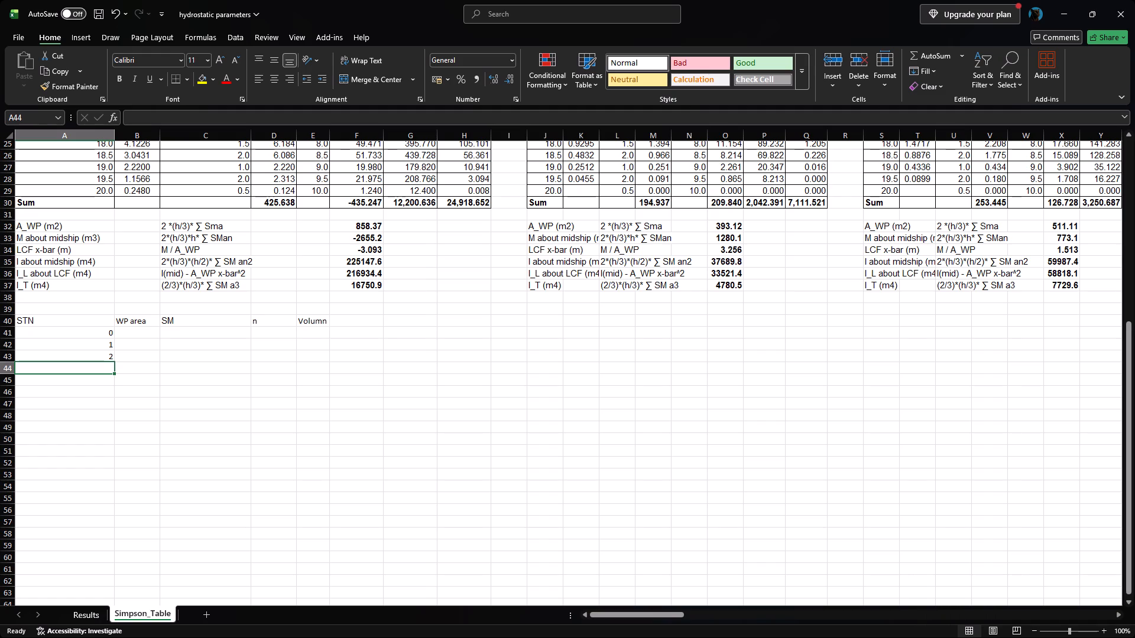
key("3")
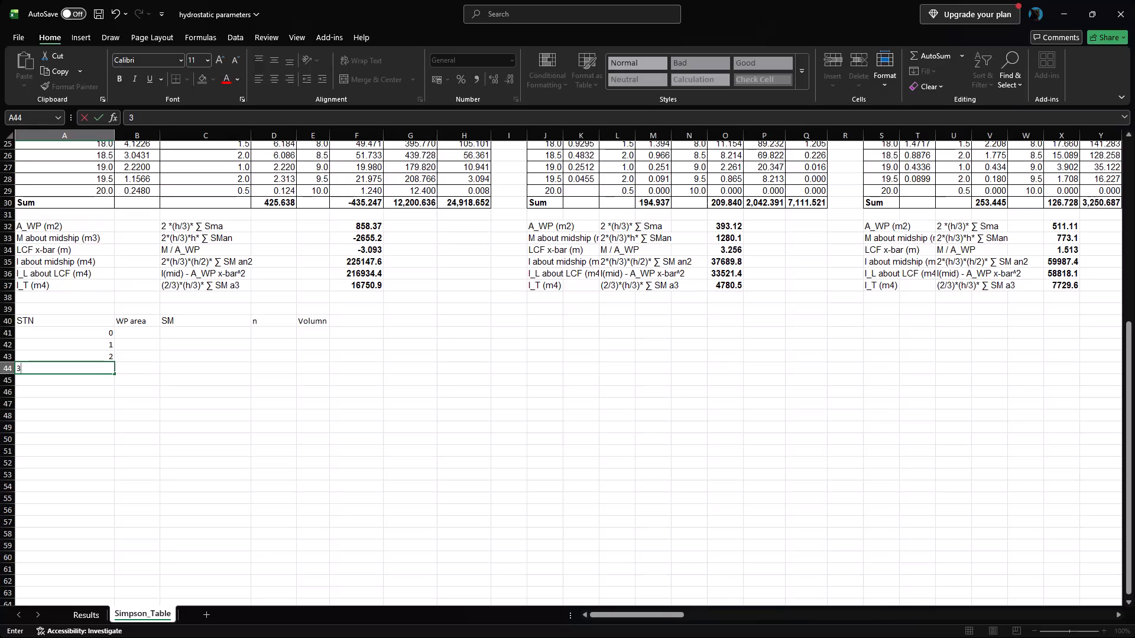
key("Down")
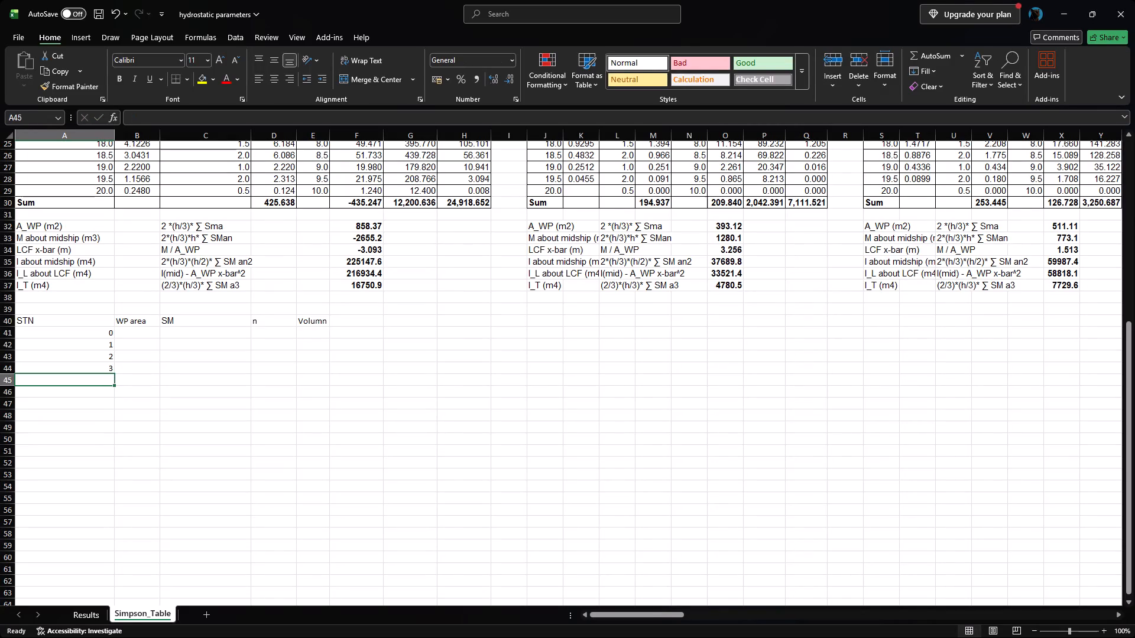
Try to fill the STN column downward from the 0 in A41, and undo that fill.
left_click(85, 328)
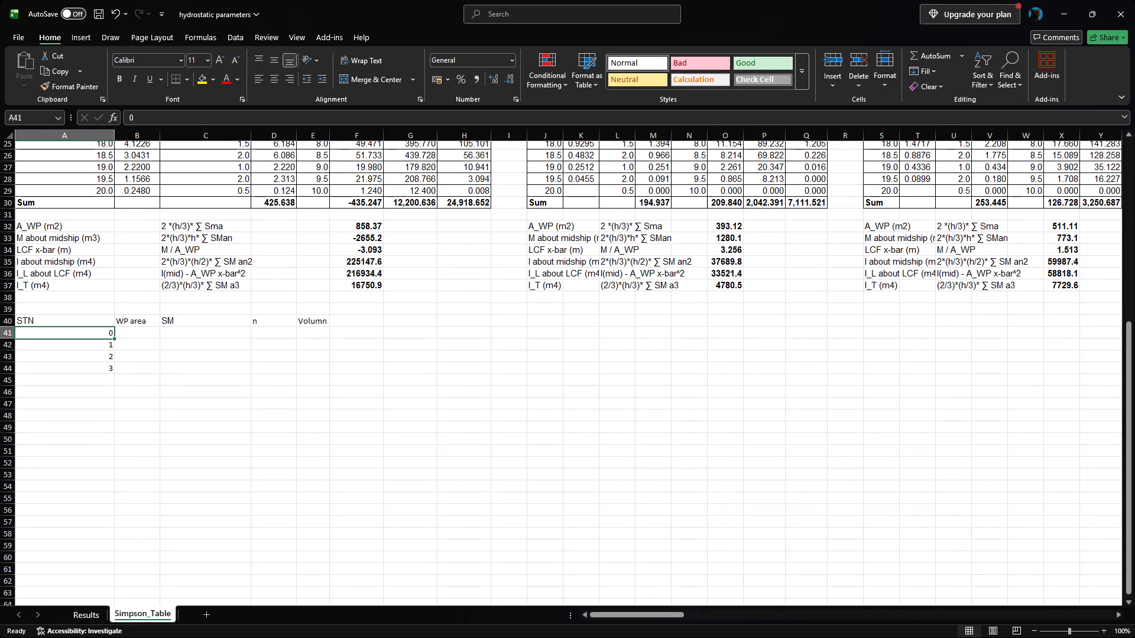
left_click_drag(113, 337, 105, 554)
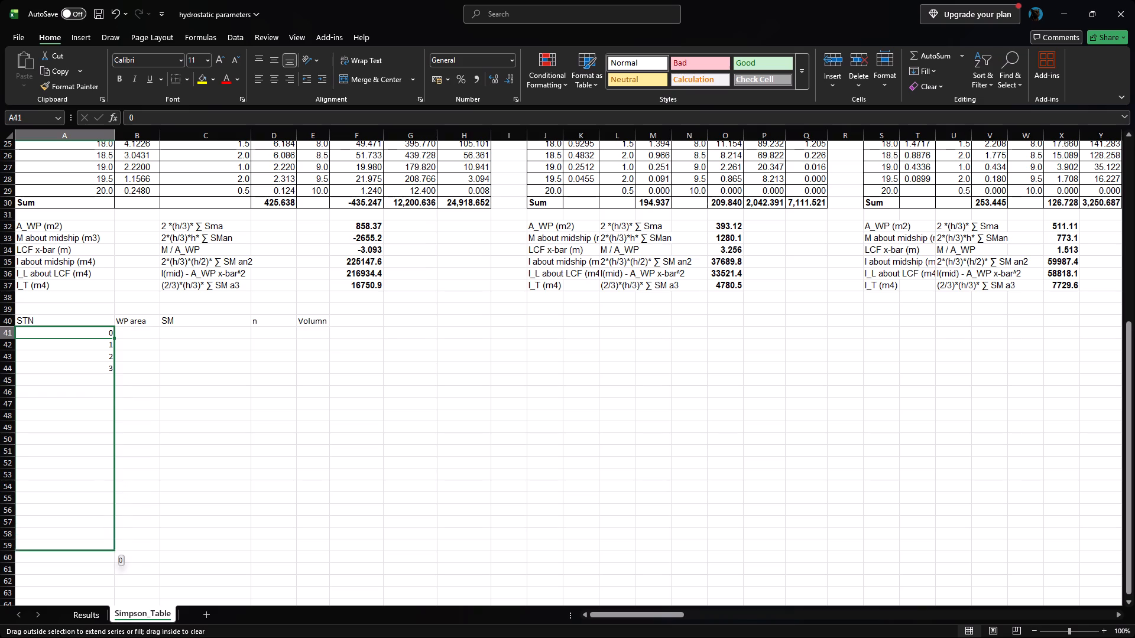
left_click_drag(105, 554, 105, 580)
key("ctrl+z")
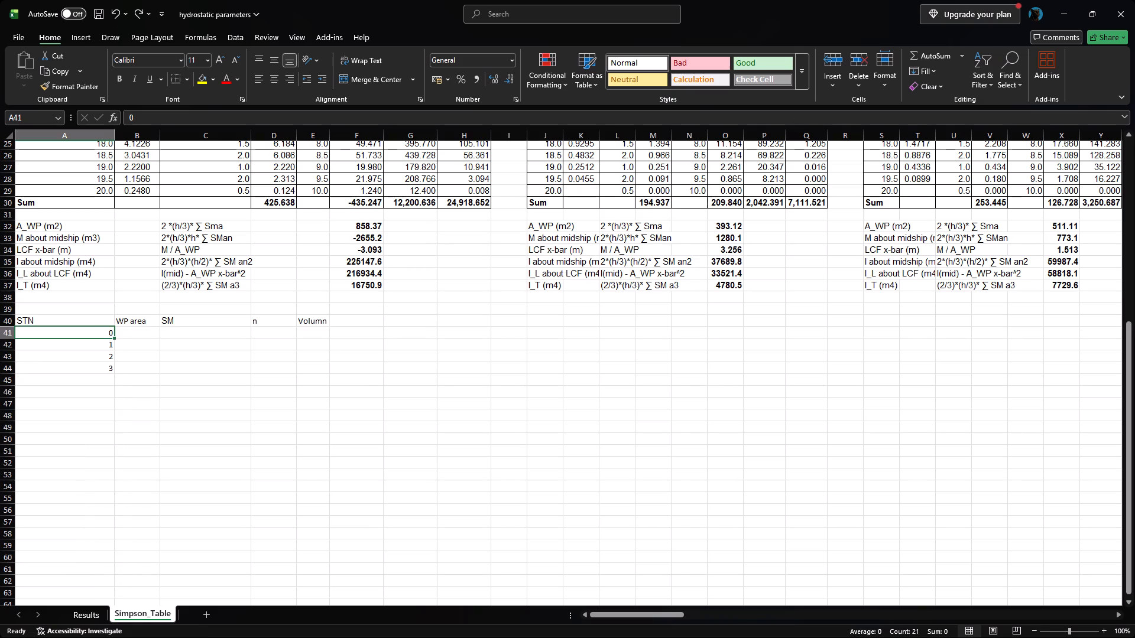
Fill the STN column from A41 down to A63 as a number series running from 0 to 22.
right_click_drag(114, 338, 98, 483)
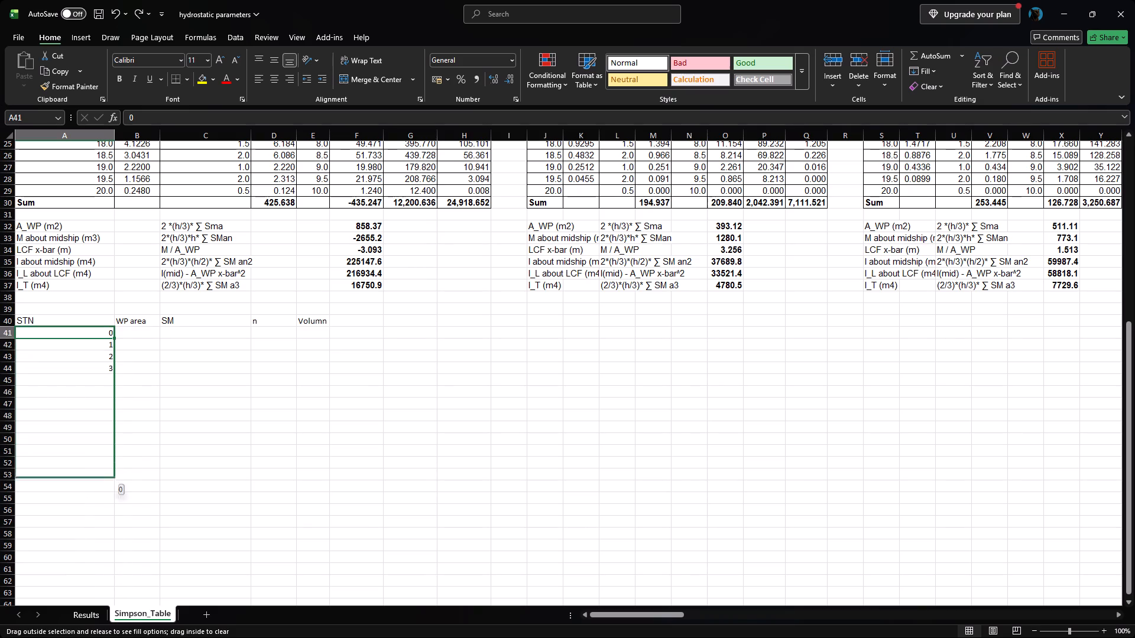
right_click_drag(98, 483, 104, 600)
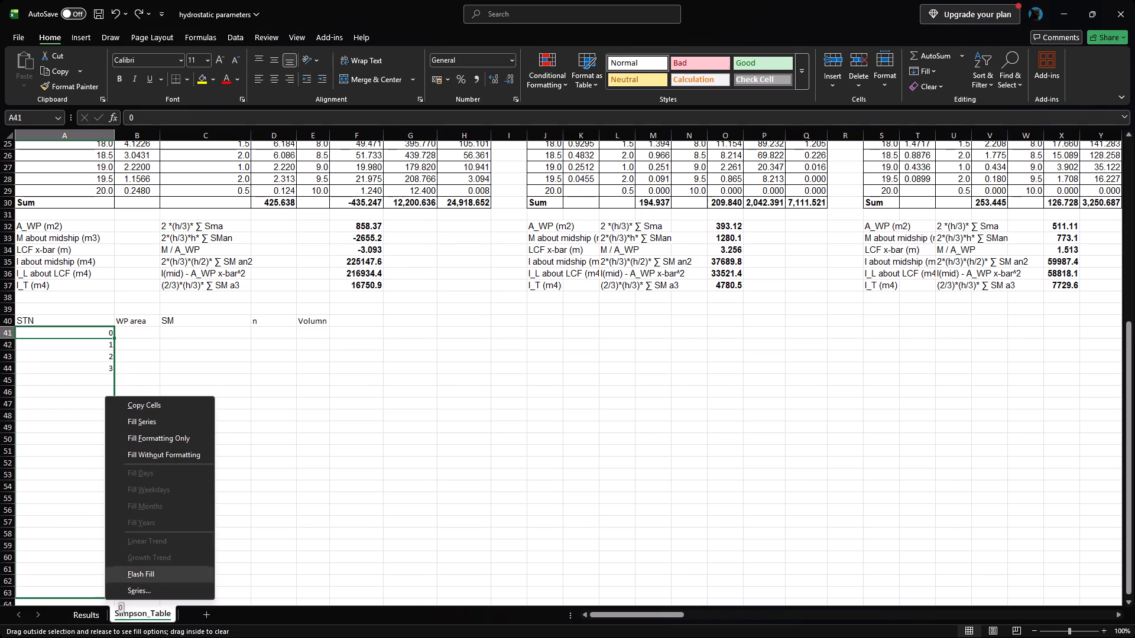
left_click(159, 419)
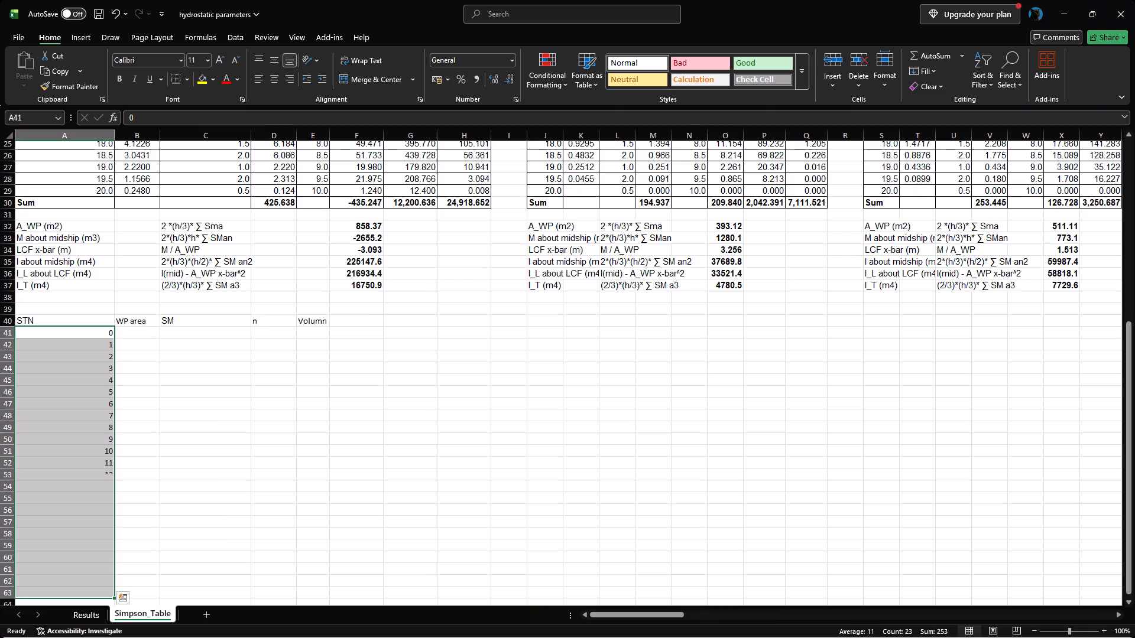
scroll(159, 421, "down", 2)
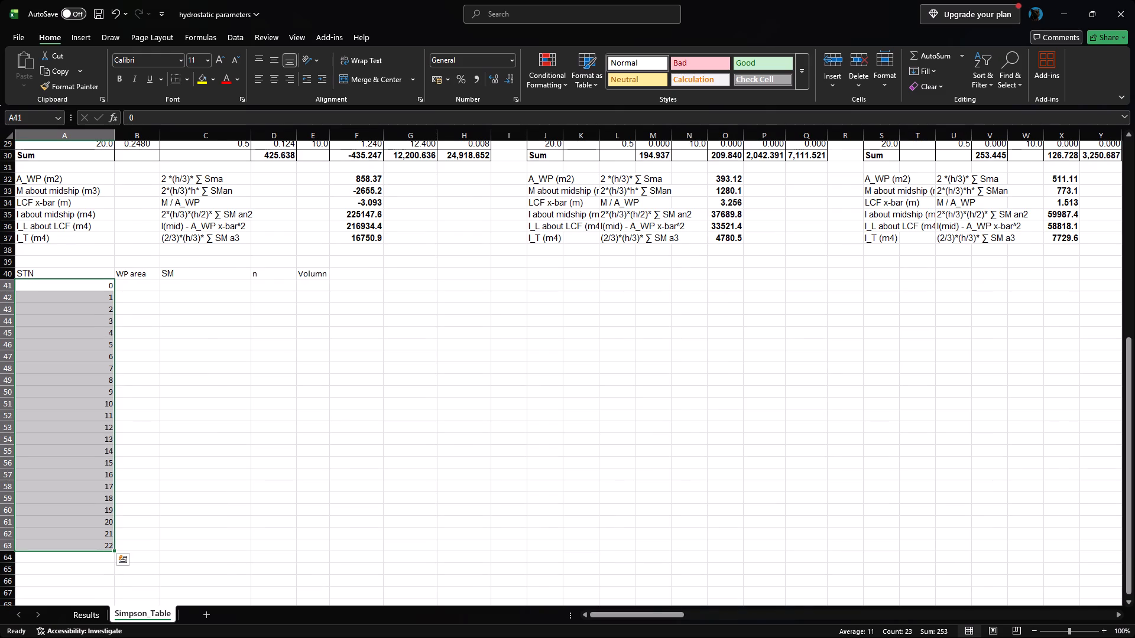
Delete the surplus station numbers 22 and 21 in A63 and A62, so the STN column ends at 20.
left_click(103, 548)
key("BackSpace")
left_click(96, 537)
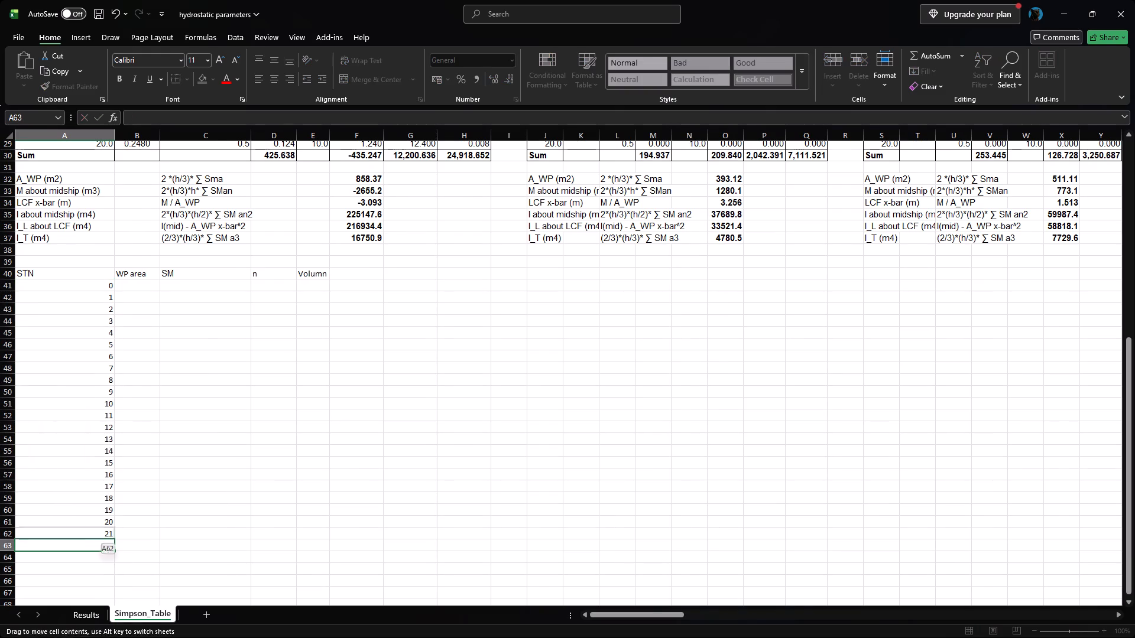
key("BackSpace")
left_click(598, 347)
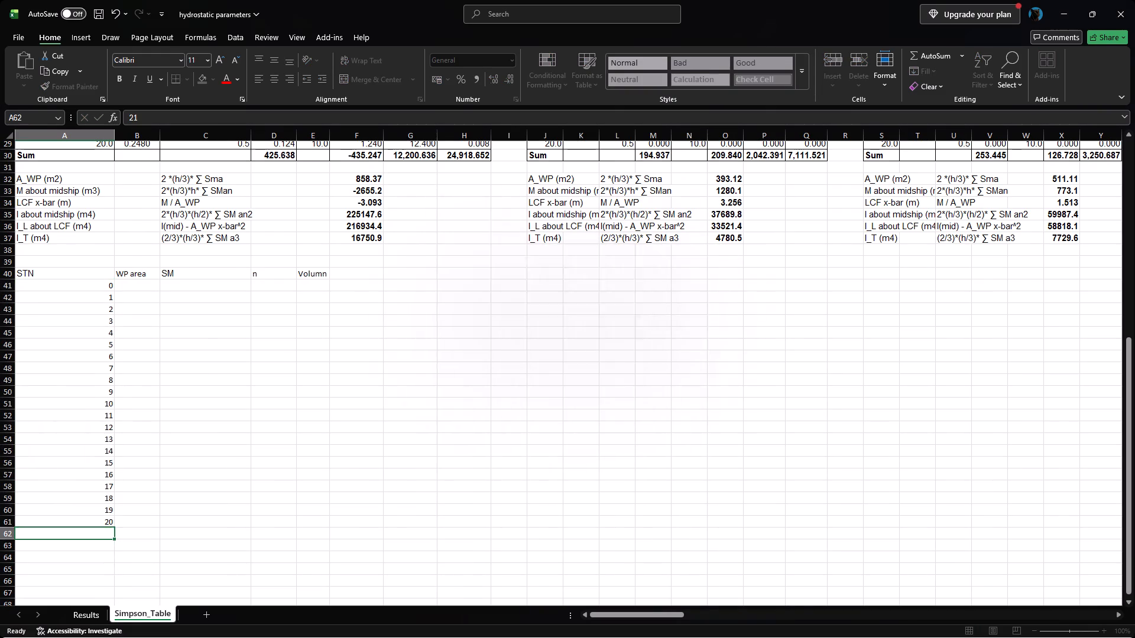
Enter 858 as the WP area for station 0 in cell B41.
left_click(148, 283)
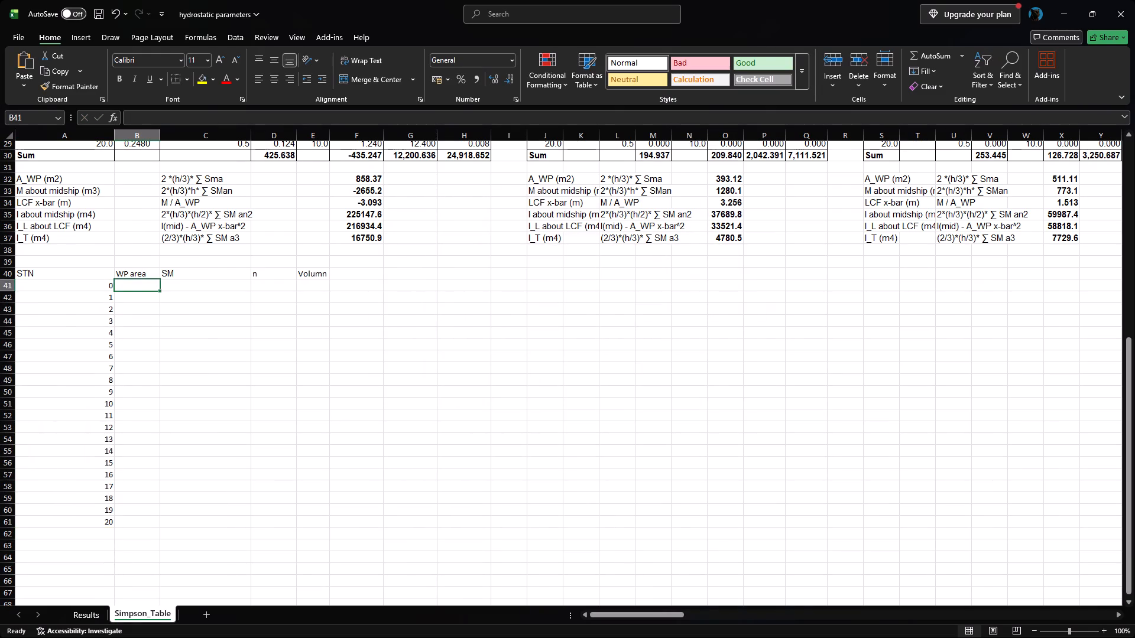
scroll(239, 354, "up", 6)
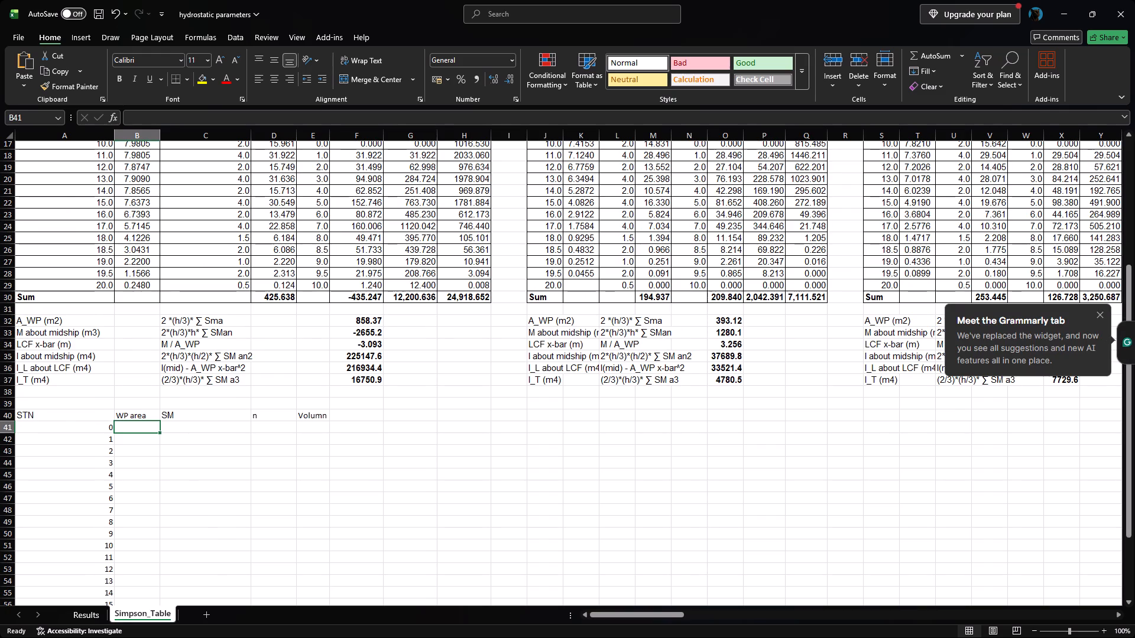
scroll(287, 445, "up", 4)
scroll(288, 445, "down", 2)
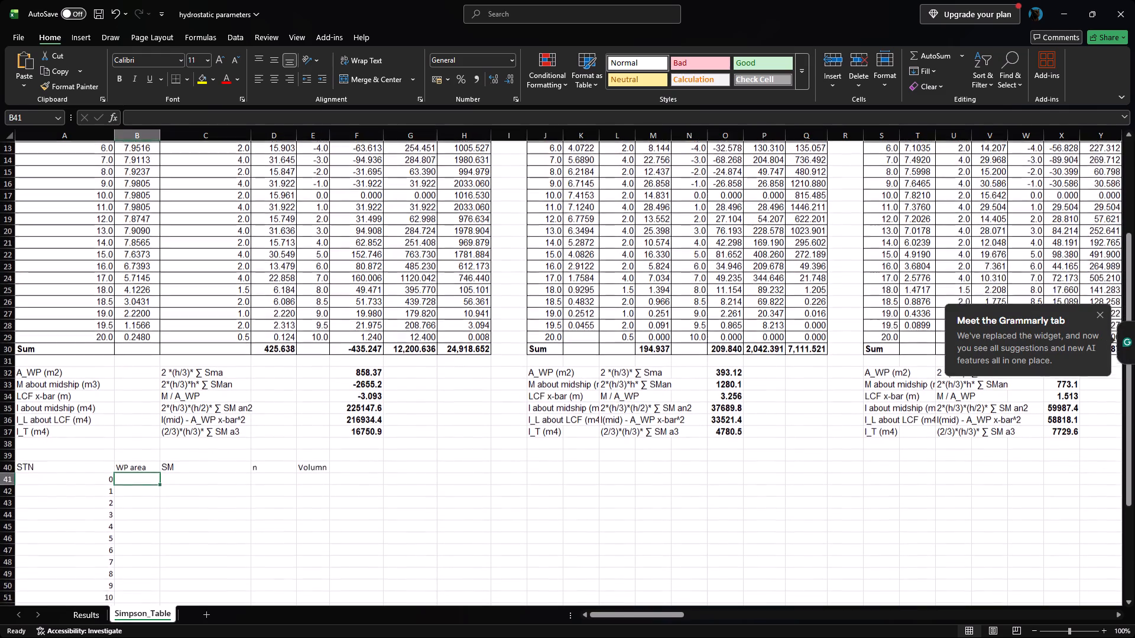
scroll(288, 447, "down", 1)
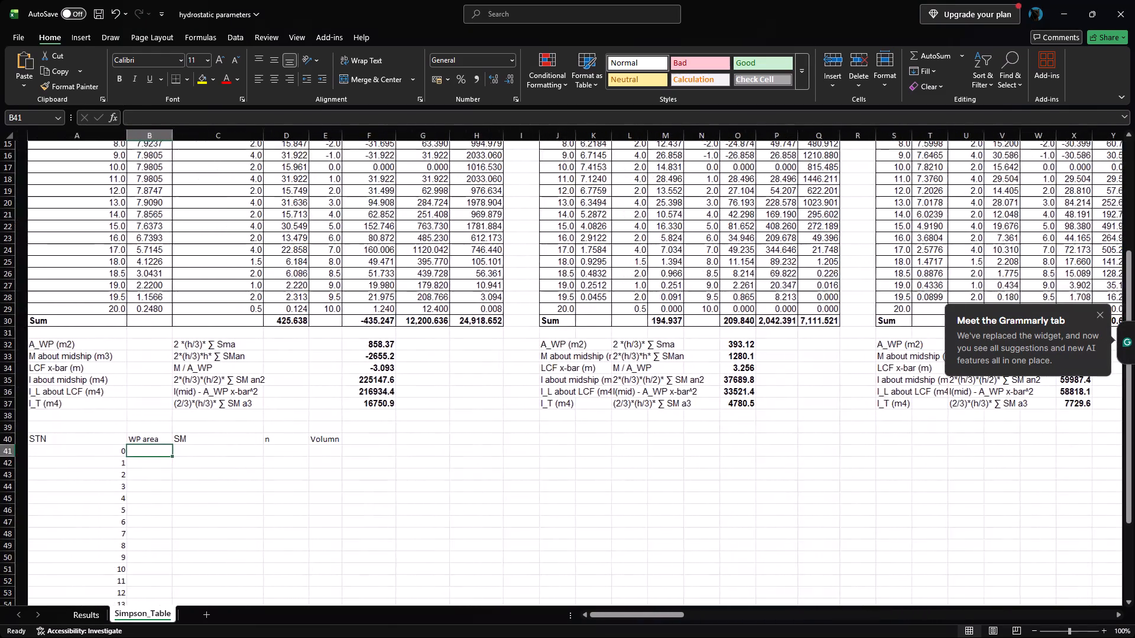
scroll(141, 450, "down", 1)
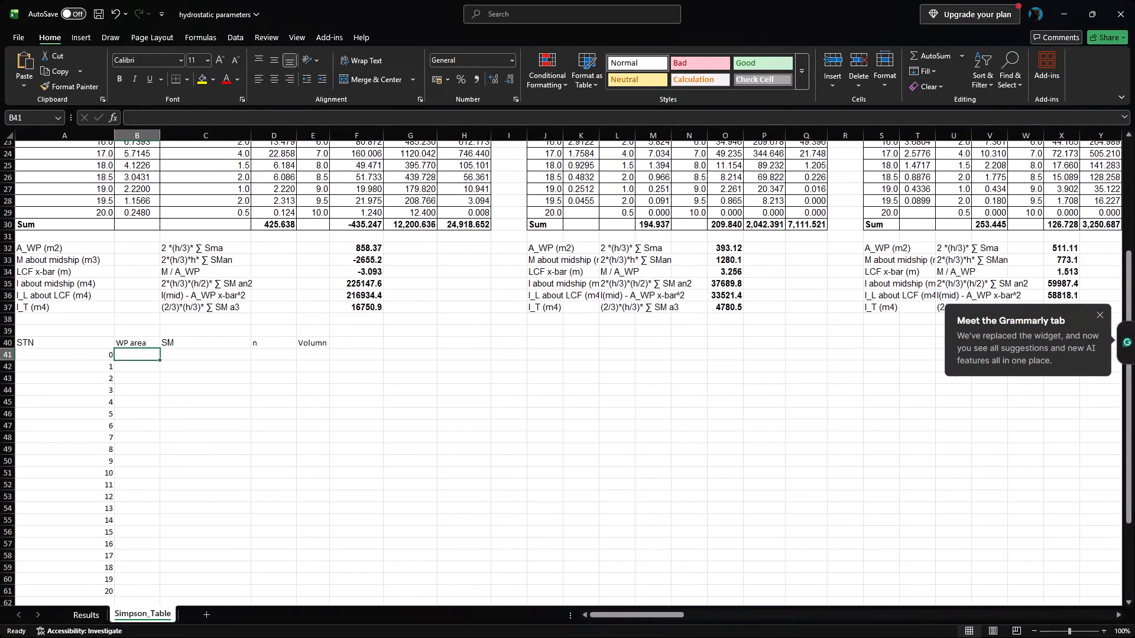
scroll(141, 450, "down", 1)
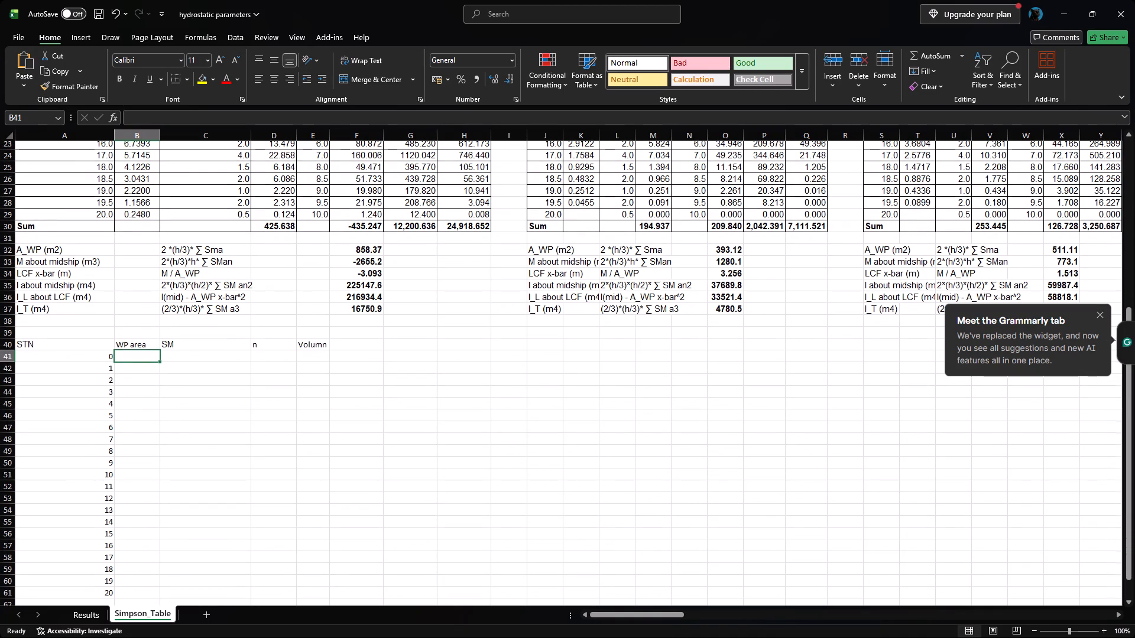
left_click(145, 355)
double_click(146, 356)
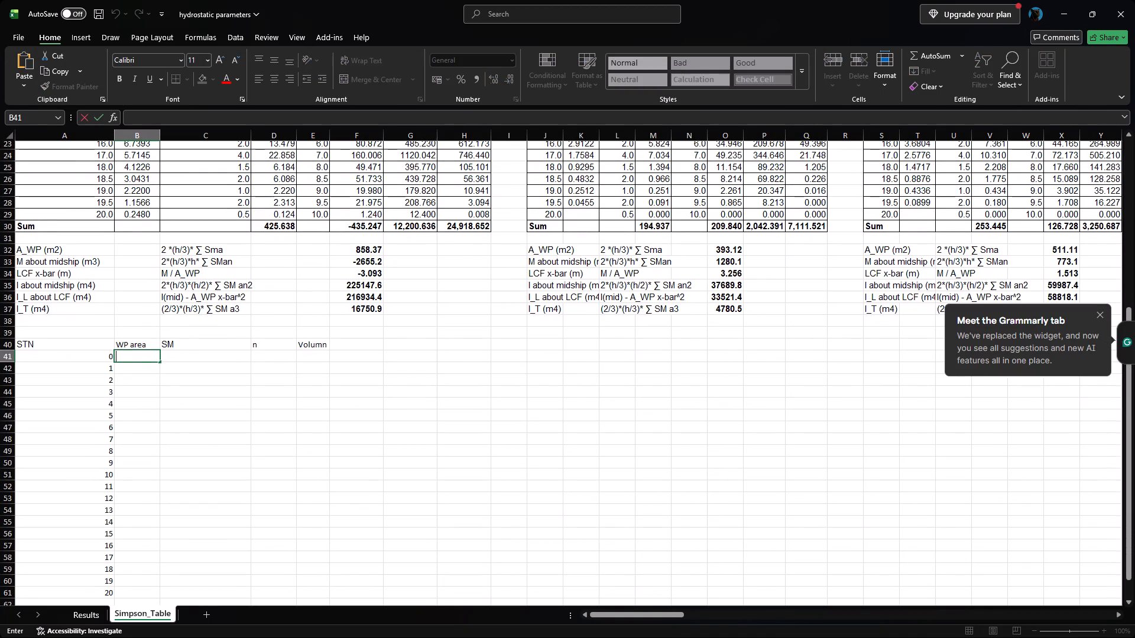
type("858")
Try to replace the station 0 WP area in B41 with a copy of the first table's A_WP cell, F32.
left_click(373, 248)
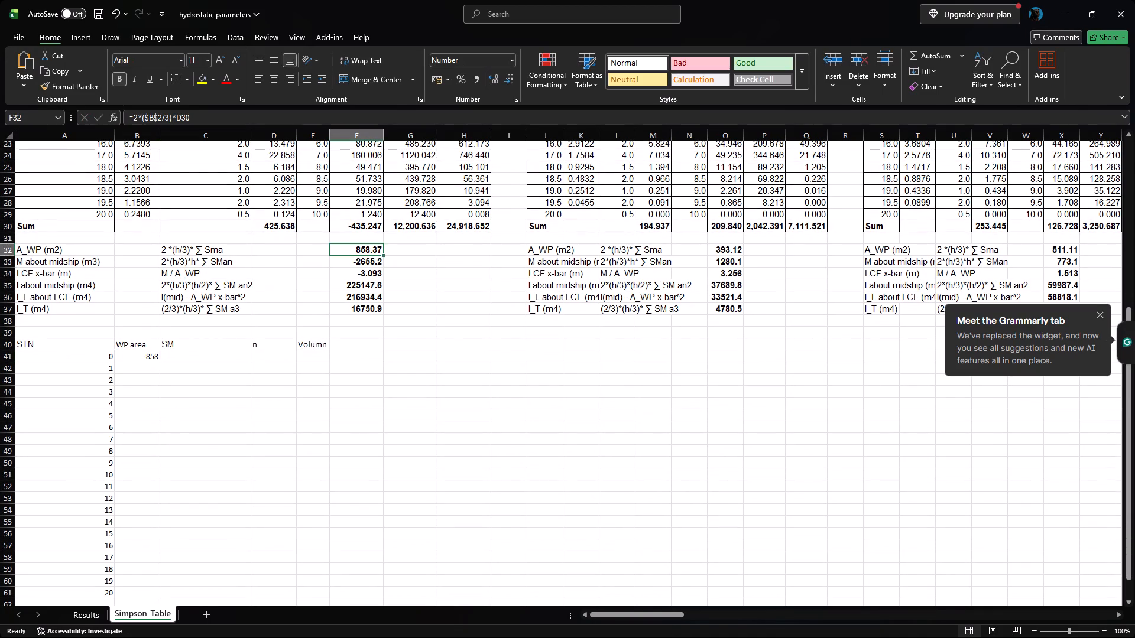
key("ctrl+c")
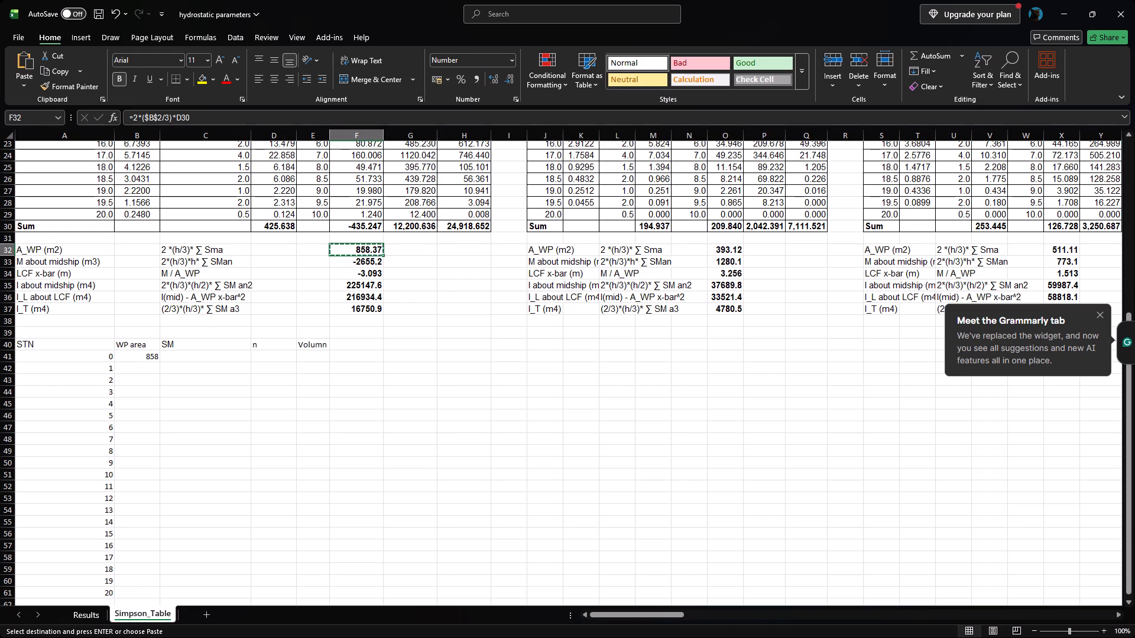
left_click(153, 357)
key("BackSpace")
key("ctrl+v")
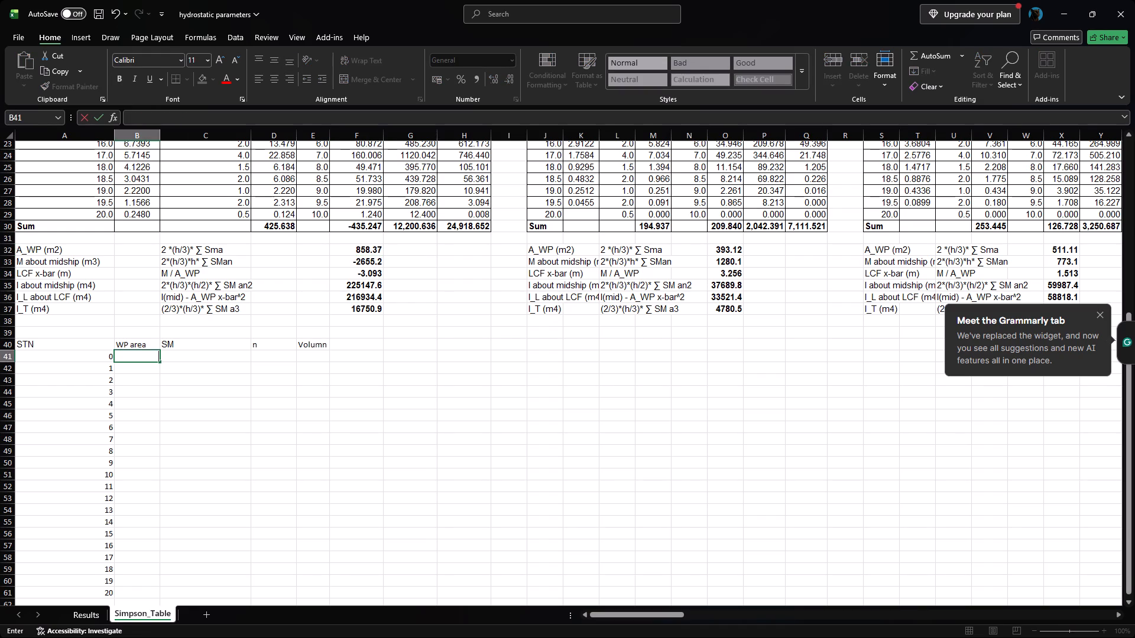
key("ctrl+v")
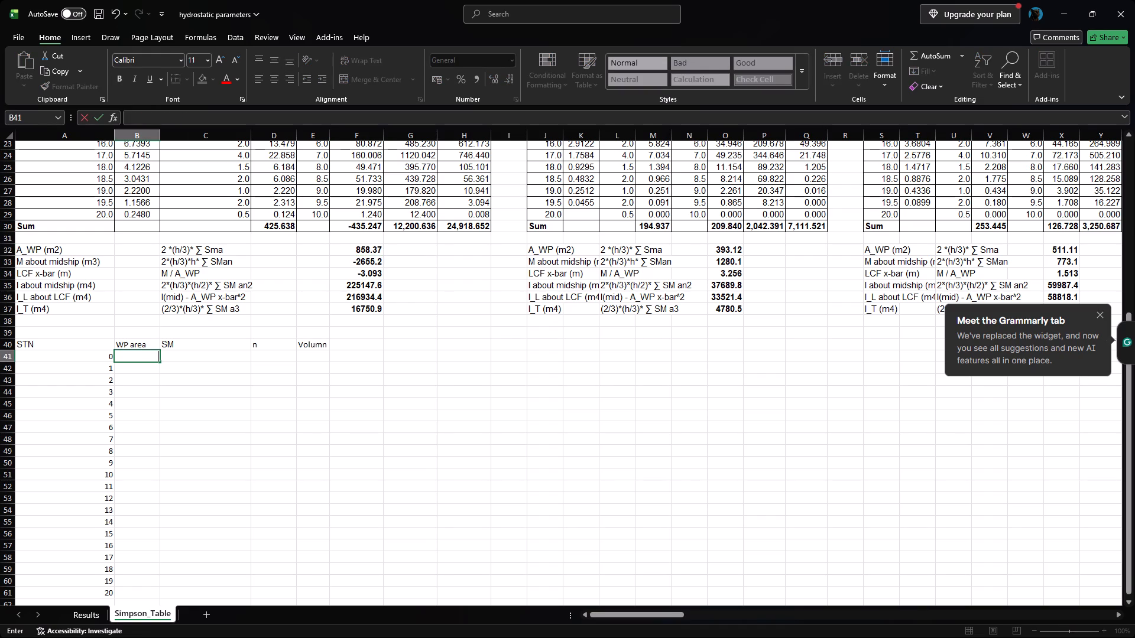
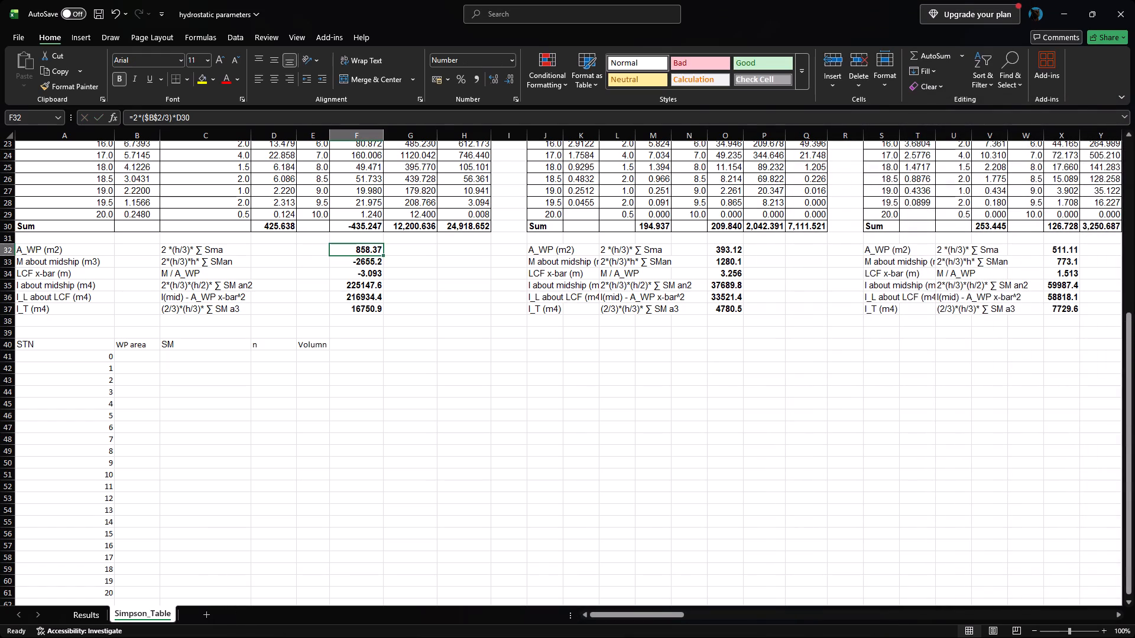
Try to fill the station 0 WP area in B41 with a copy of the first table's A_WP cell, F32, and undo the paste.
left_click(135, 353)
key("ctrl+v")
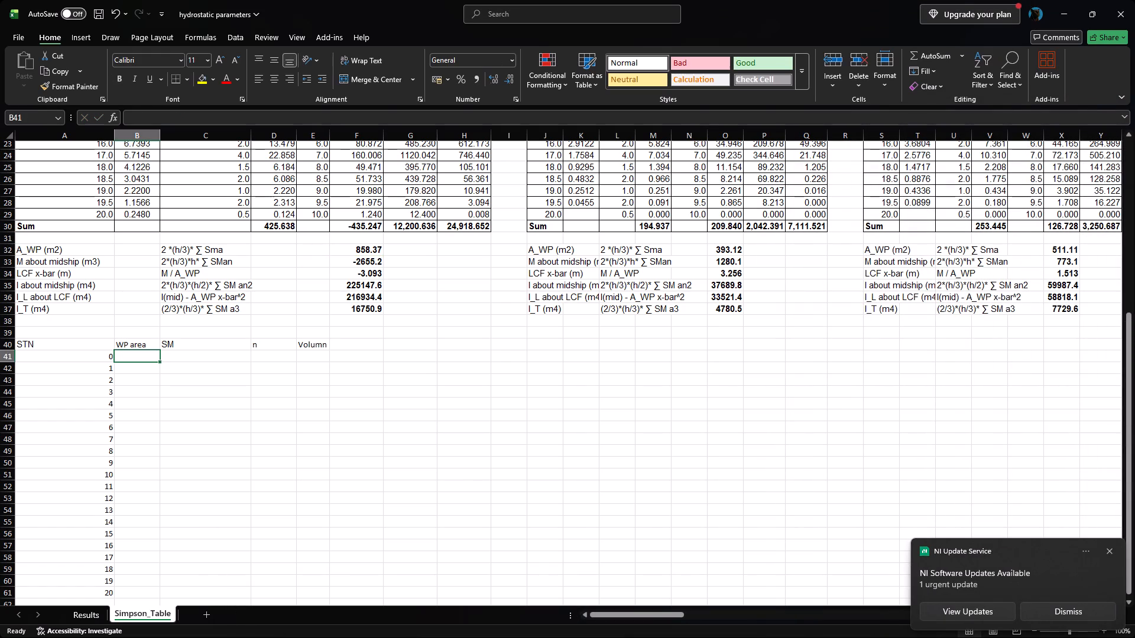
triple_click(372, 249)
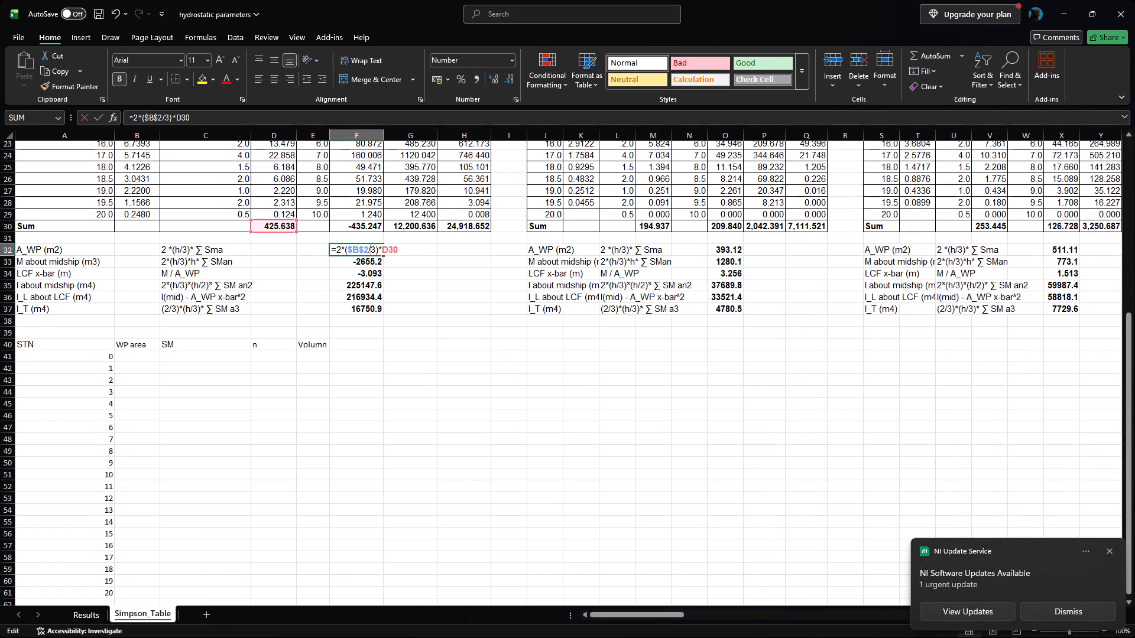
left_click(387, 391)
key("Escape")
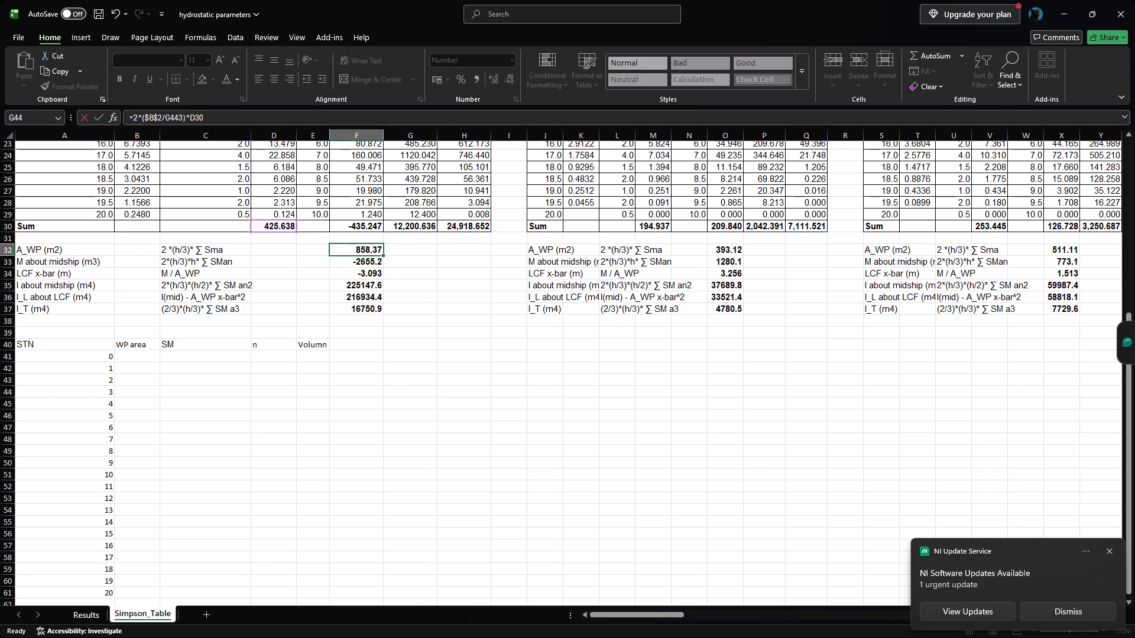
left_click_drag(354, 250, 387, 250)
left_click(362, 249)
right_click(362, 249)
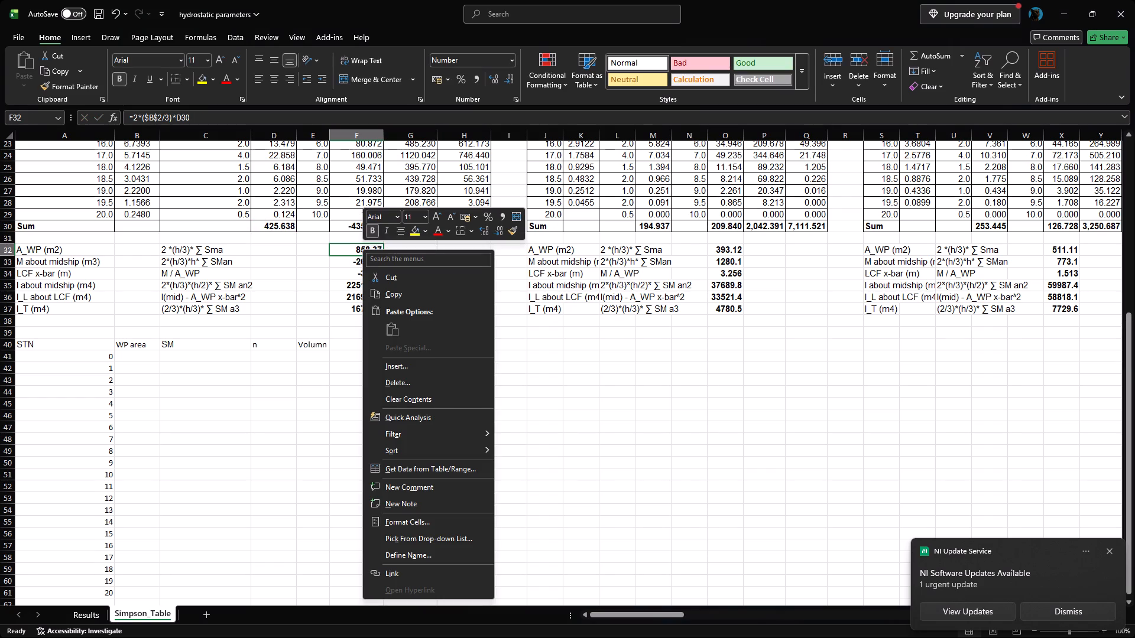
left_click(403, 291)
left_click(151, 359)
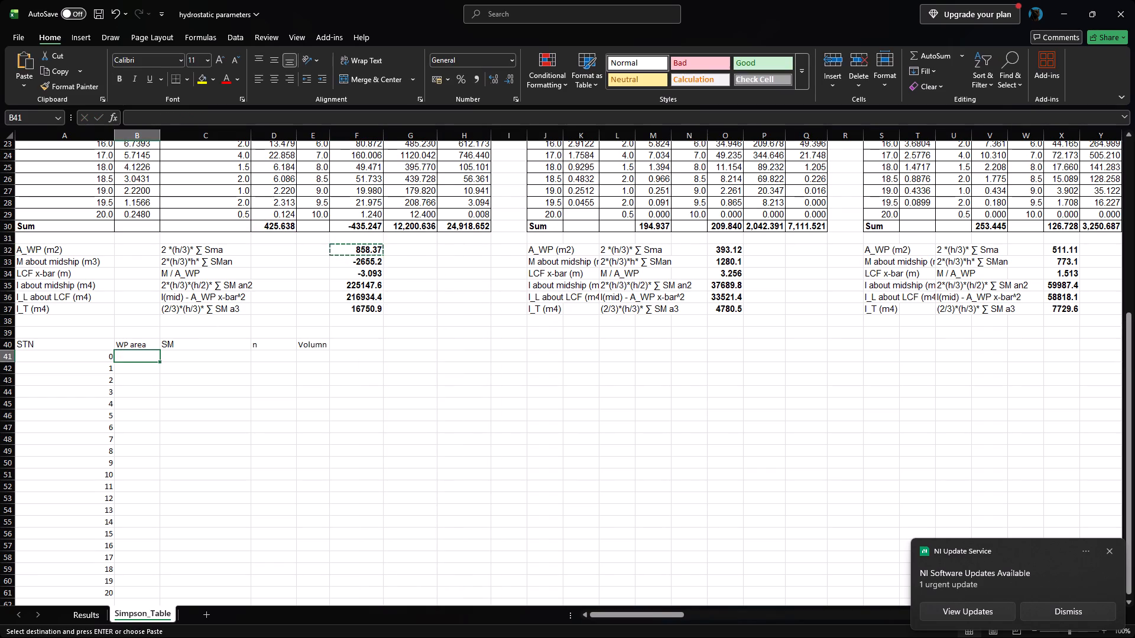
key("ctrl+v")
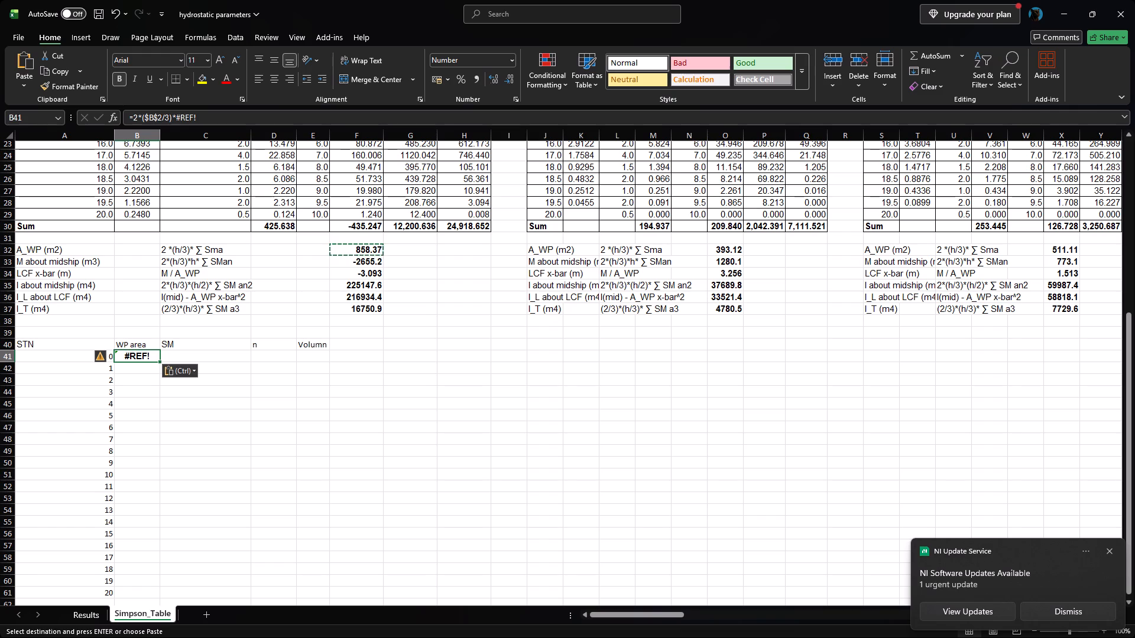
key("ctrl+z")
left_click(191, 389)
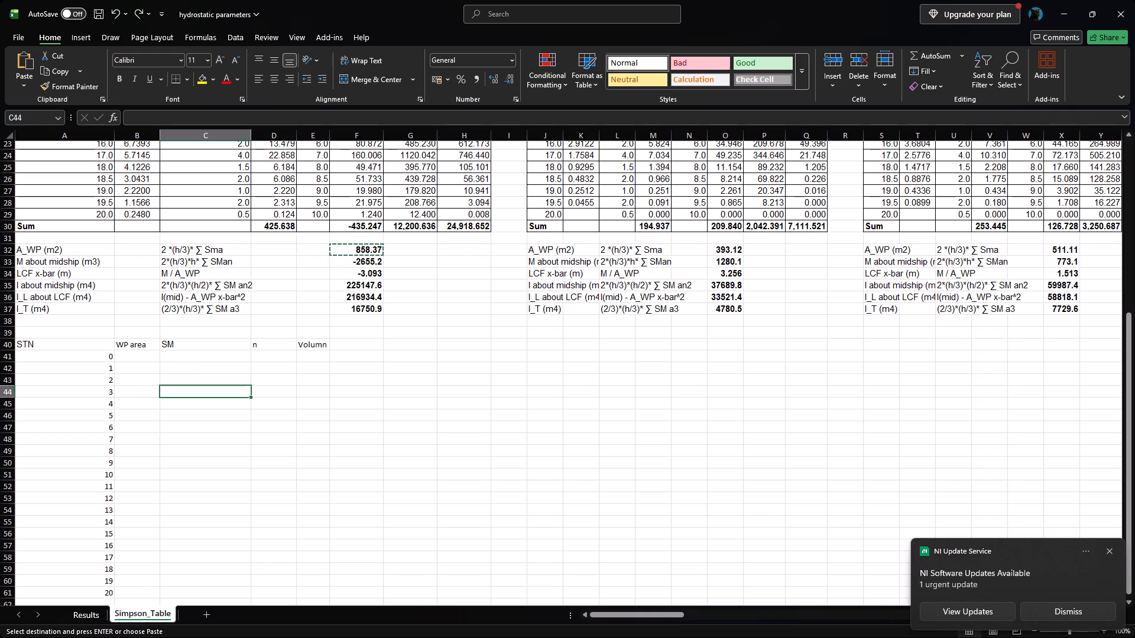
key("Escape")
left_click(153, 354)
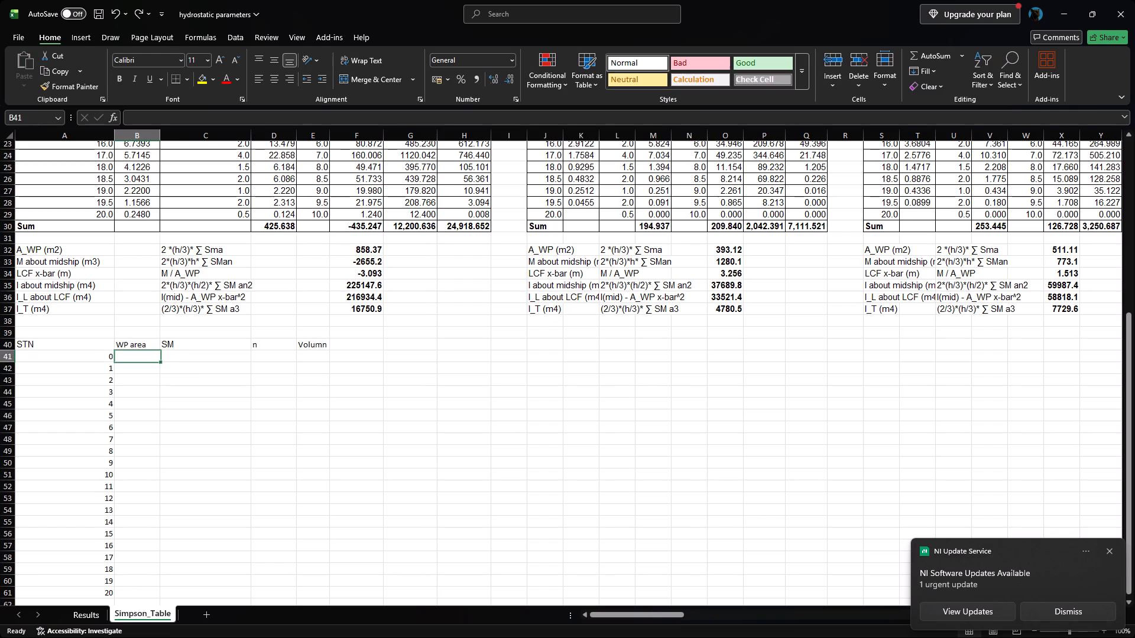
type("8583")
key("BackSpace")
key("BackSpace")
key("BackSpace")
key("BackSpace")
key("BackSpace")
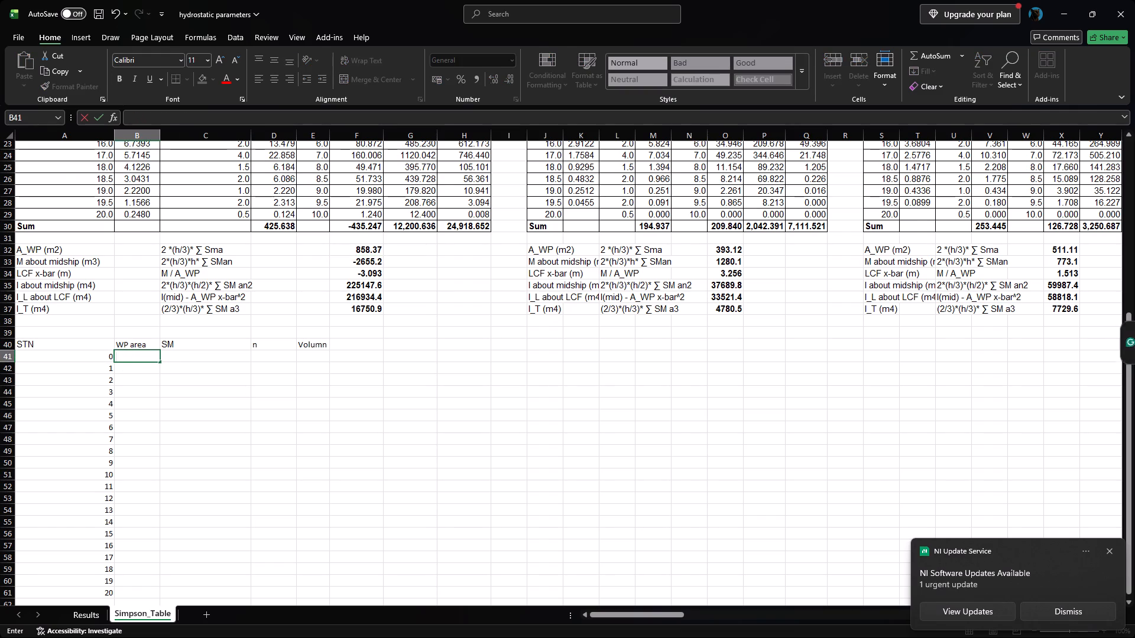
Examine the Simpson tables across the sheet and the A_WP results in row 32 beneath each one.
scroll(148, 355, "up", 3)
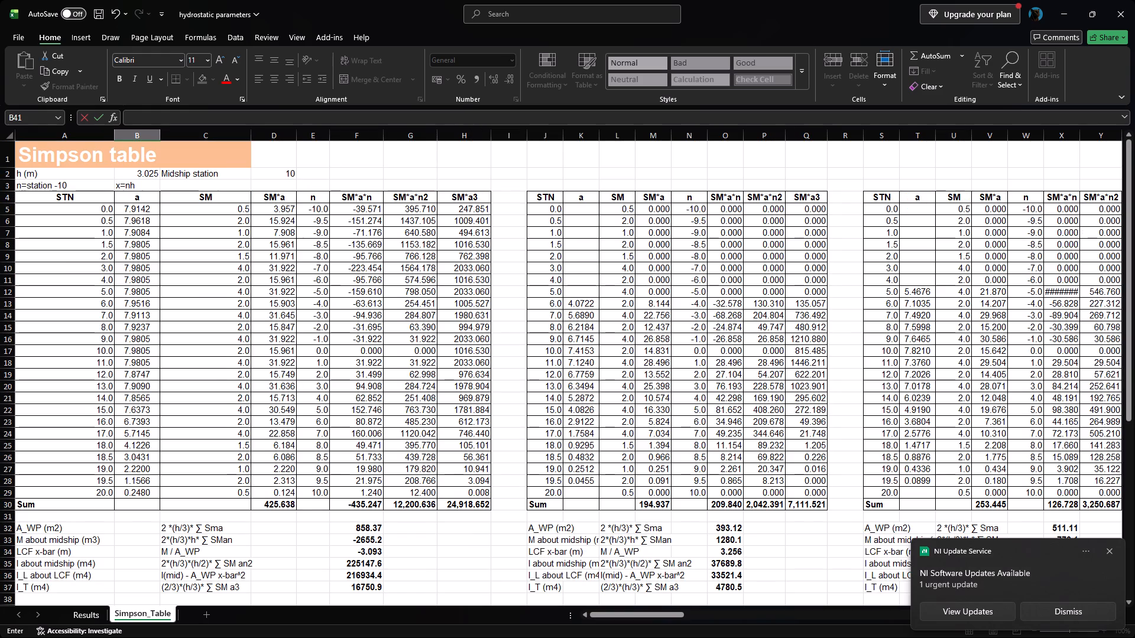
scroll(577, 265, "down", 3)
scroll(716, 296, "left", 1)
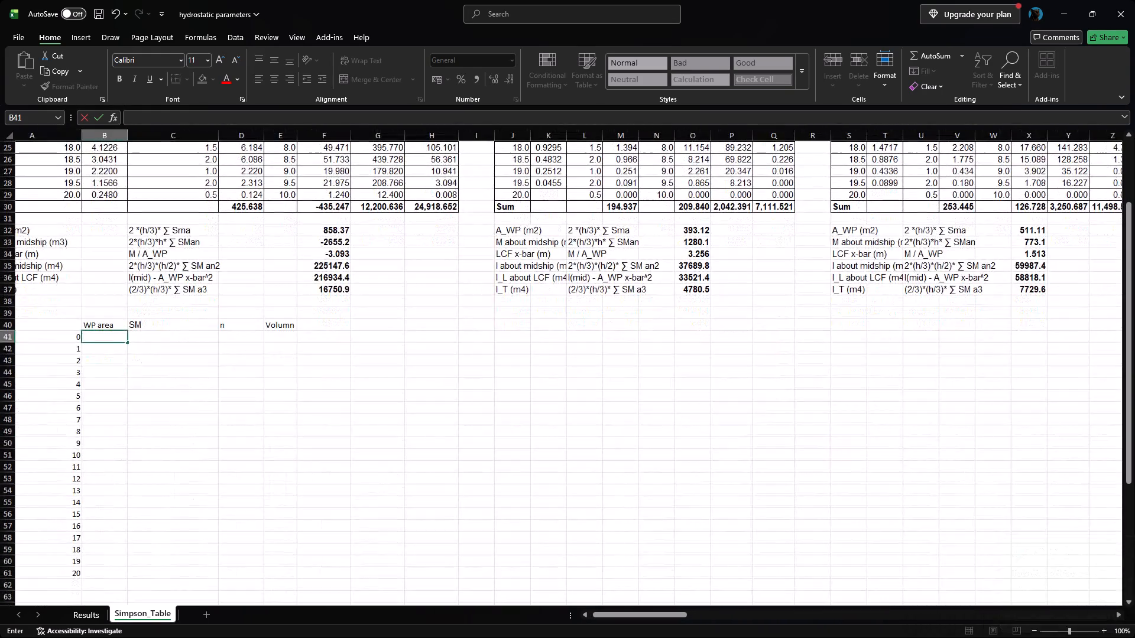
scroll(716, 296, "left", 1)
scroll(716, 296, "down", 1)
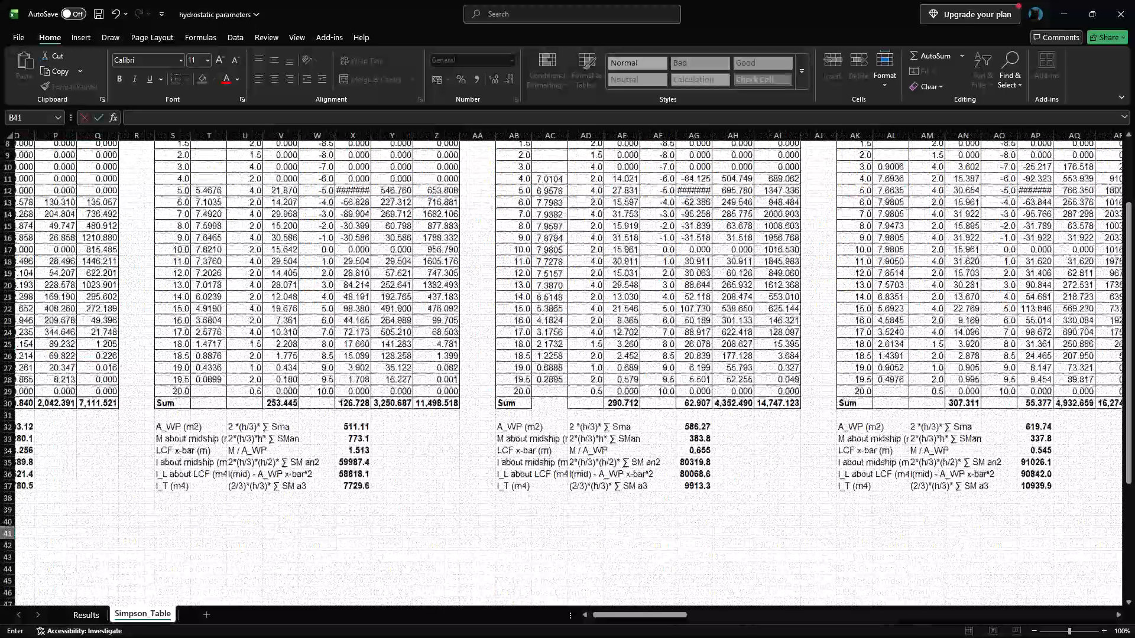
scroll(716, 296, "down", 1)
scroll(716, 297, "right", 2)
scroll(716, 297, "up", 1)
scroll(716, 297, "right", 3)
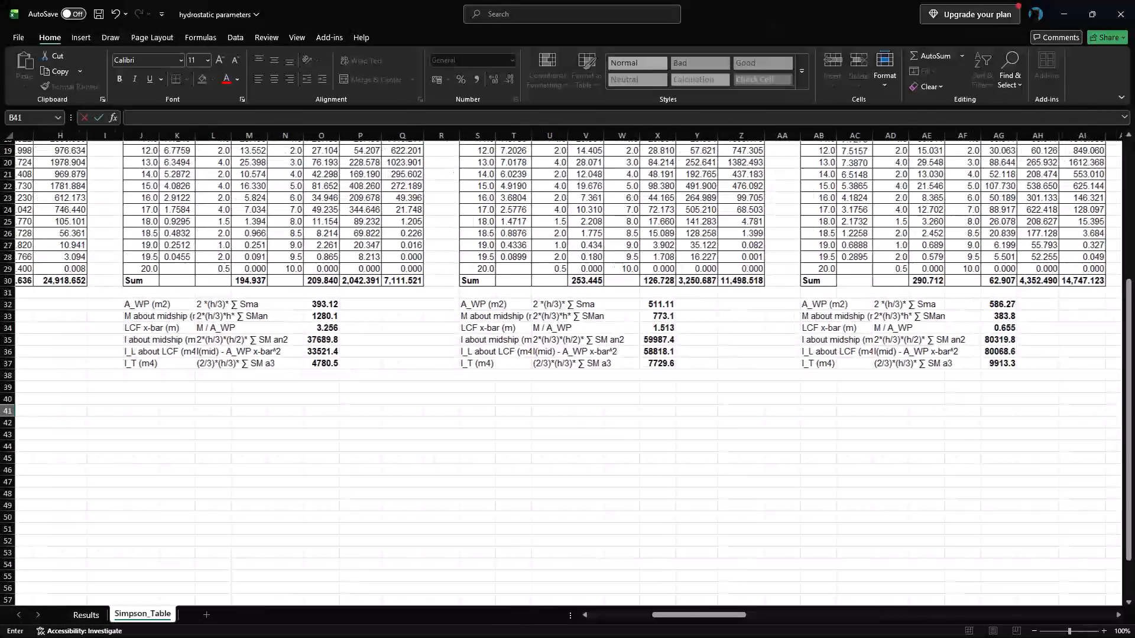
scroll(716, 297, "right", 4)
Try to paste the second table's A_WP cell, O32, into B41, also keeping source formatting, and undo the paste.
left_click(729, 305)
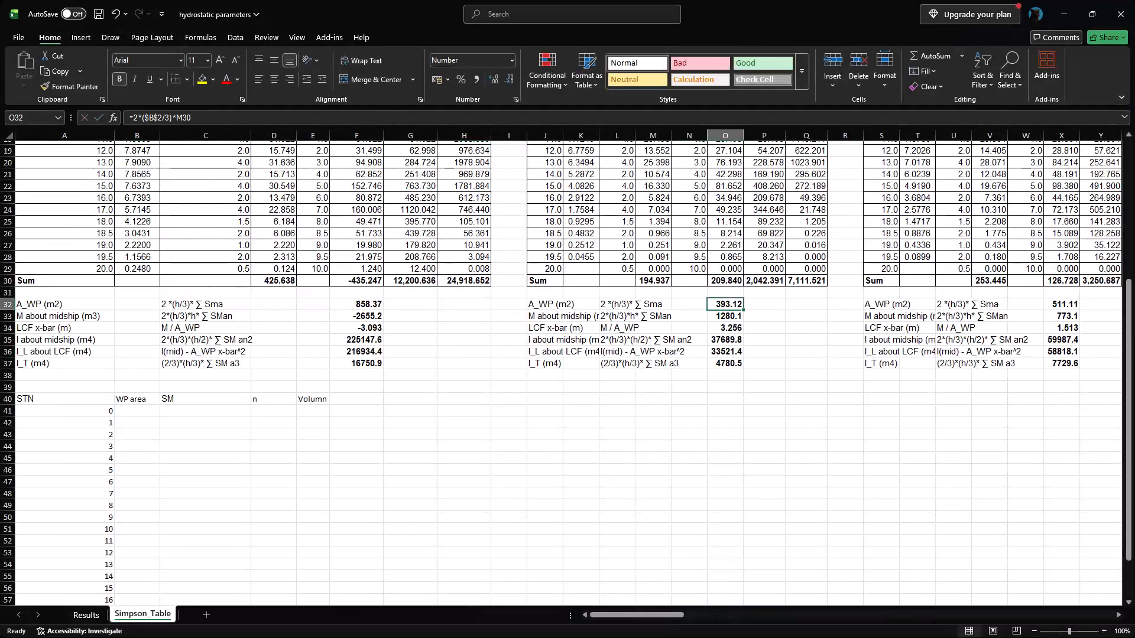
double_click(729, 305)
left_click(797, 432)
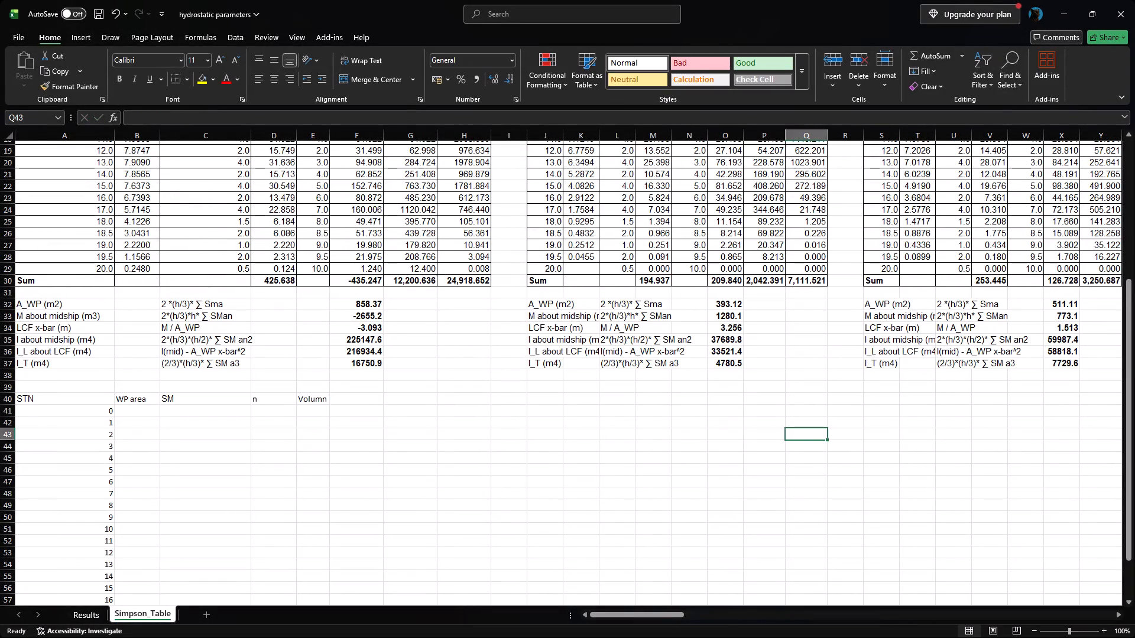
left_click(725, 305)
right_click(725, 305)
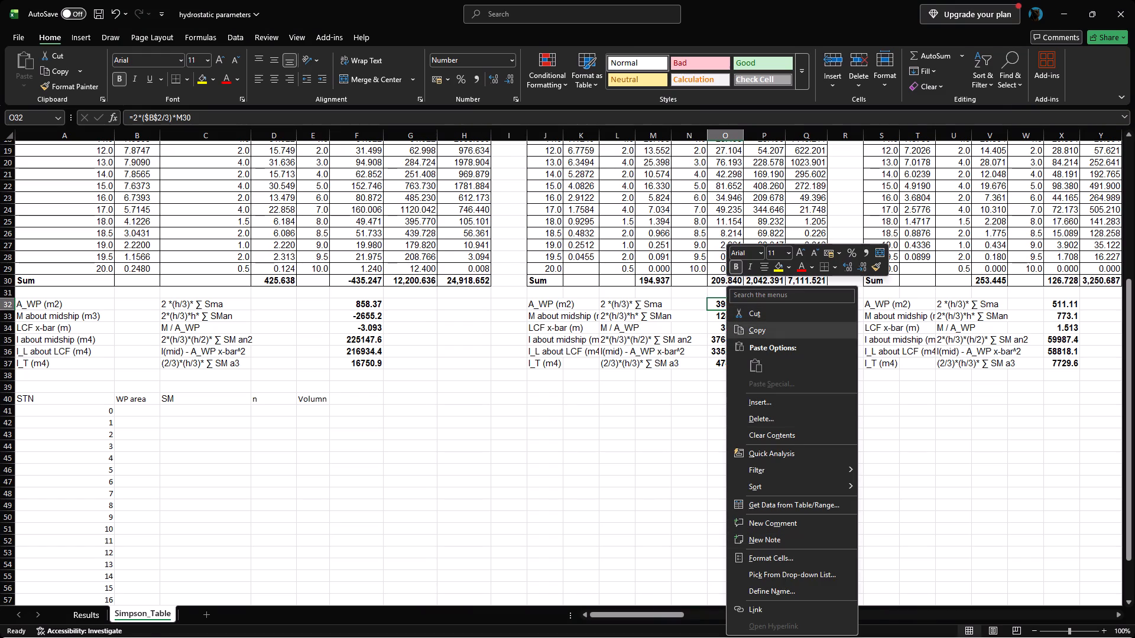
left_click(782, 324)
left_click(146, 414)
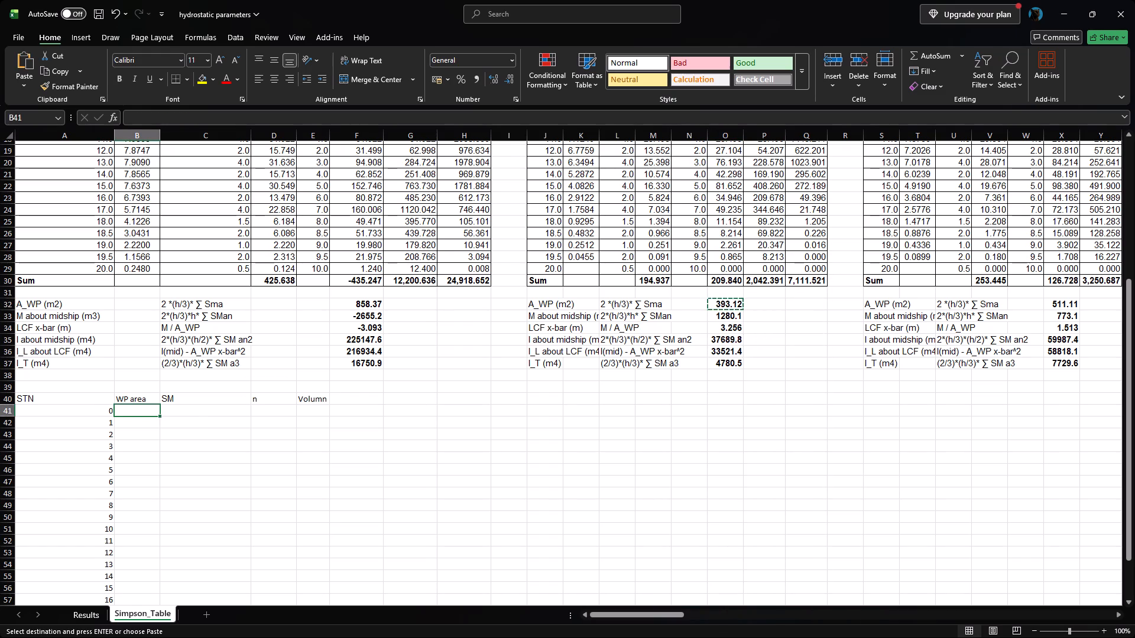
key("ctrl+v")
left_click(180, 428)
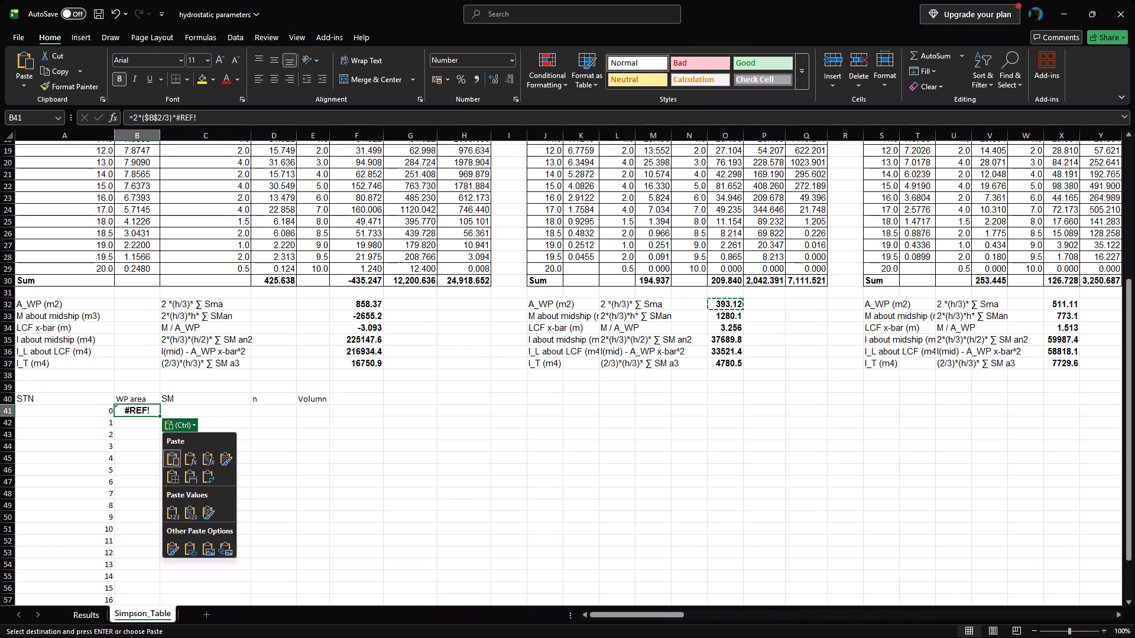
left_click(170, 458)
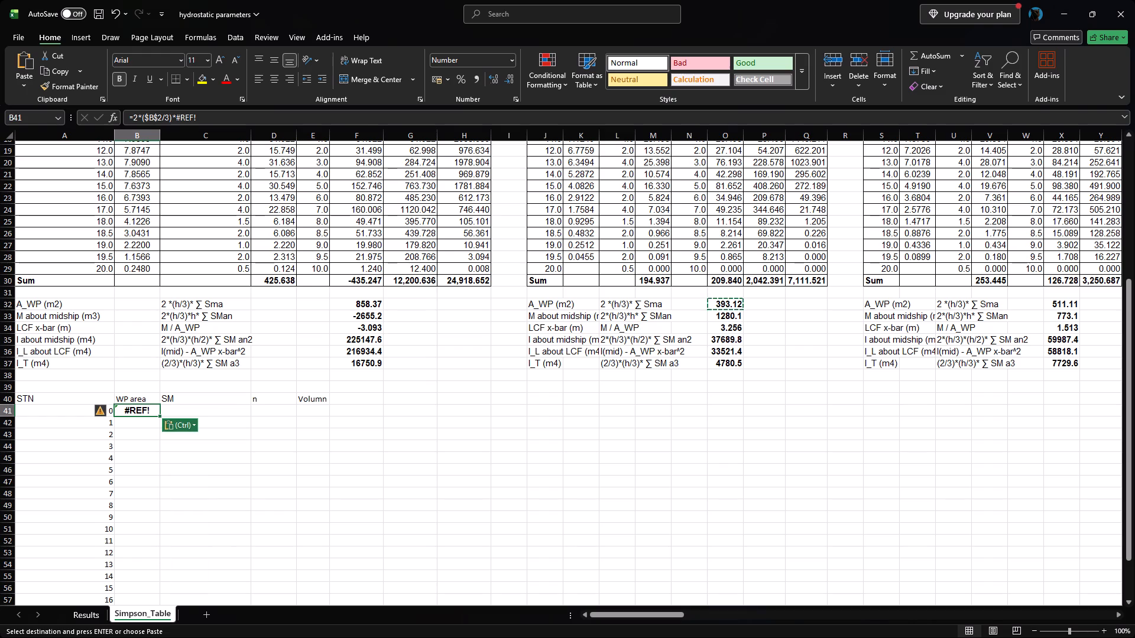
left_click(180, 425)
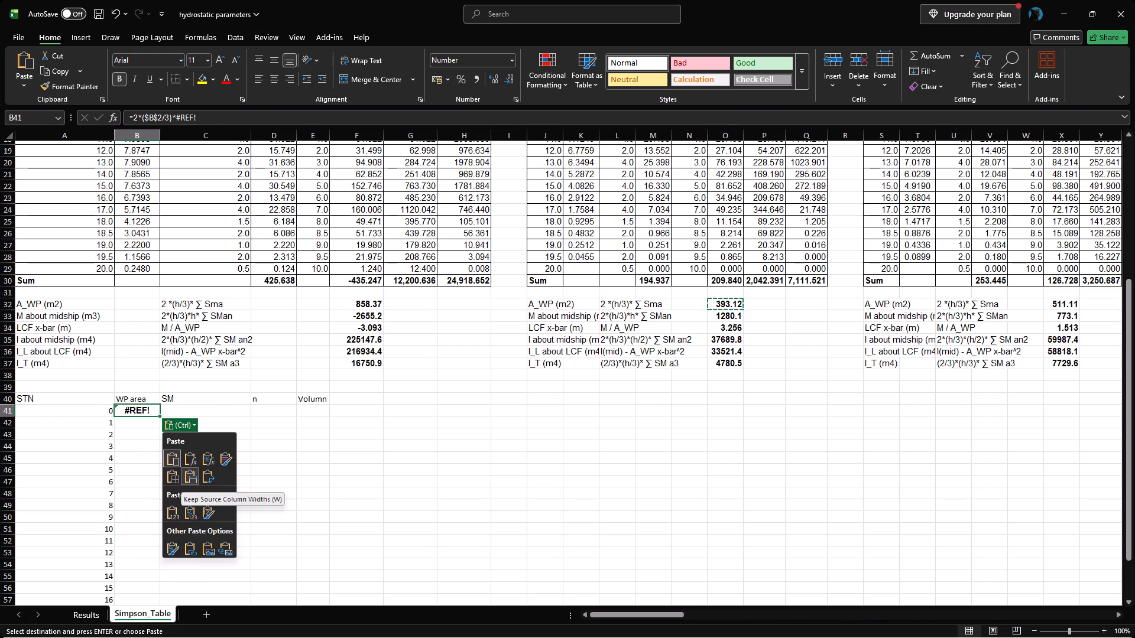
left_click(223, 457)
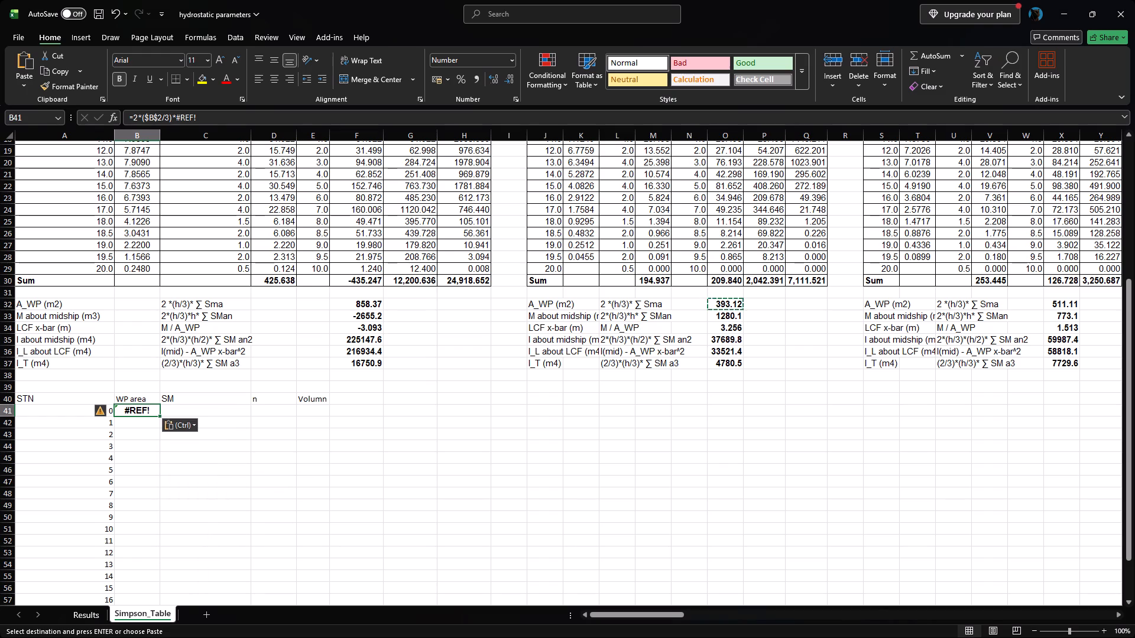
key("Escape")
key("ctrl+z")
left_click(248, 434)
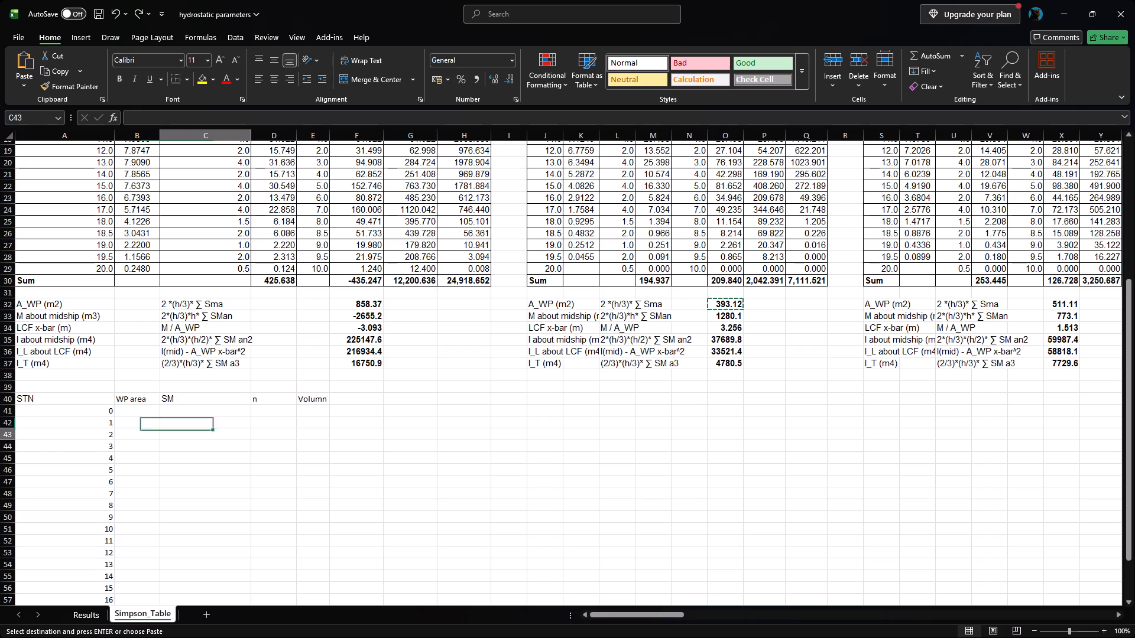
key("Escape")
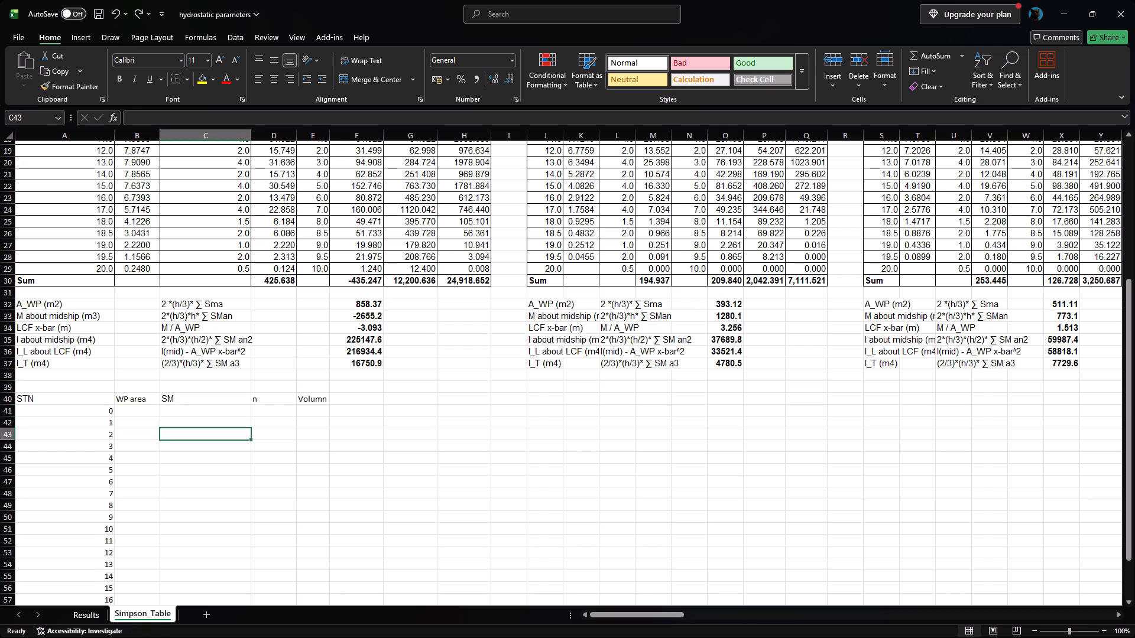
Enter WP areas 393.12, 511.11 and 586.27 for stations 0, 1 and 2 in cells B41 to B43.
left_click(140, 409)
type("393.12")
key("Down")
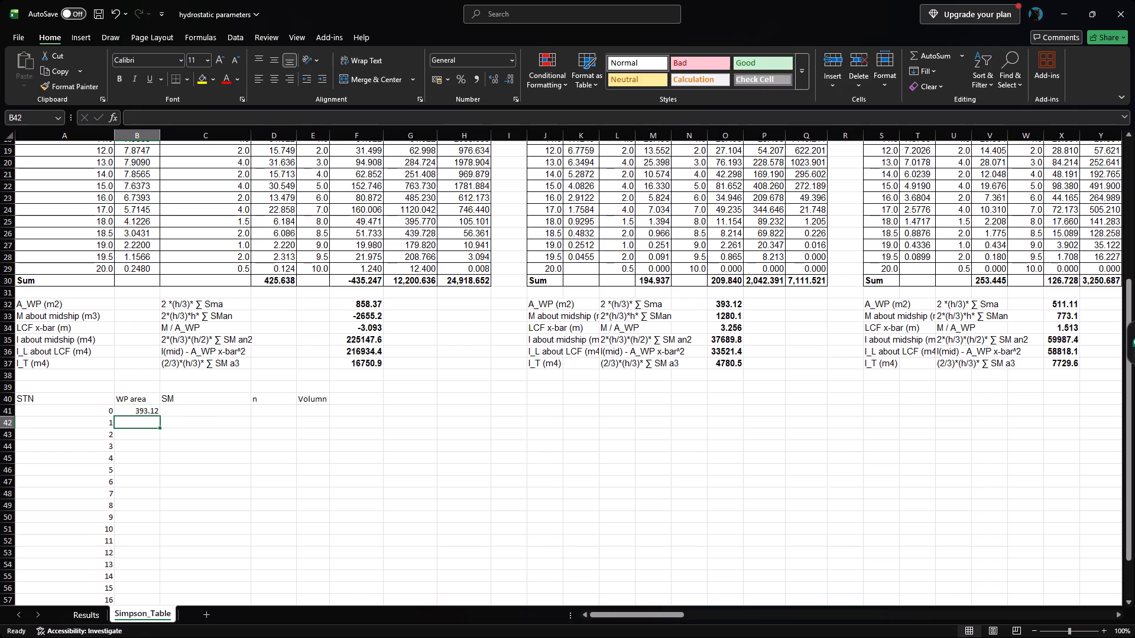
type("511.11")
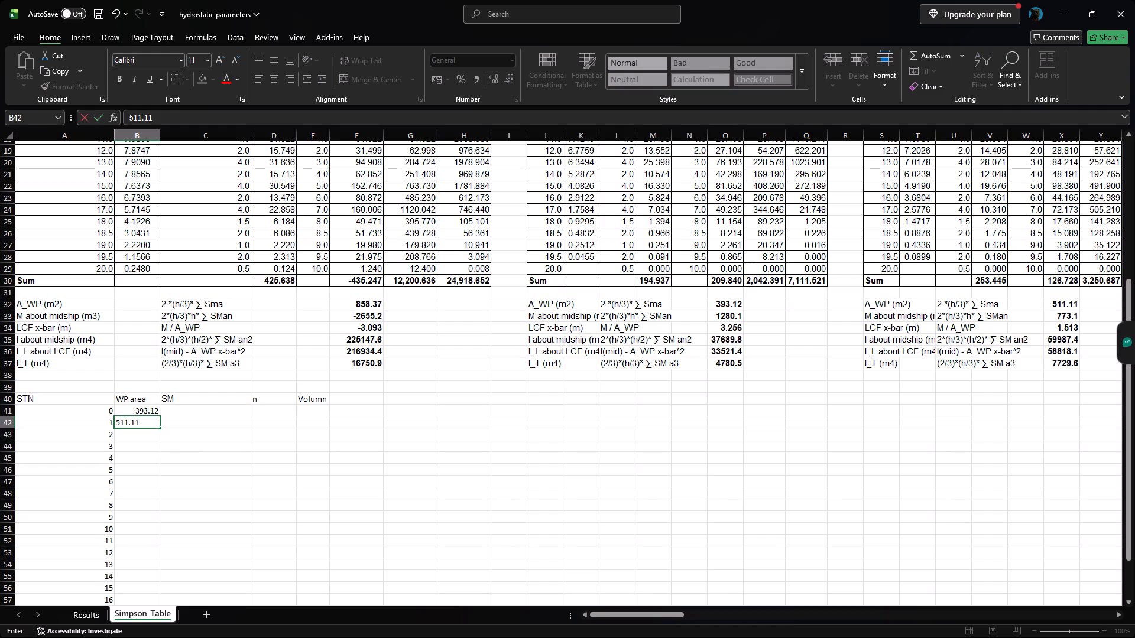
key("Down")
scroll(141, 409, "left", 4)
scroll(141, 409, "right", 1)
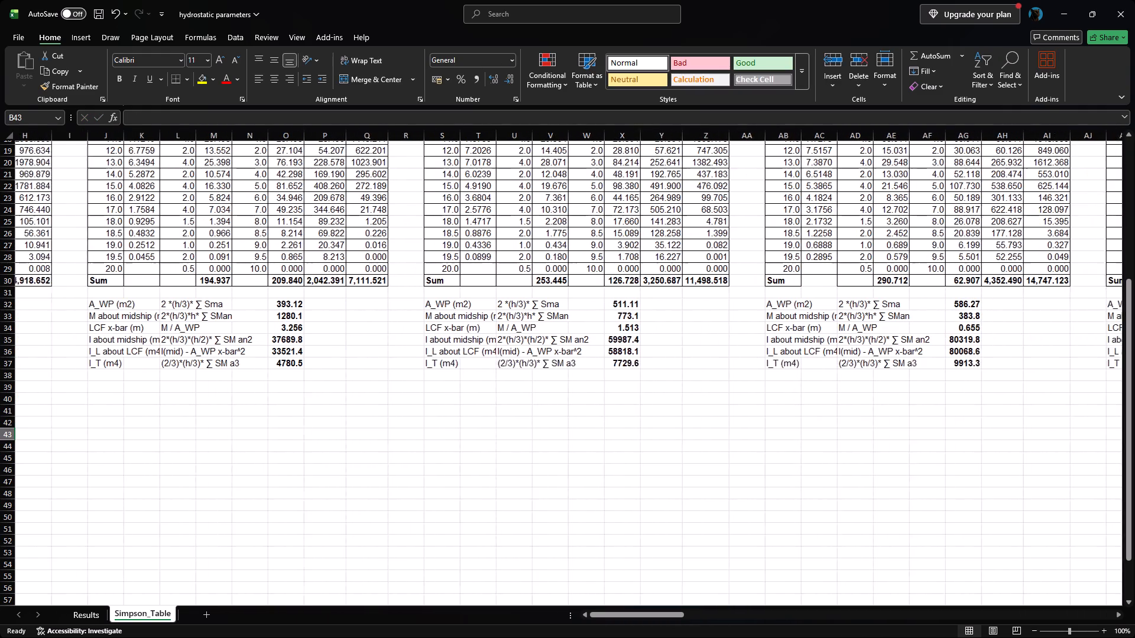
scroll(141, 409, "right", 2)
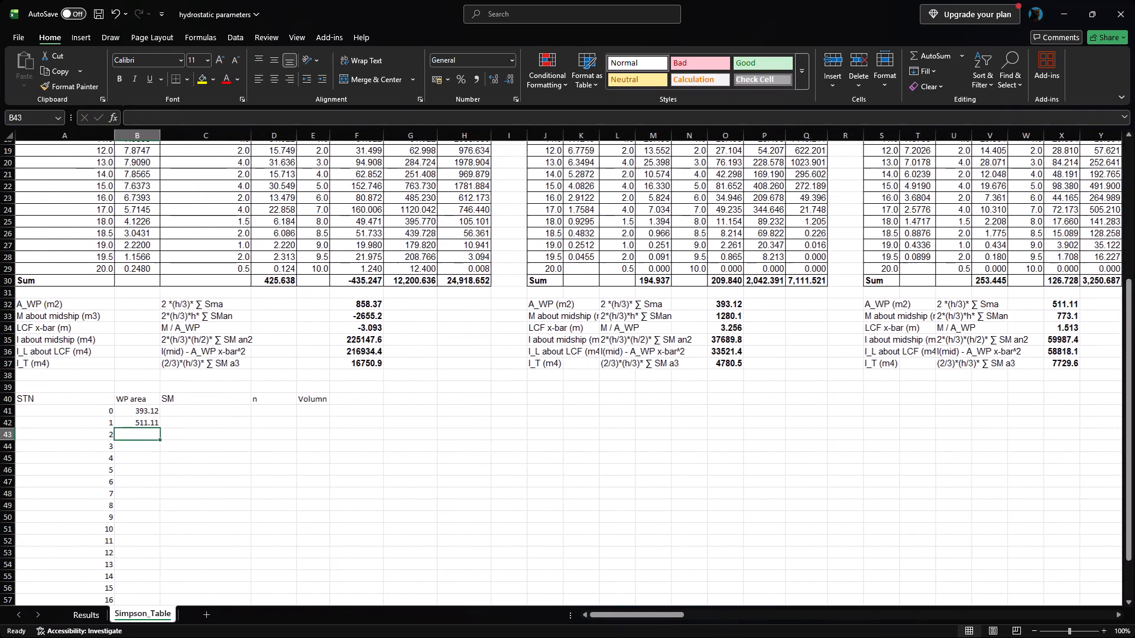
type("586.")
scroll(141, 409, "left", 6)
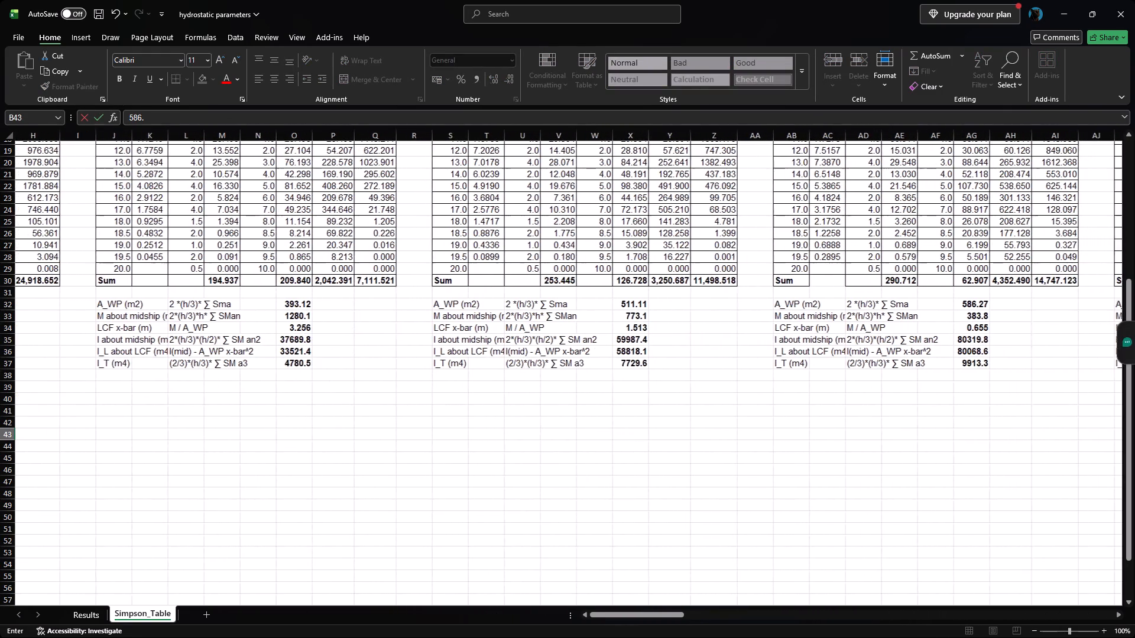
scroll(141, 409, "right", 3)
type("27")
key("Down")
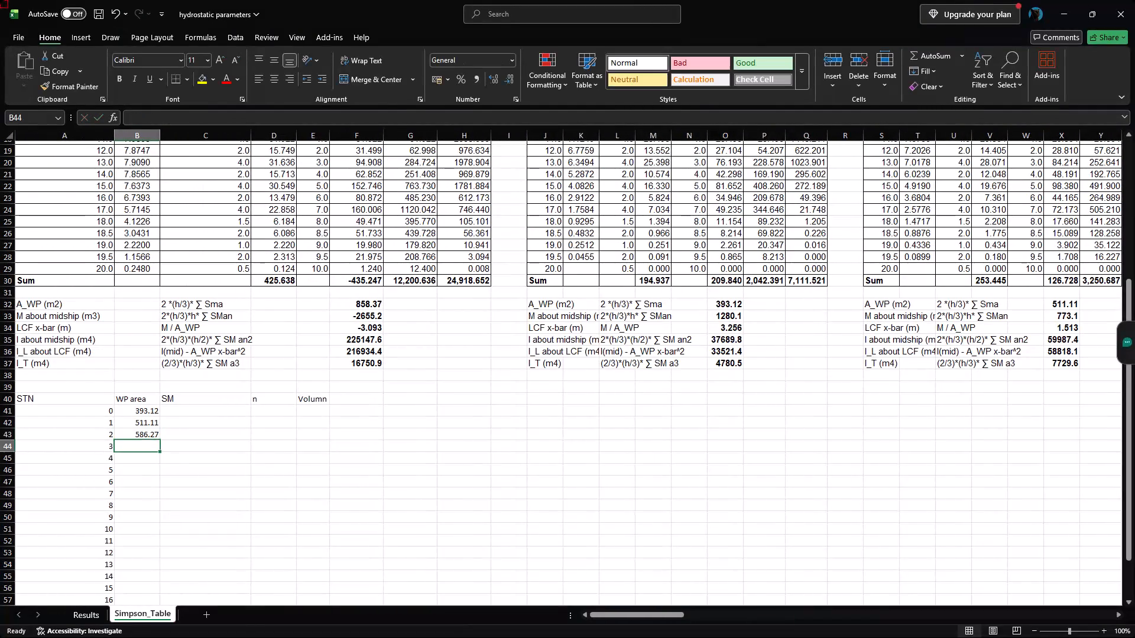
Enter 619.71 as the WP area for station 3 in cell B44.
scroll(141, 409, "left", 5)
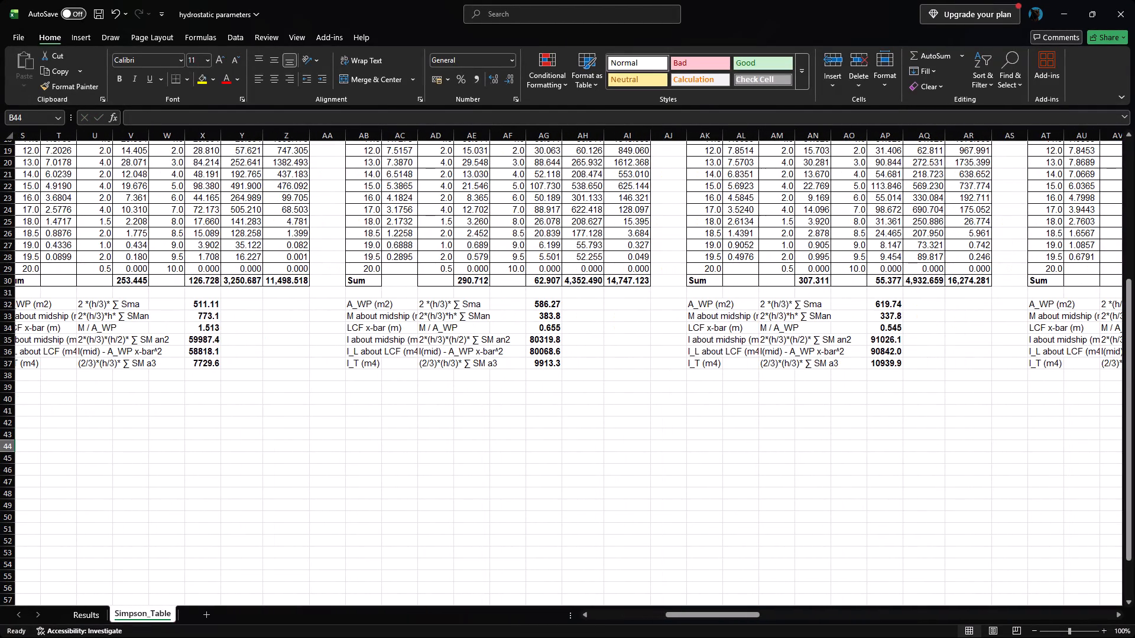
scroll(141, 409, "right", 6)
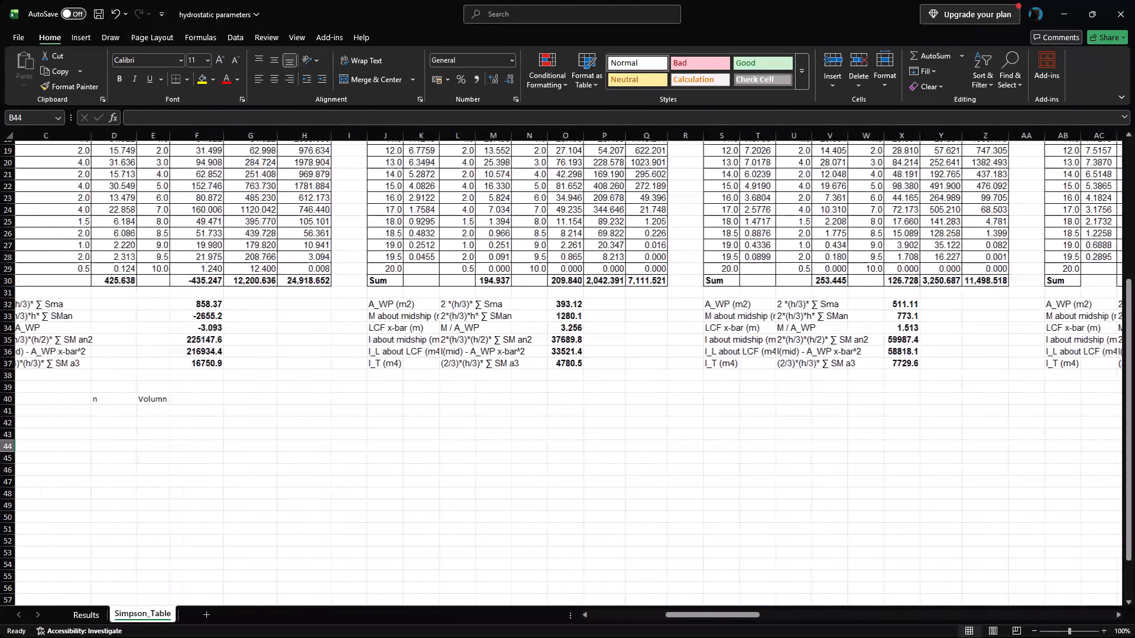
type("619.")
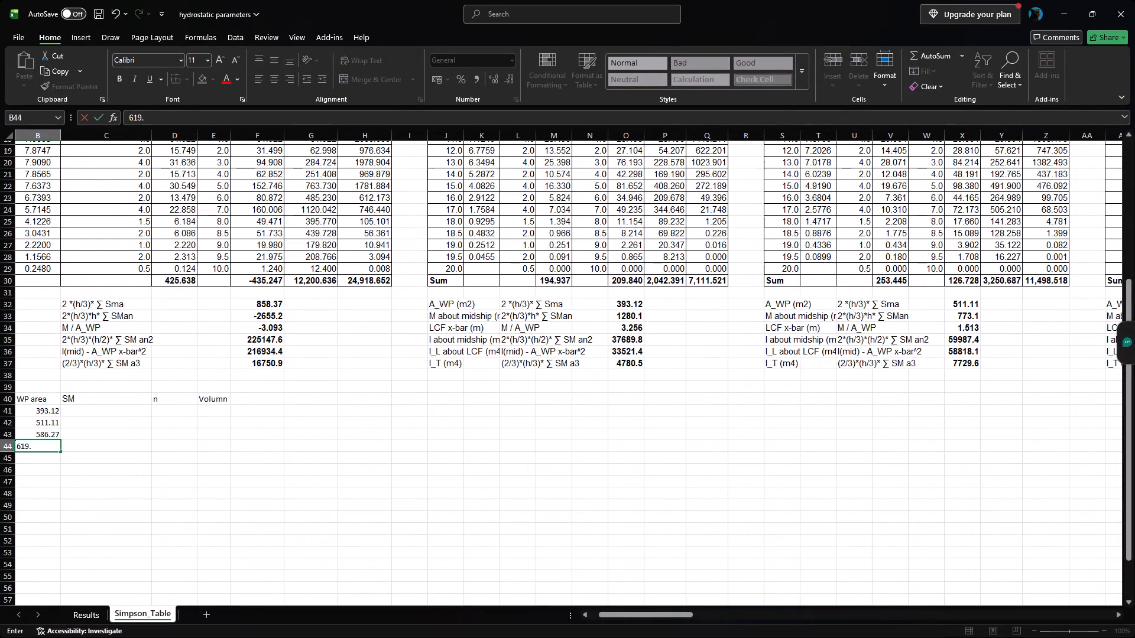
key("1")
key("BackSpace")
type("71")
key("Down")
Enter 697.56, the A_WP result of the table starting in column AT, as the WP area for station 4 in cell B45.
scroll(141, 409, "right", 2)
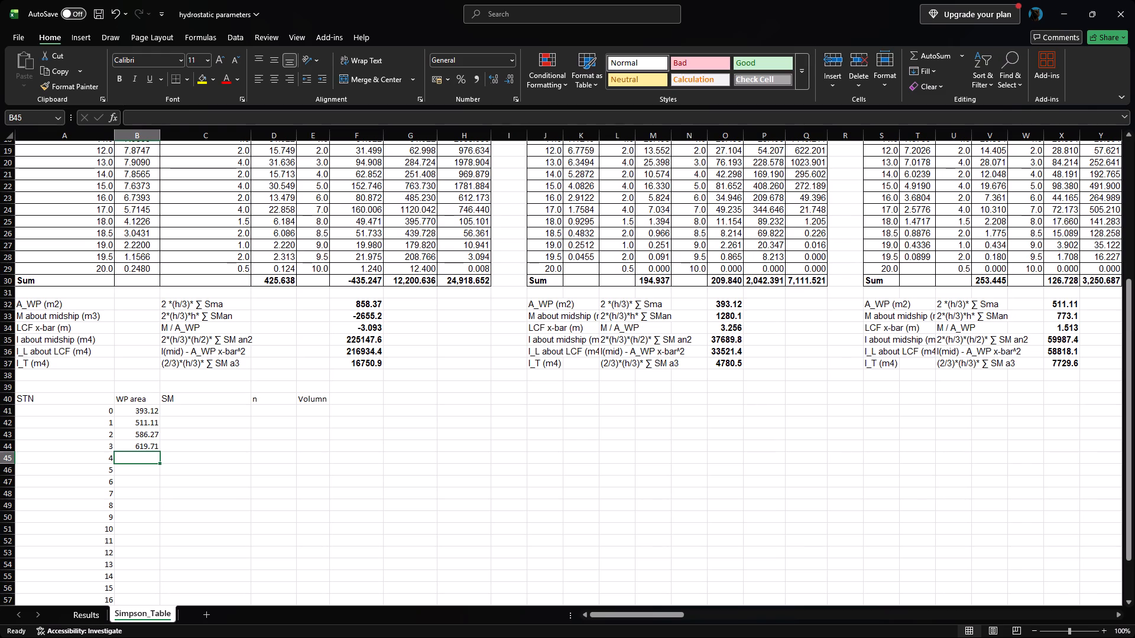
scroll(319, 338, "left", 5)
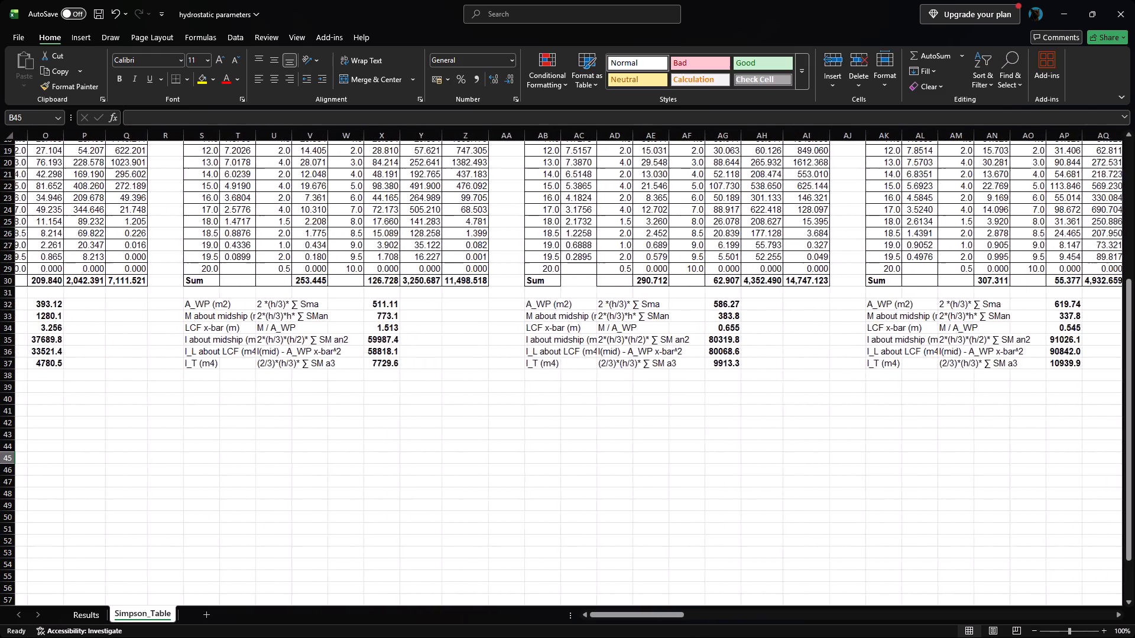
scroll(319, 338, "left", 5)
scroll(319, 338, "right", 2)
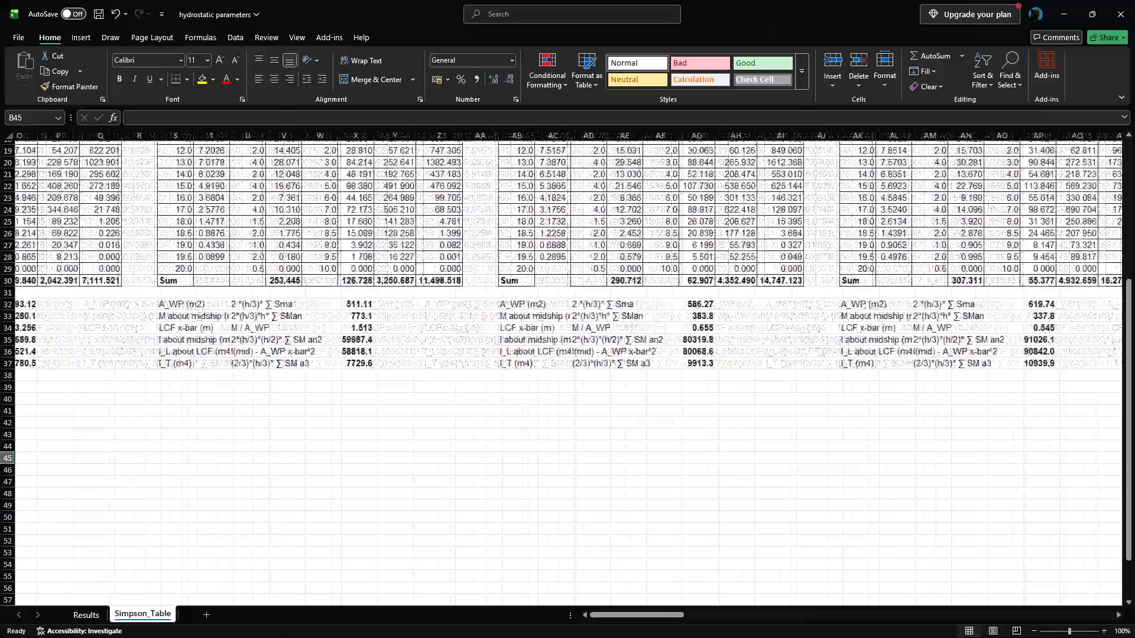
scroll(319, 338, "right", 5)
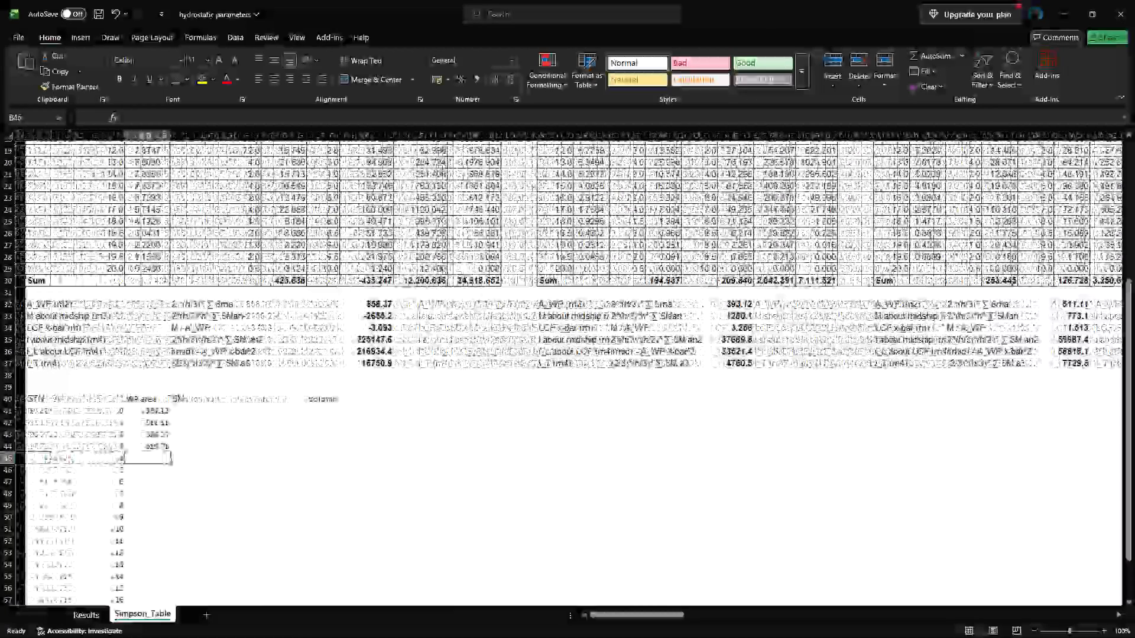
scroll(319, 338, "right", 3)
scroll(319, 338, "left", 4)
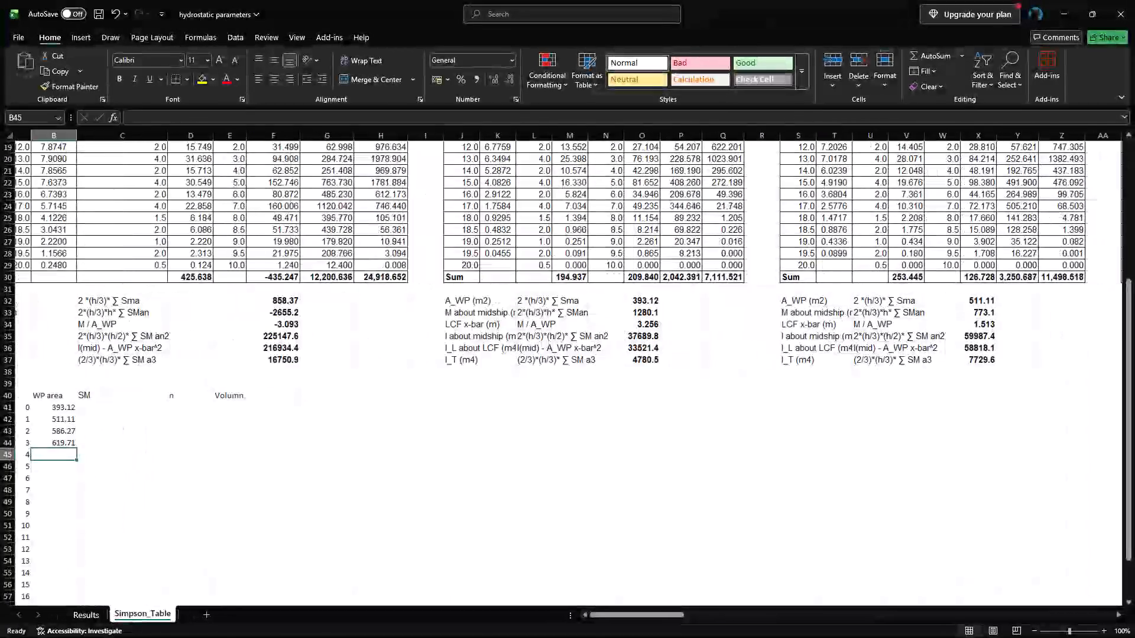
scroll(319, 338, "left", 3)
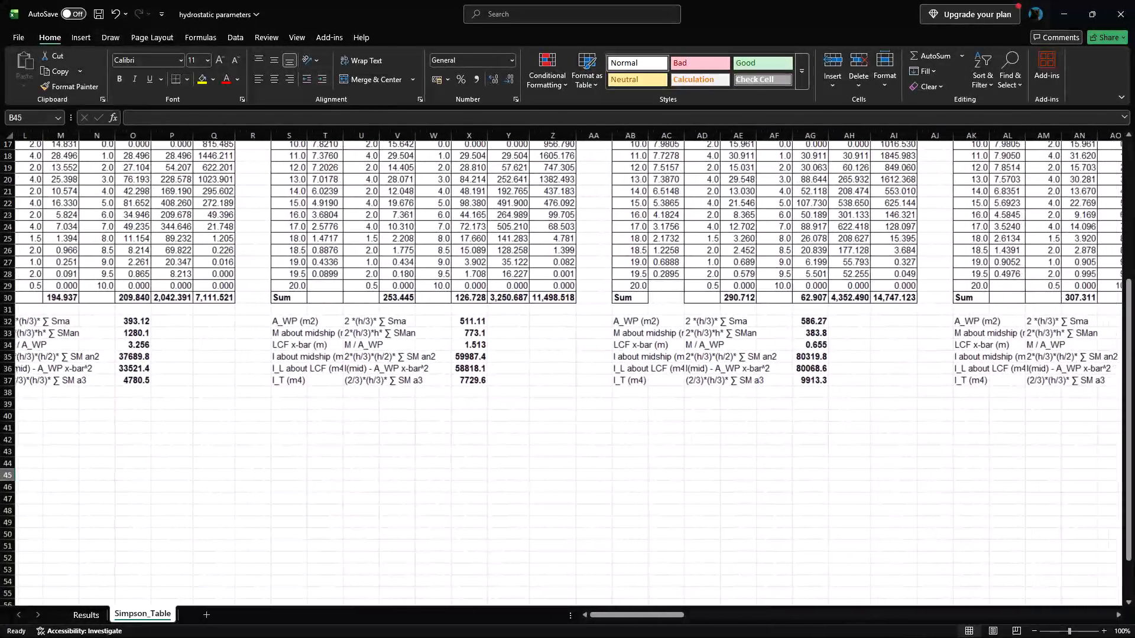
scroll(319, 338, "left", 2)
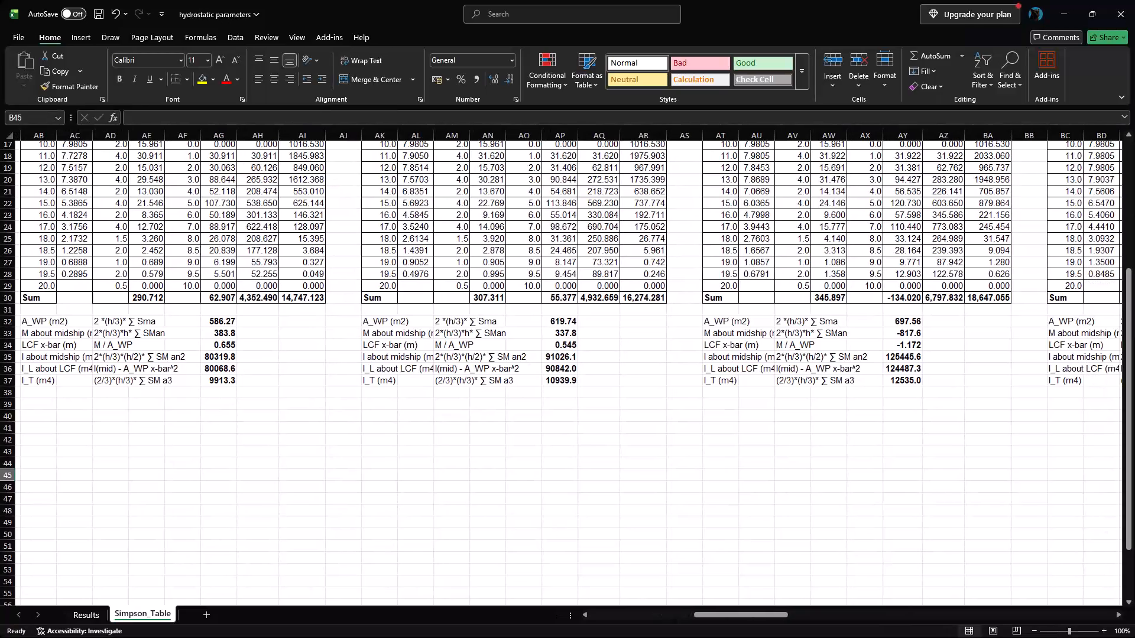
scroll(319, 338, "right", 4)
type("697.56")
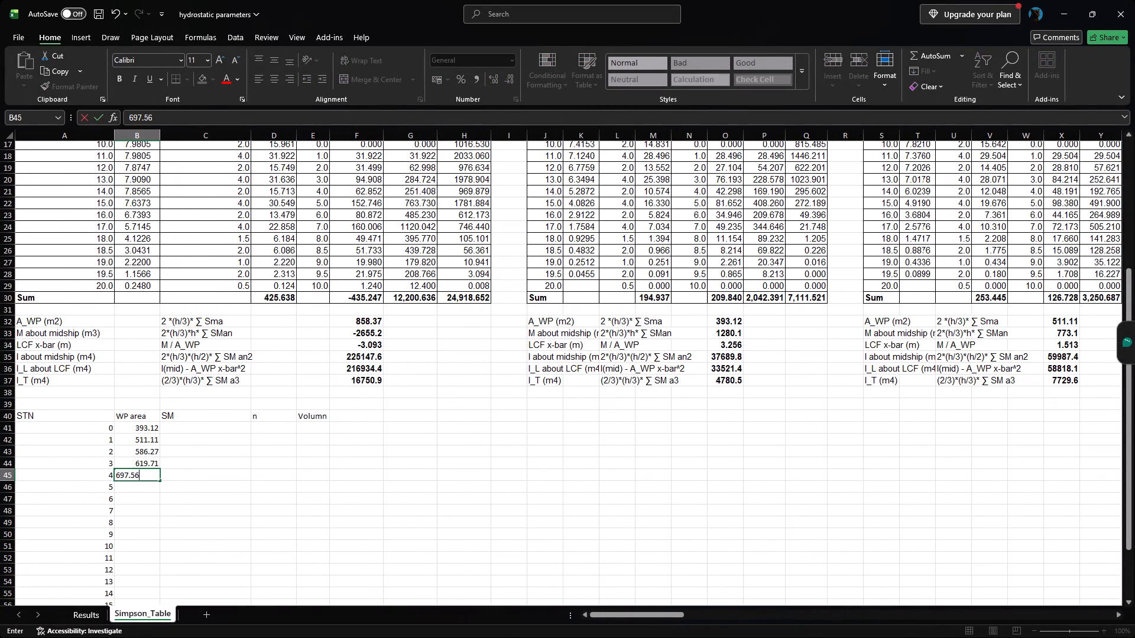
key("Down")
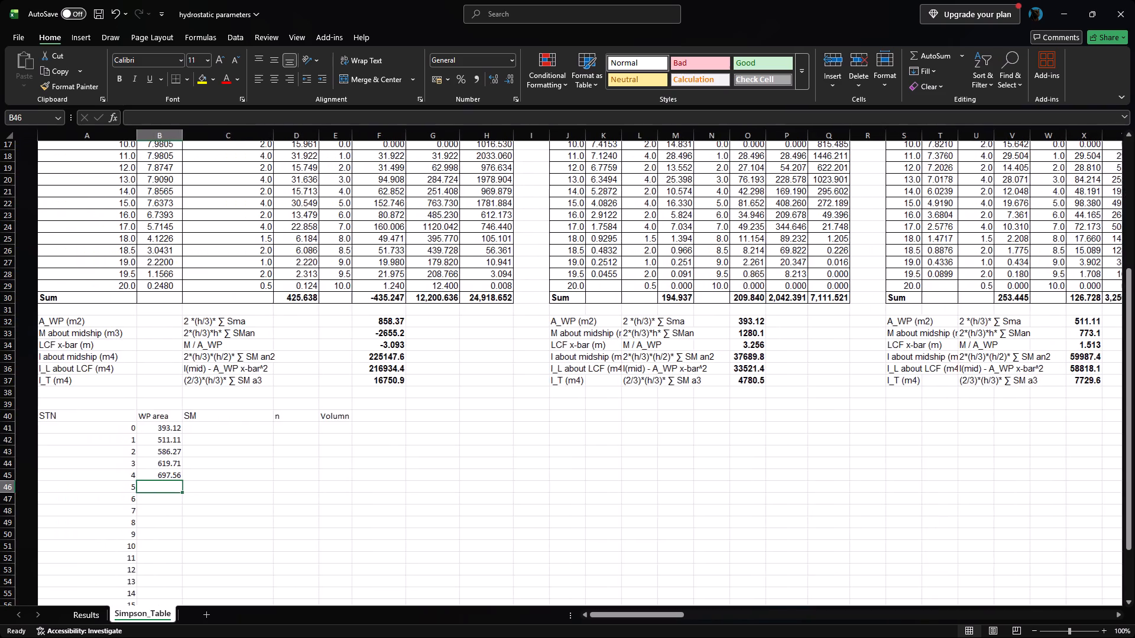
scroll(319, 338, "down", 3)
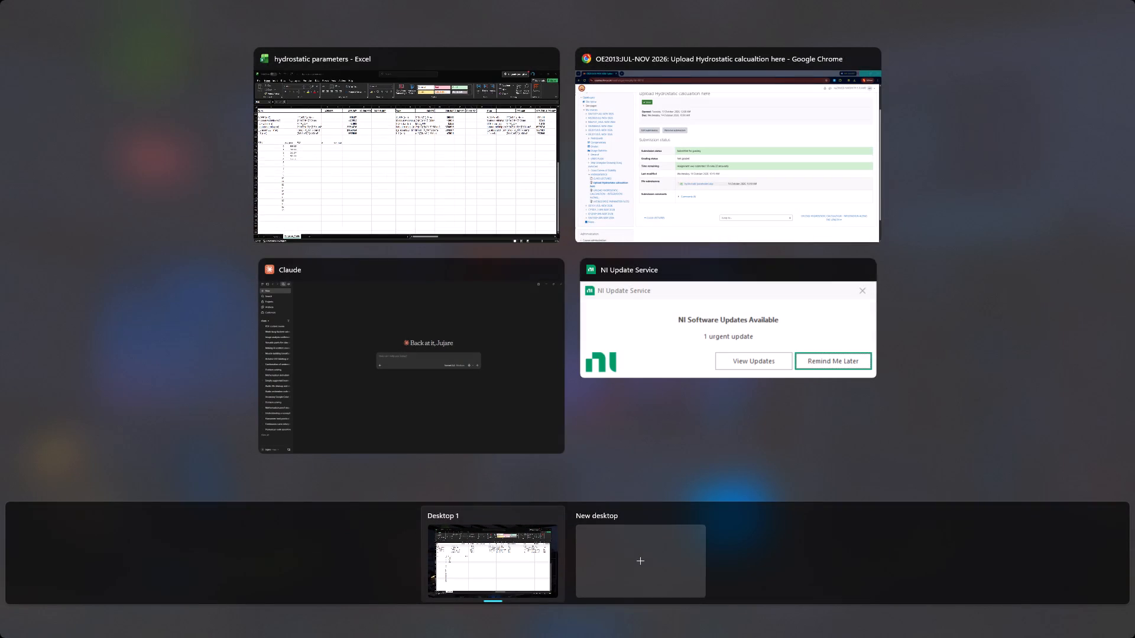
Switch to Chrome and search Google in a new tab for how to copy formula-based cell content in Excel.
left_click(866, 265)
left_click(780, 178)
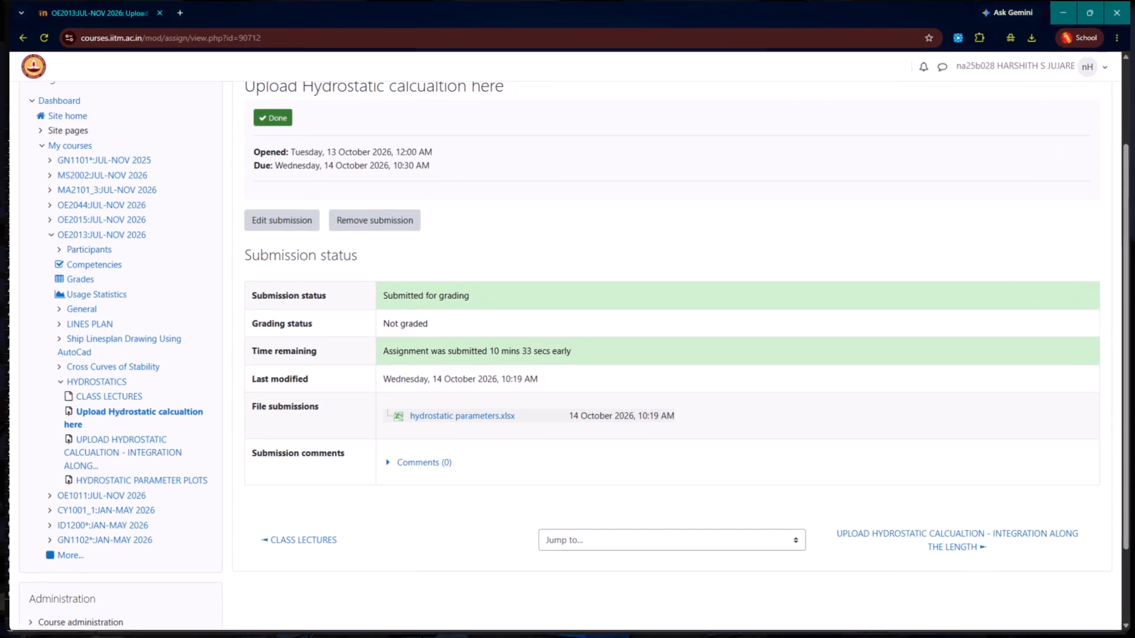
left_click(171, 8)
left_click(402, 226)
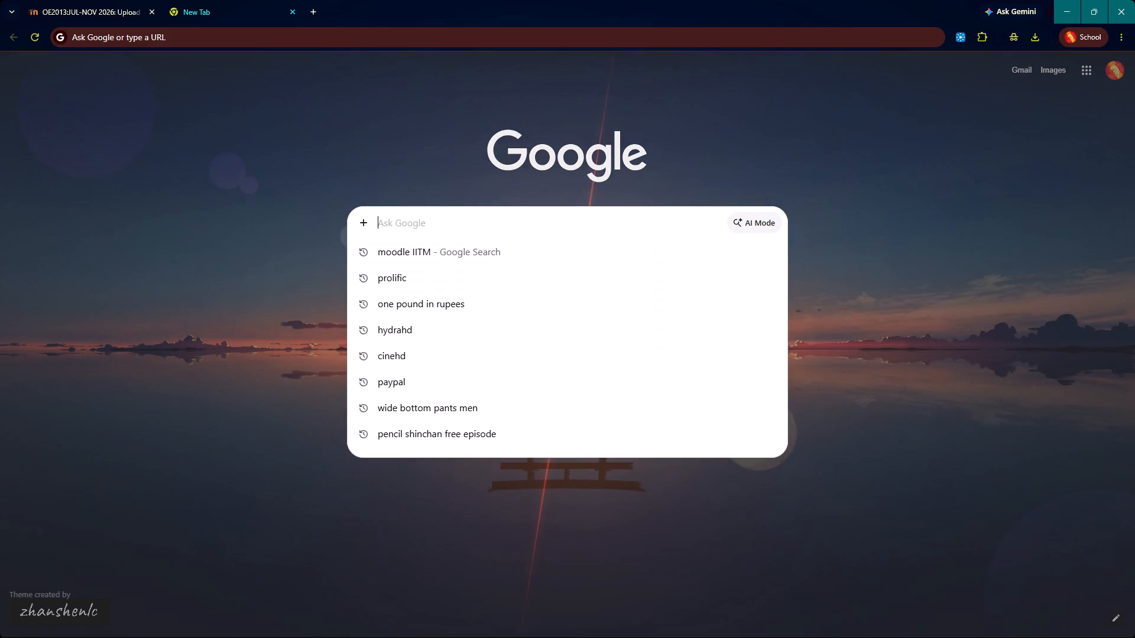
type("How do i cop y")
key("BackSpace")
key("BackSpace")
type("y ht")
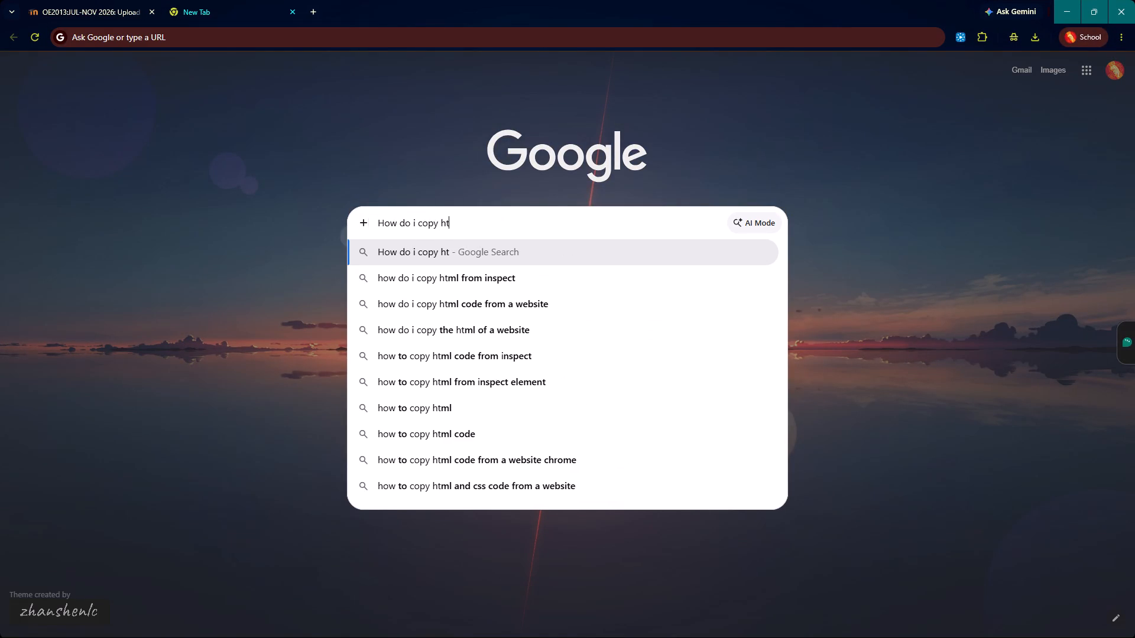
key("BackSpace")
key("BackSpace")
key("t")
type("he")
key("space")
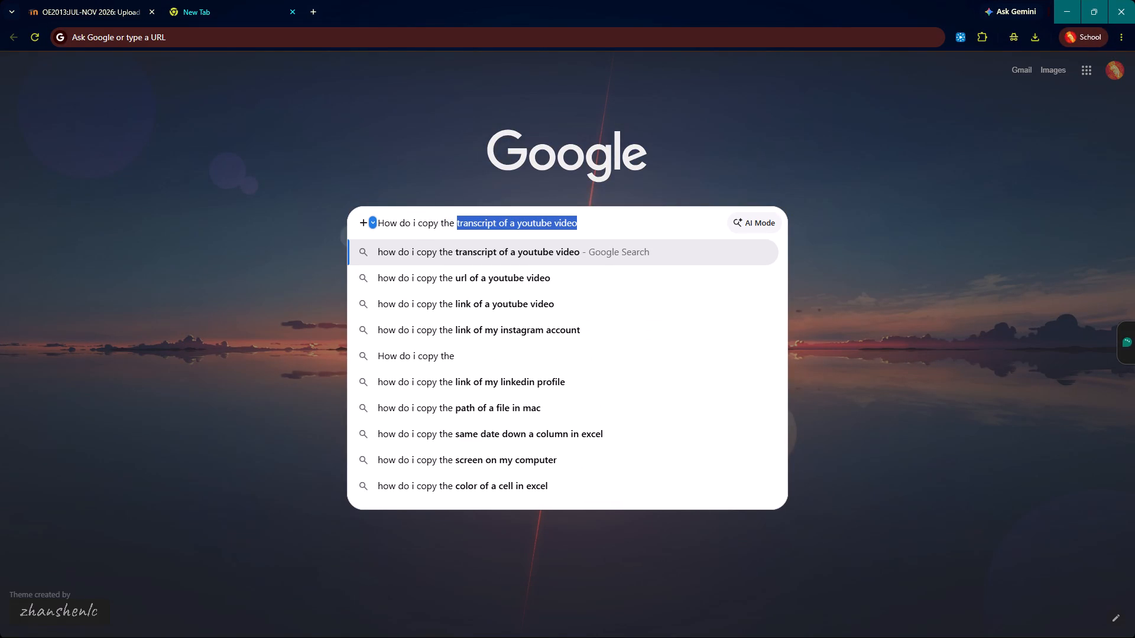
type("cell content in excel if its formual")
key("BackSpace")
key("BackSpace")
type("la based ?")
key("Return")
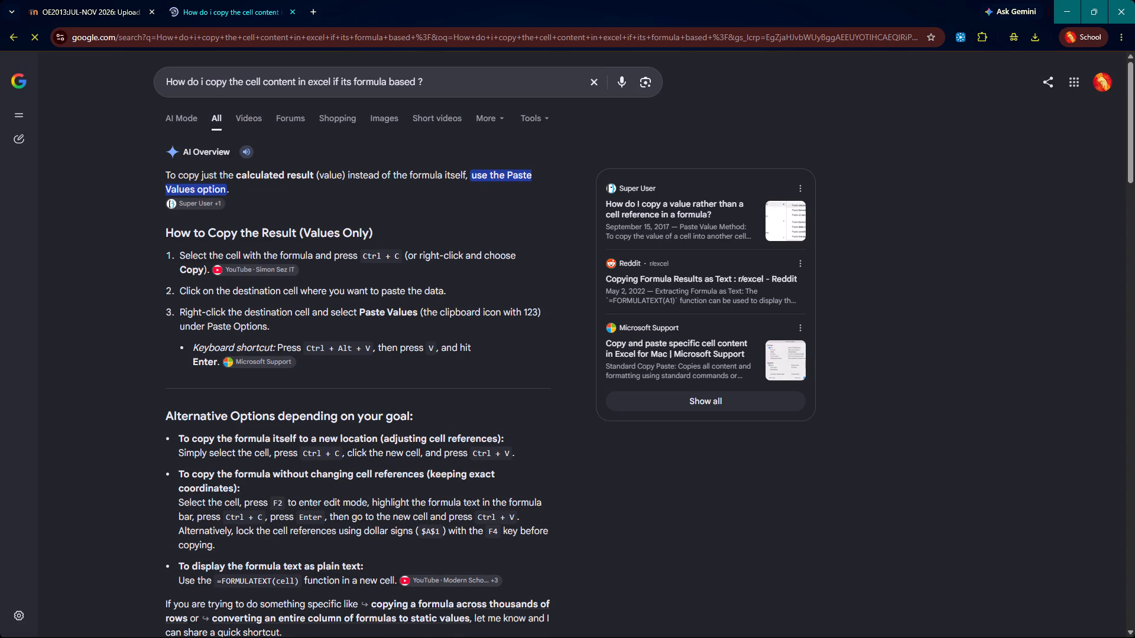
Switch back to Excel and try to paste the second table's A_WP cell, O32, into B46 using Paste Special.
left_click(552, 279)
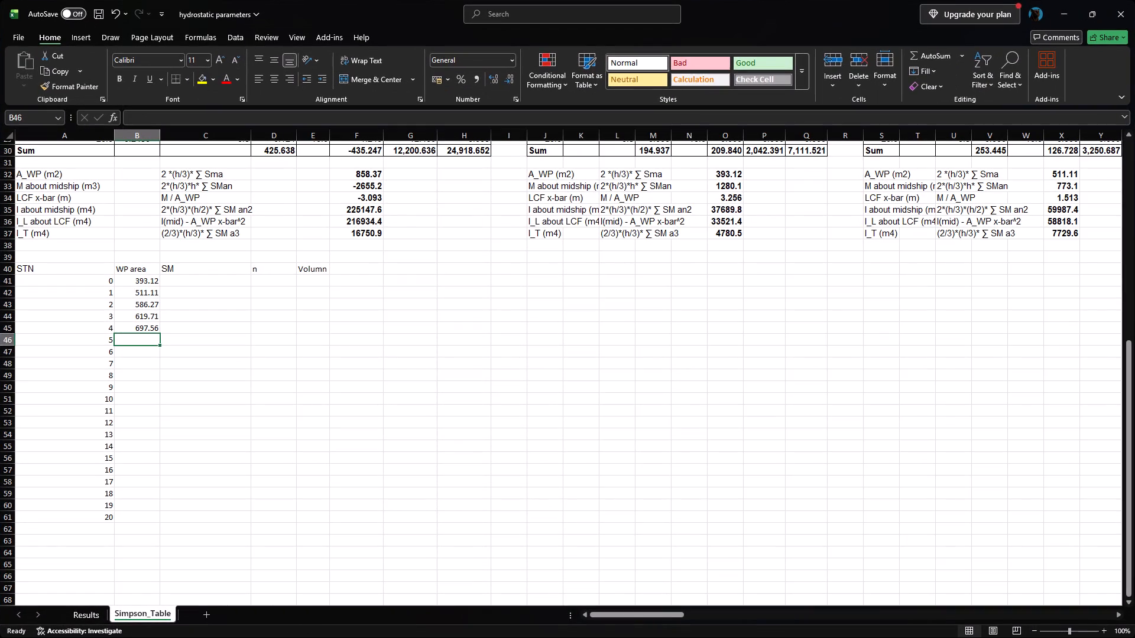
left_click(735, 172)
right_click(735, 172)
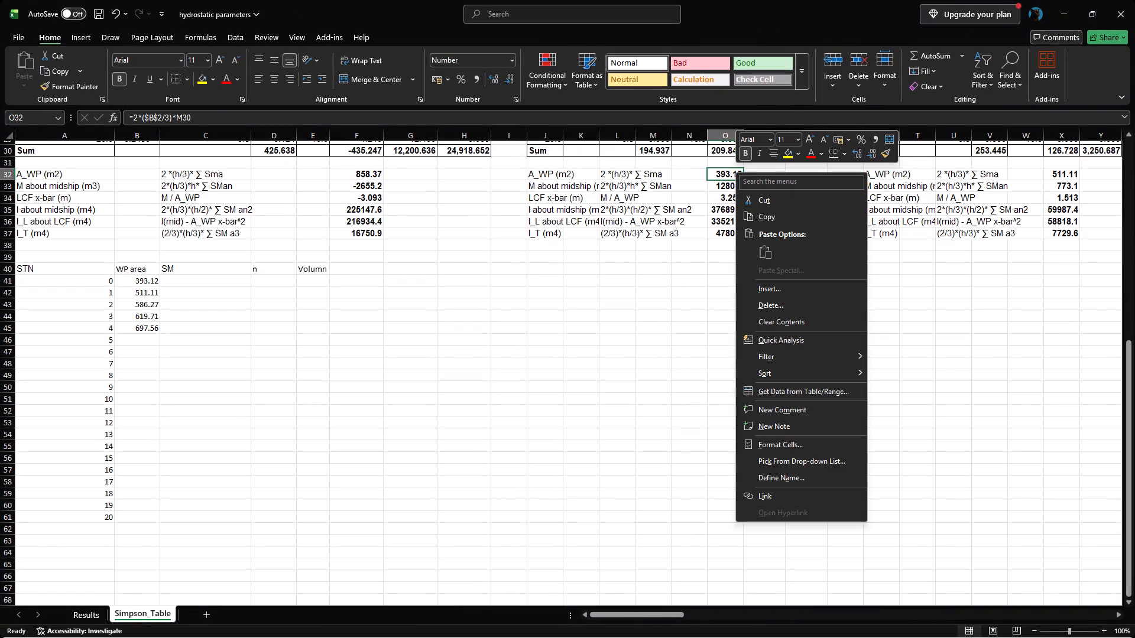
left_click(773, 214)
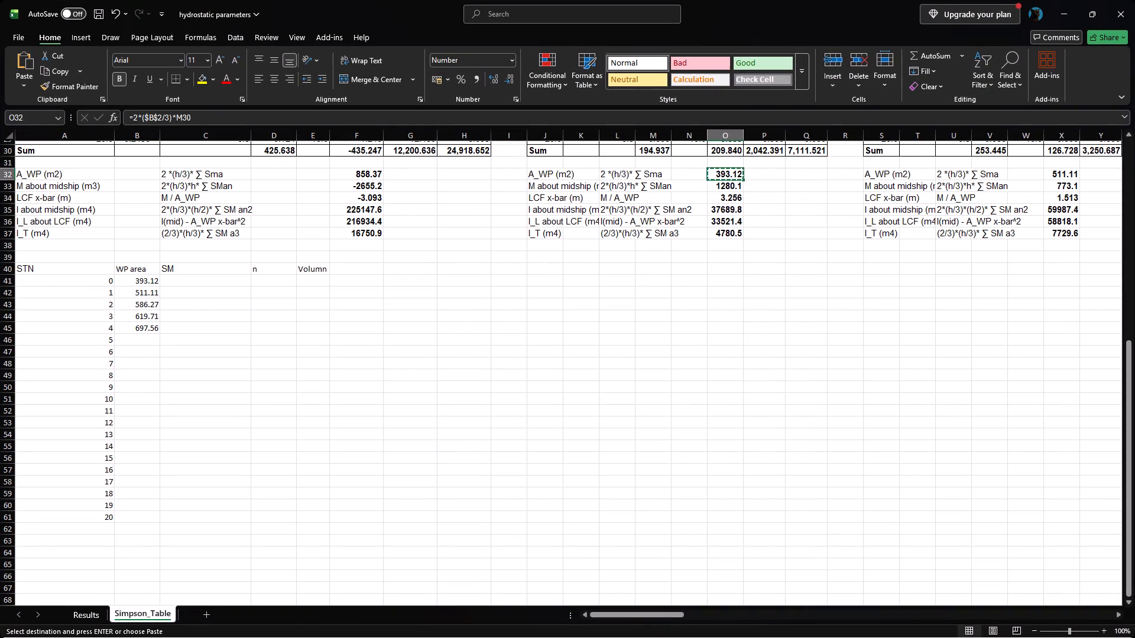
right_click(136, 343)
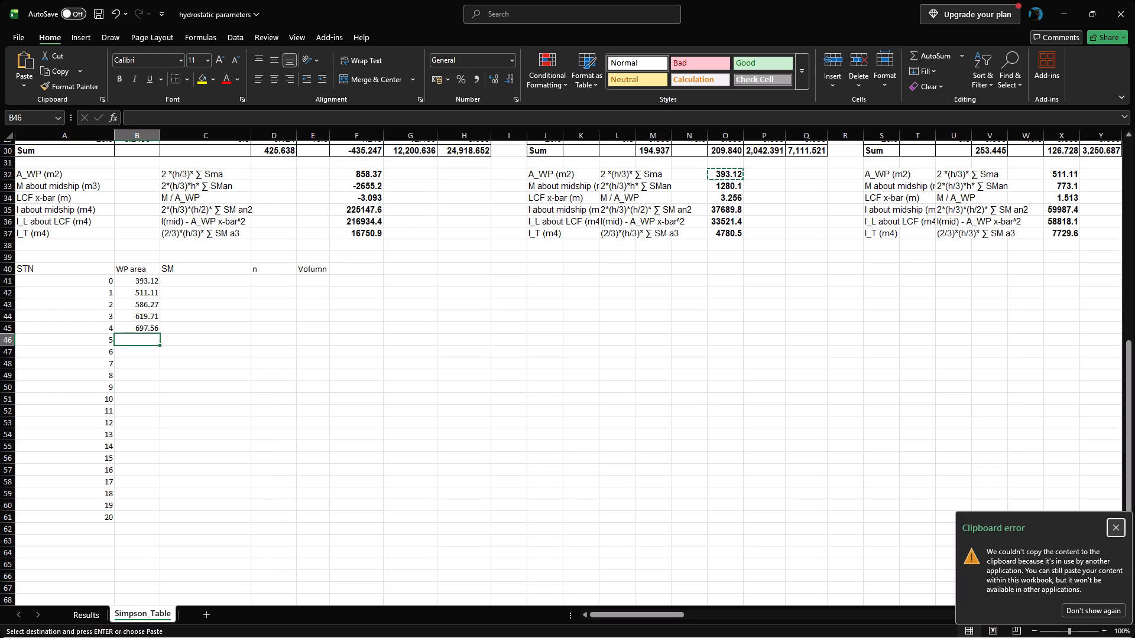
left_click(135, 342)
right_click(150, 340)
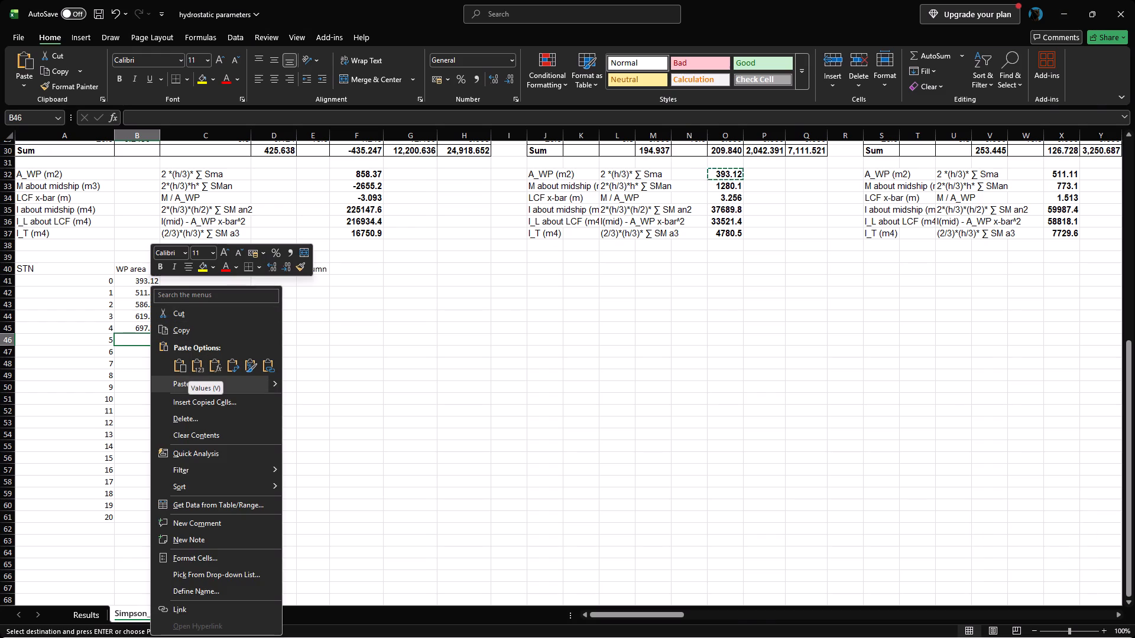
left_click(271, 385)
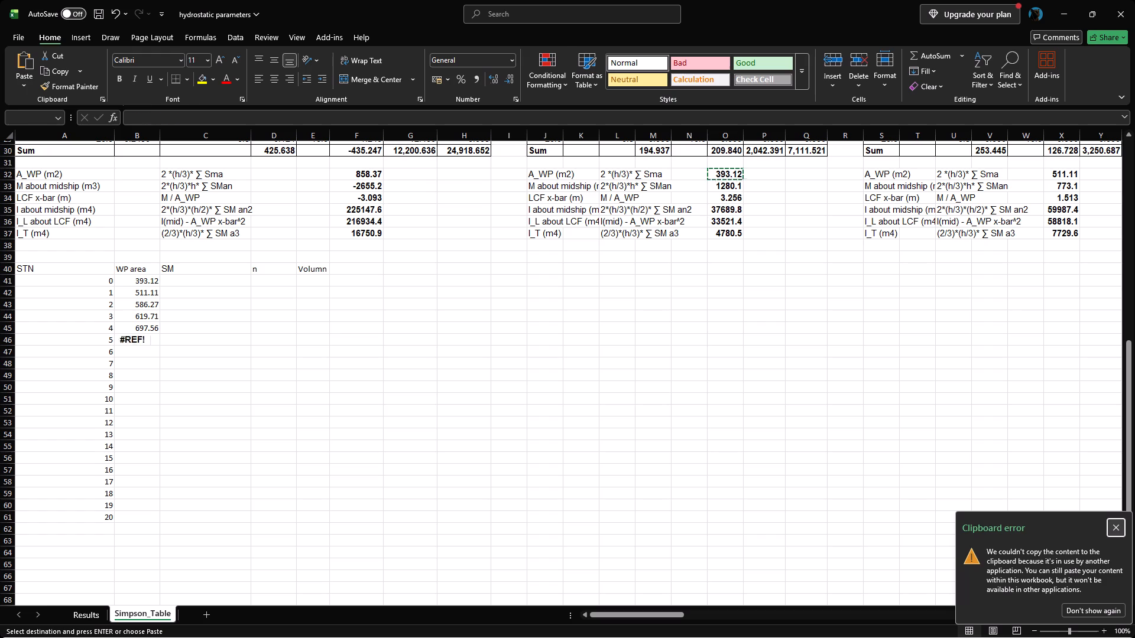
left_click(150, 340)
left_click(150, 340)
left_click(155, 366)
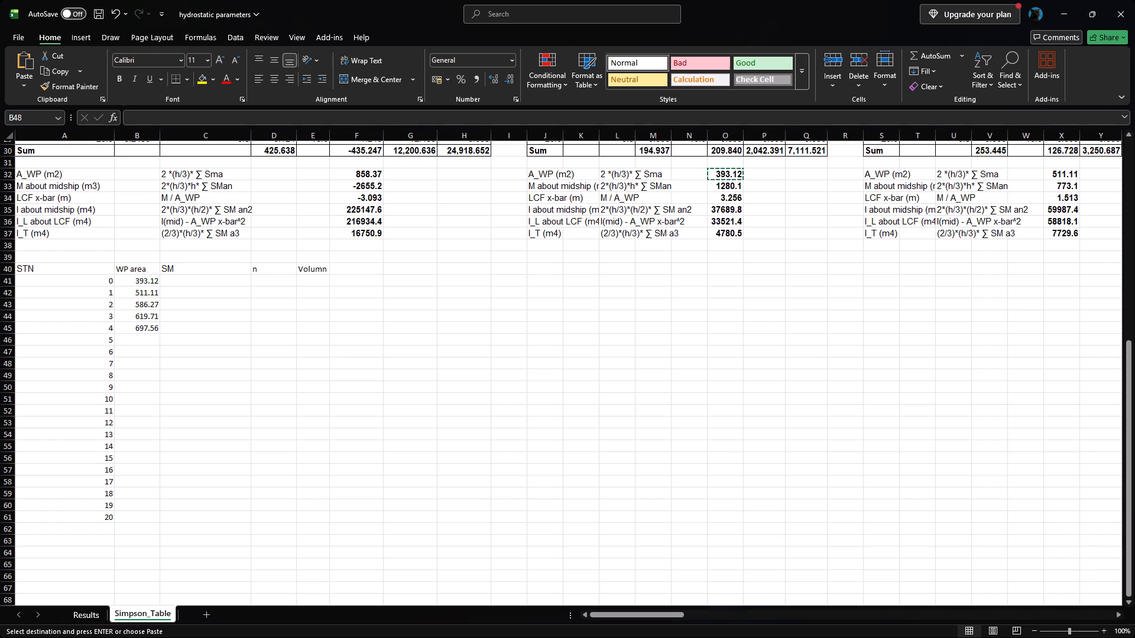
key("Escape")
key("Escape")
Clear the WP areas for stations 0 to 4 in cells B41 to B45.
left_click(155, 281)
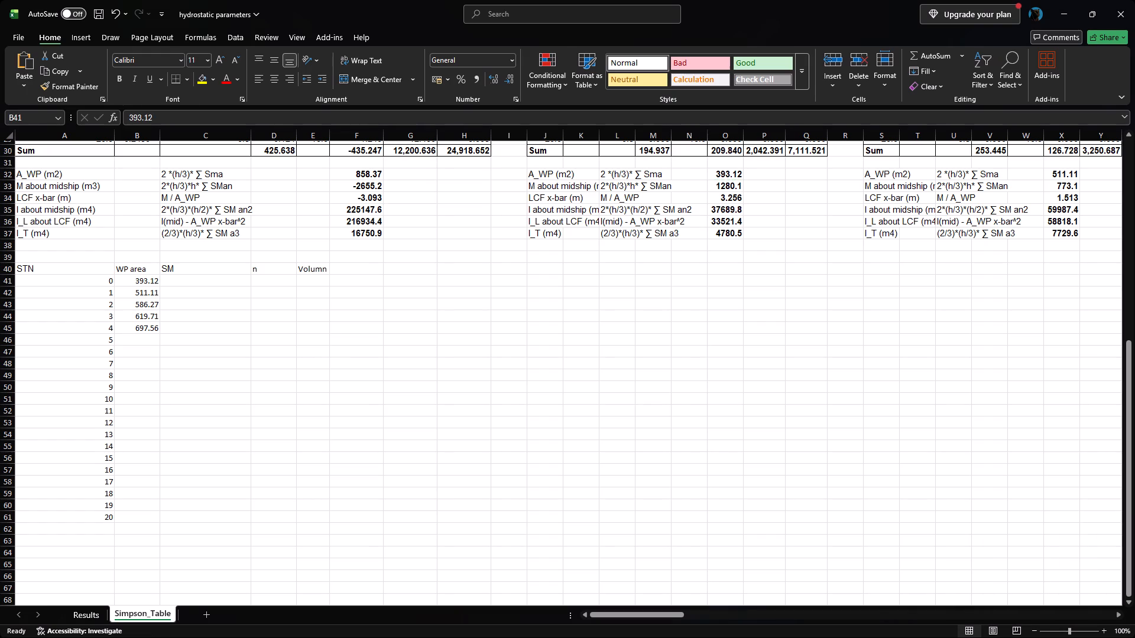
double_click(190, 308)
left_click(176, 284)
left_click(181, 285)
left_click_drag(202, 298, 220, 308)
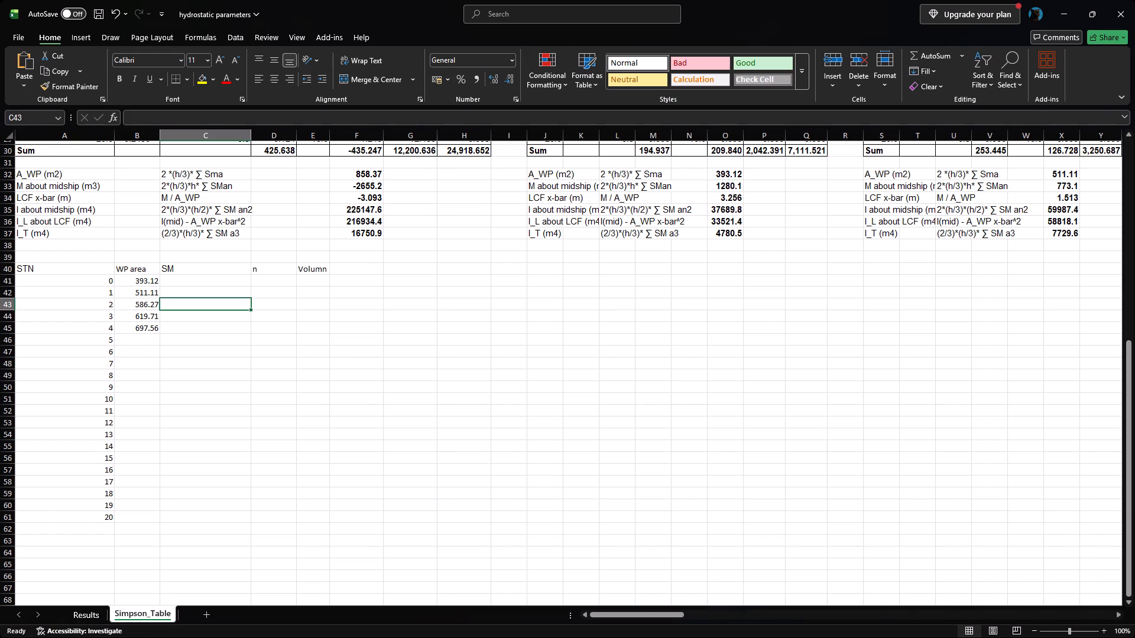
left_click(141, 276)
left_click_drag(160, 286, 158, 305)
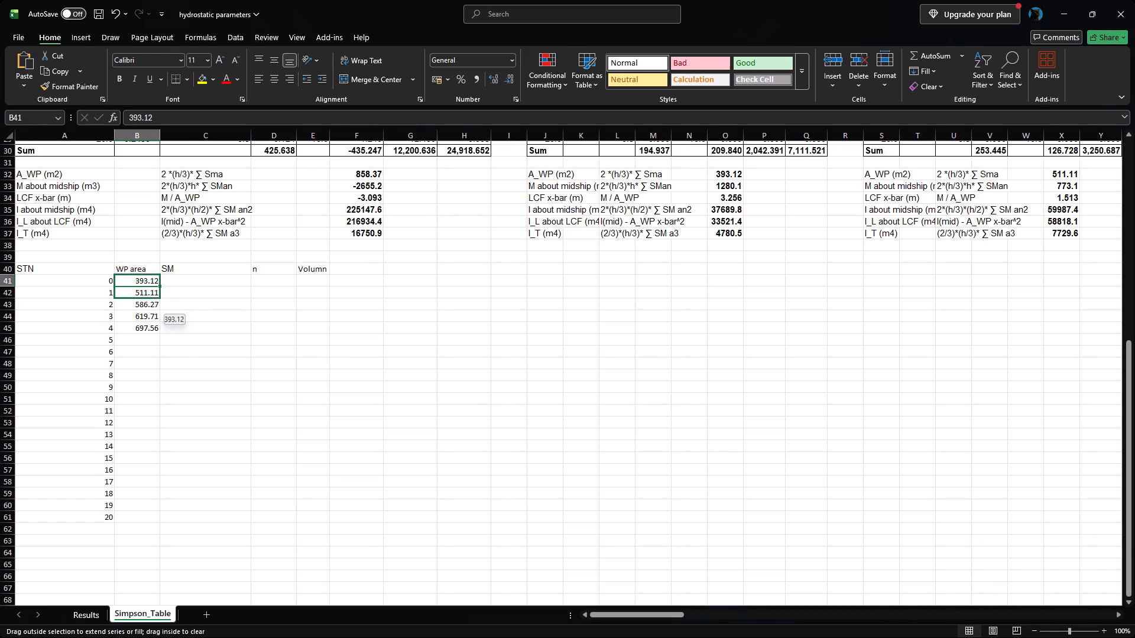
left_click_drag(158, 305, 154, 331)
key("BackSpace")
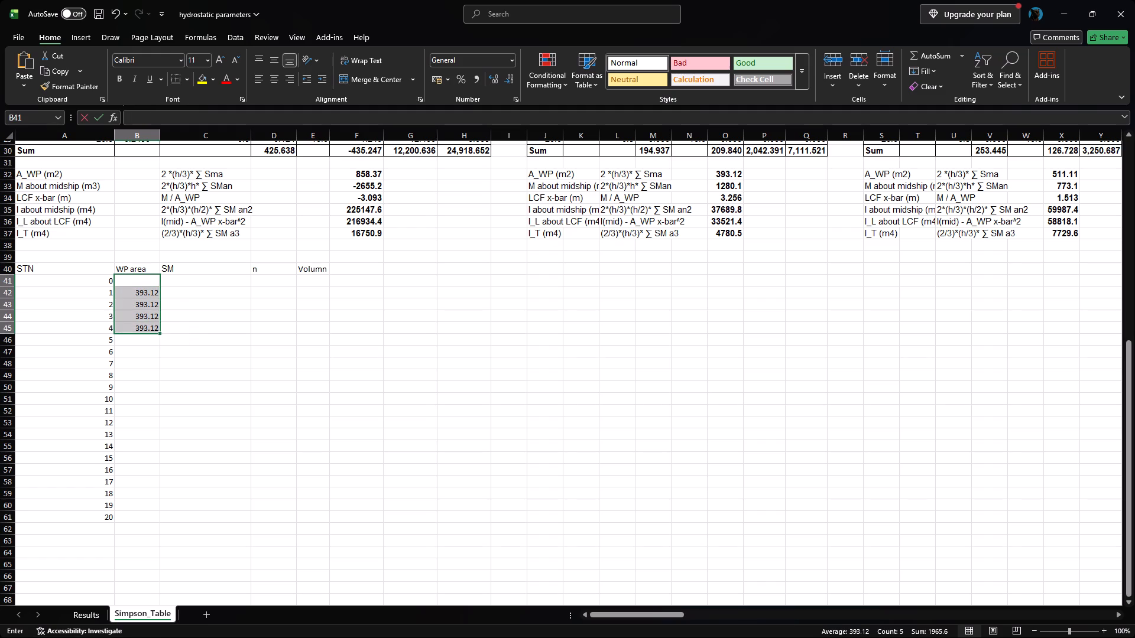
key("Down")
key("BackSpace")
key("Down")
key("BackSpace")
key("Down")
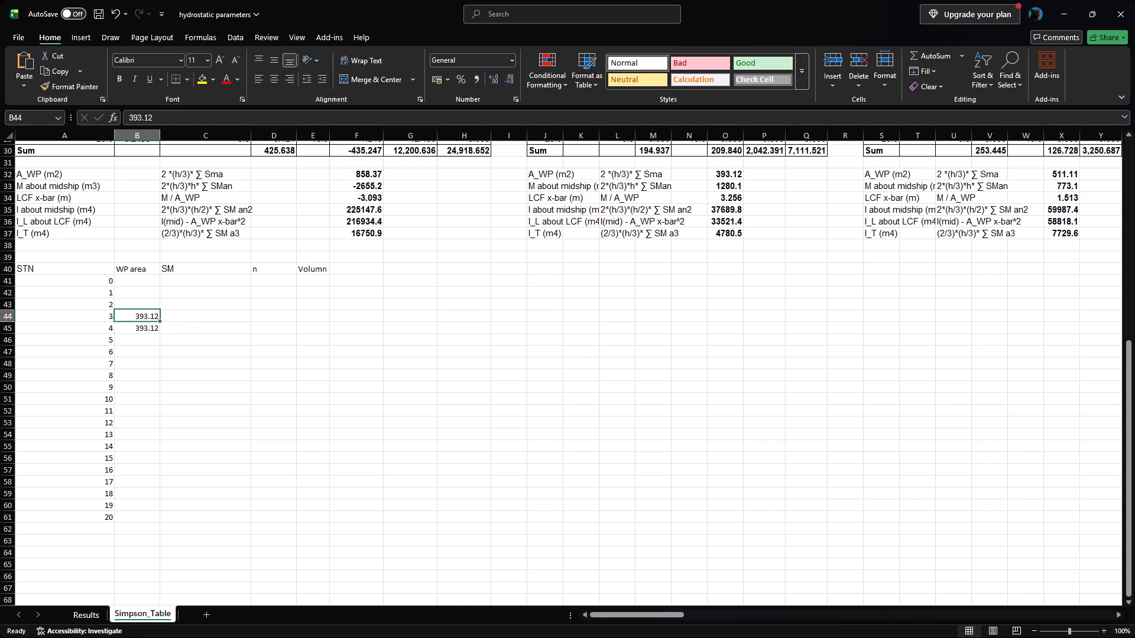
key("BackSpace")
key("BackSpace")
key("Down")
key("BackSpace")
left_click(268, 336)
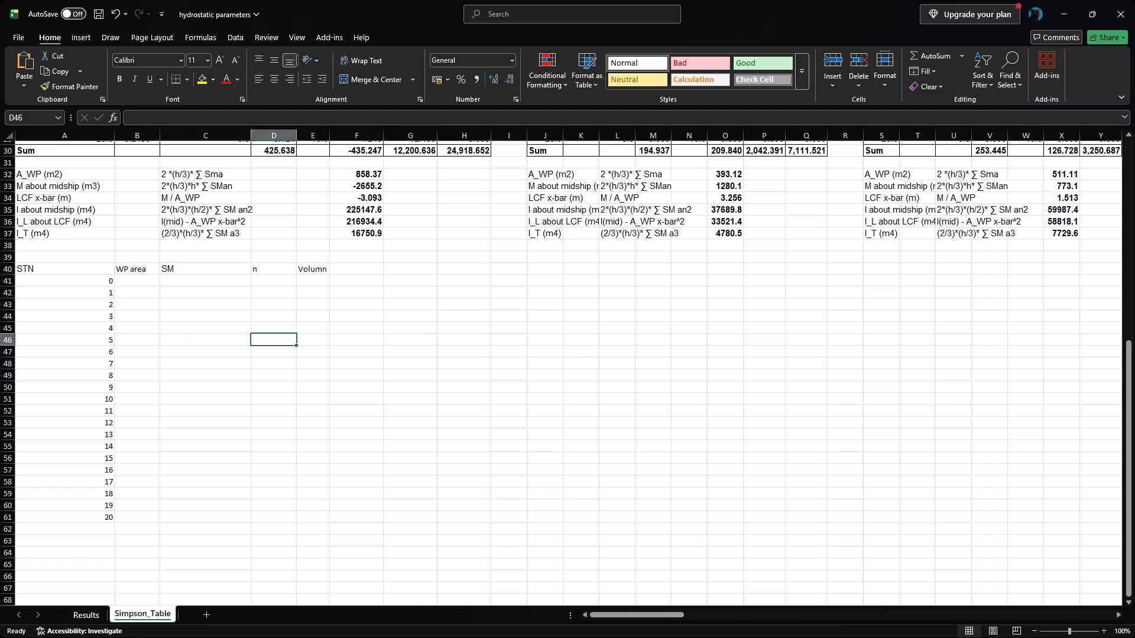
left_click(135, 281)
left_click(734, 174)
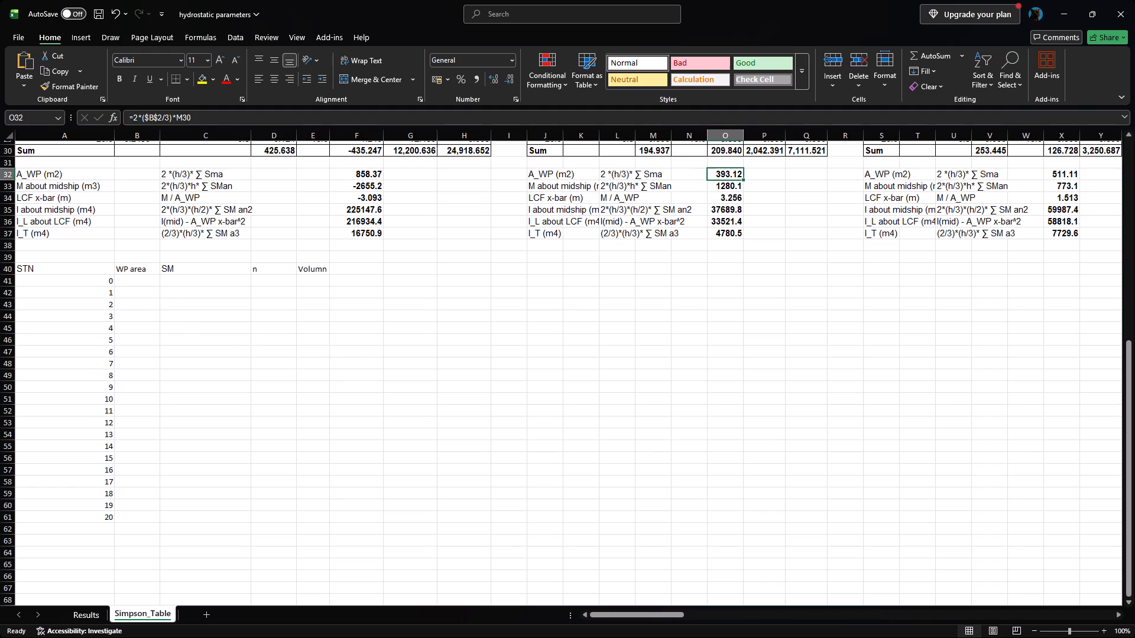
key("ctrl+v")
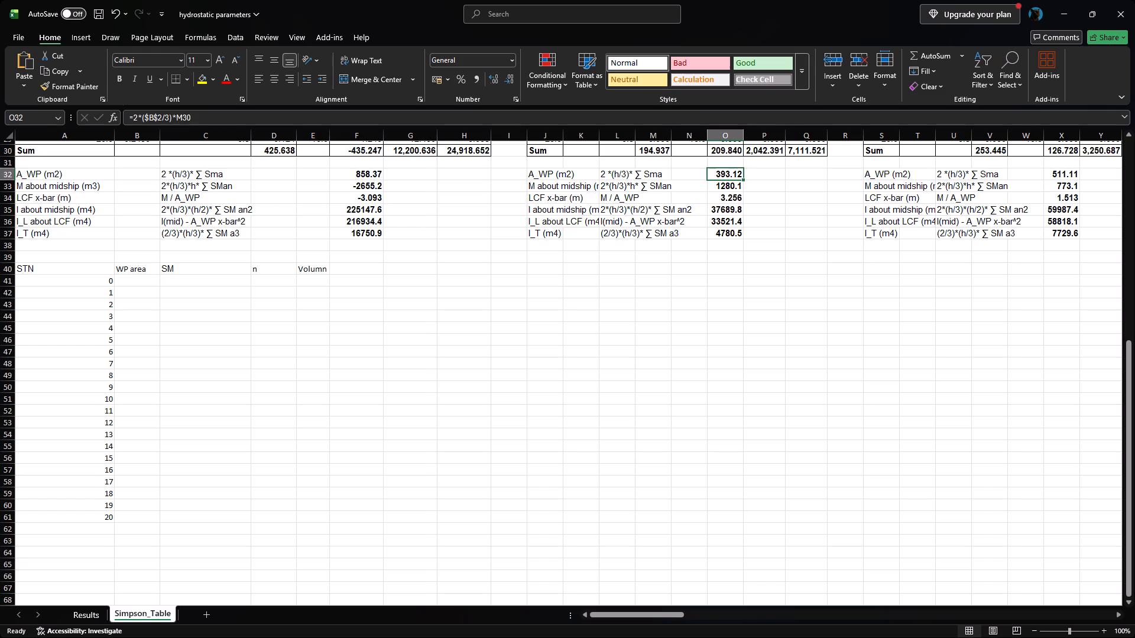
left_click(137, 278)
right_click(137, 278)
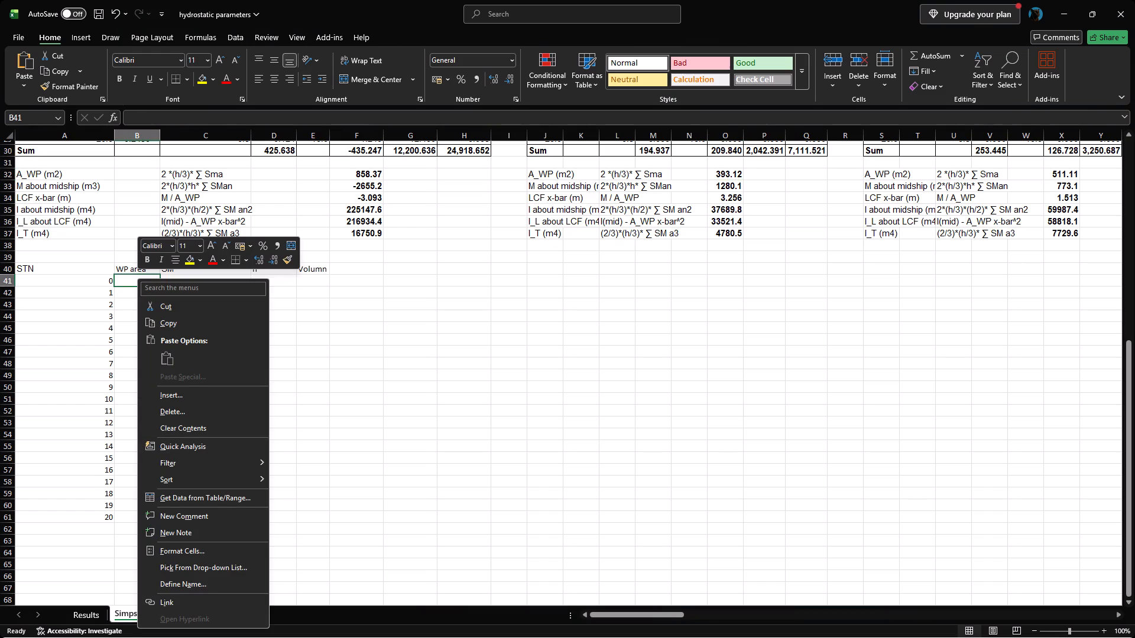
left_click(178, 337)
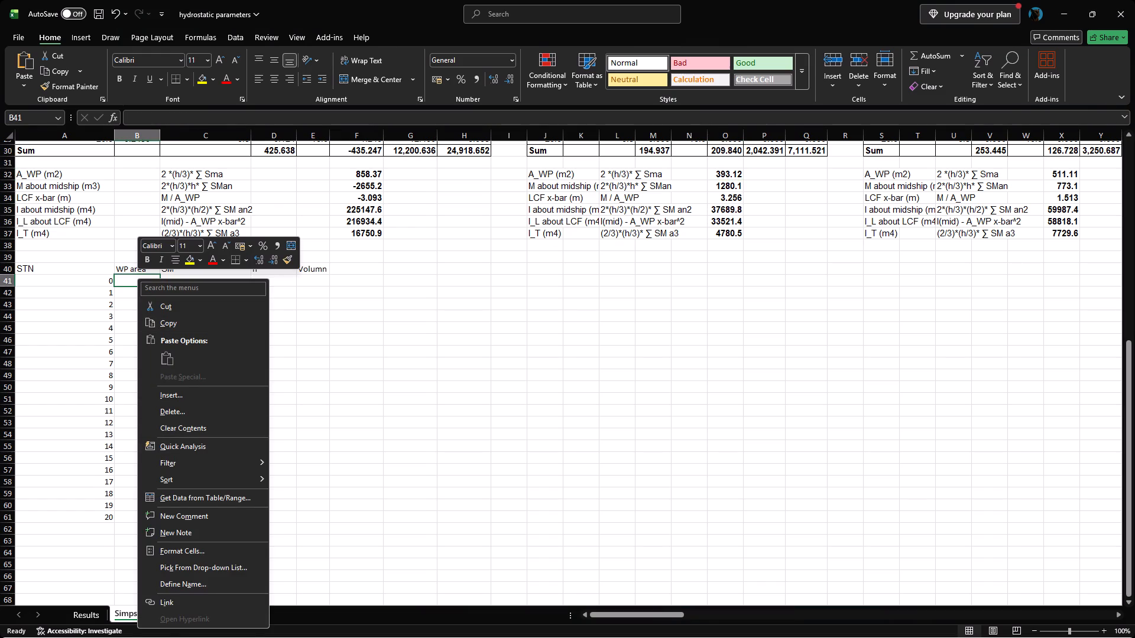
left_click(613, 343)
Copy the second table's A_WP result from O32 and paste it as values only into B41 for station 0.
left_click(732, 178)
key("ctrl+c")
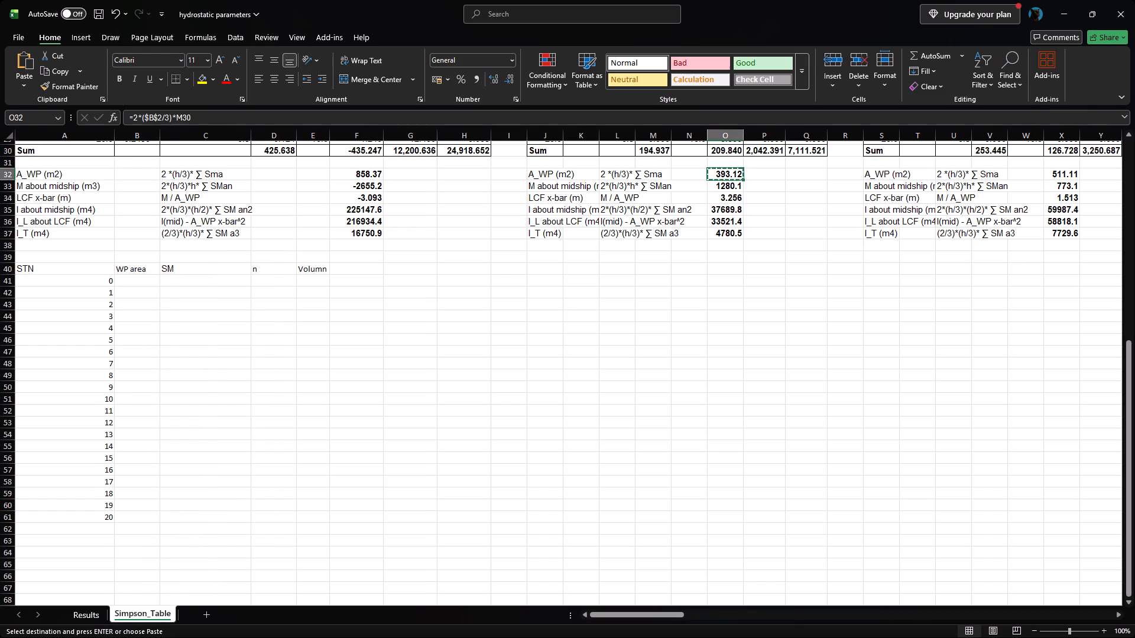
left_click(129, 281)
right_click(129, 281)
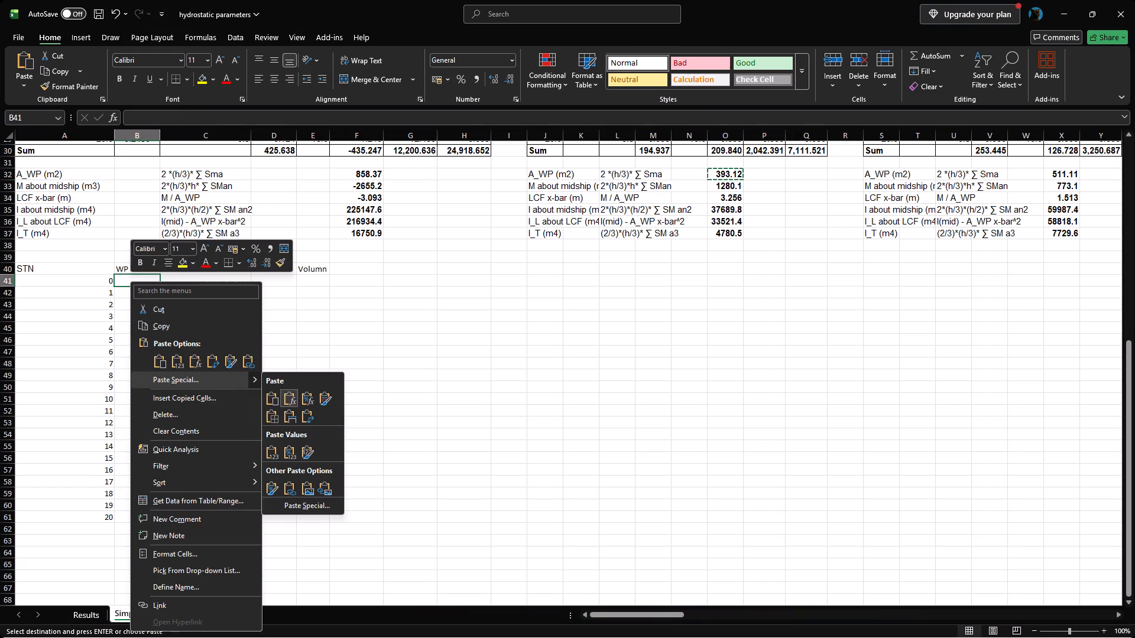
left_click(270, 453)
left_click(138, 297)
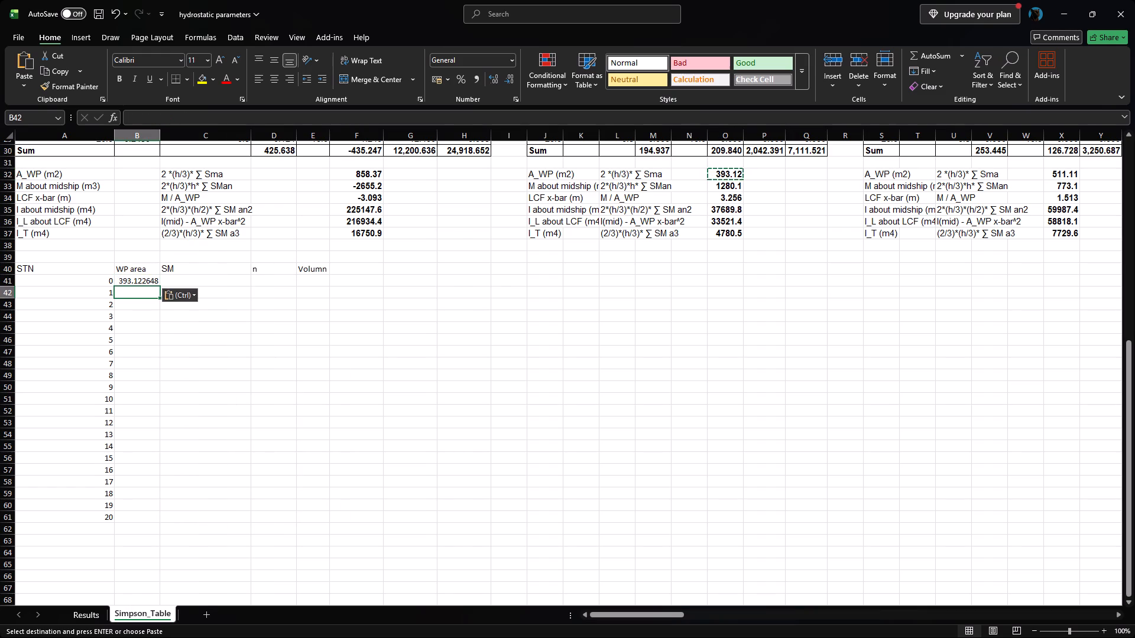
Copy the third table's A_WP result from X32 and paste it as values only into B42 for station 1.
scroll(778, 252, "left", 2)
left_click(877, 219)
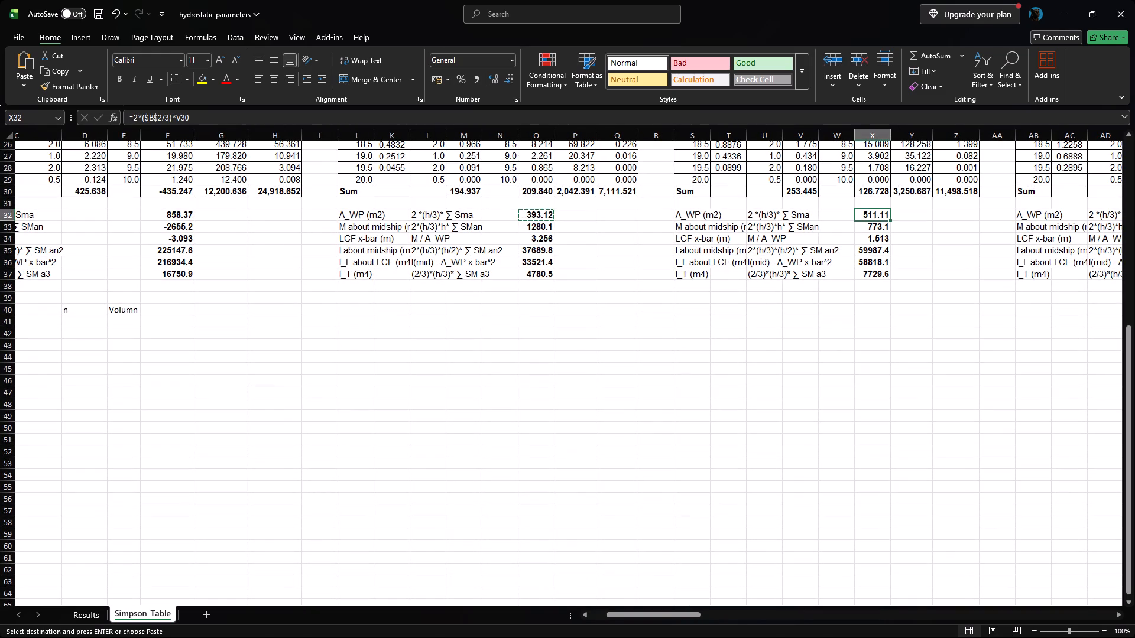
key("ctrl+c")
scroll(396, 228, "right", 3)
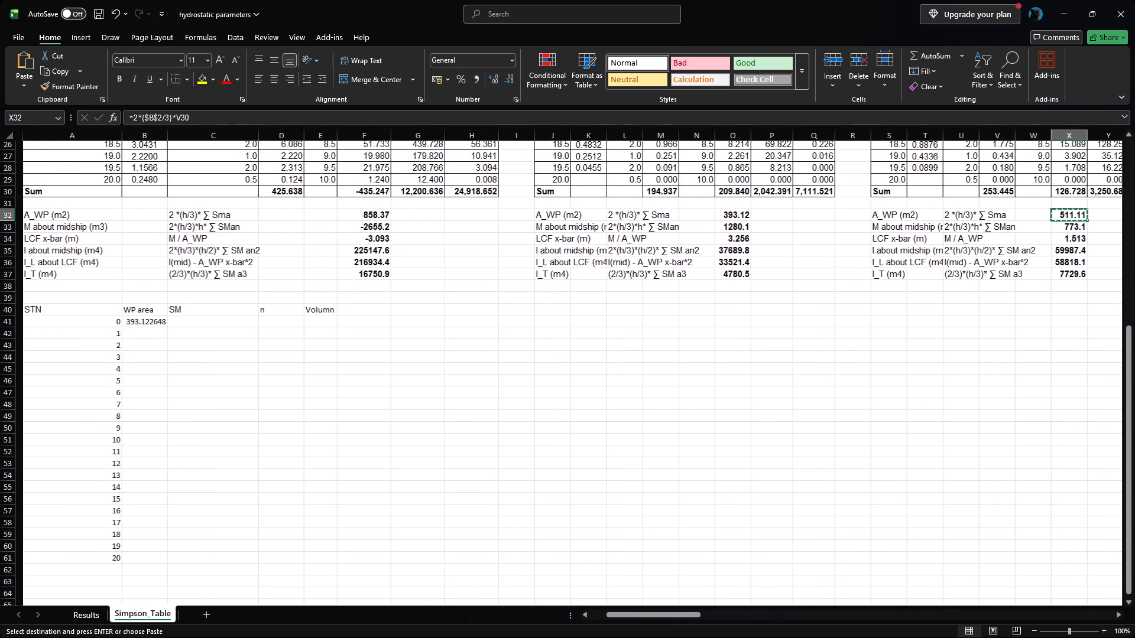
left_click(141, 334)
right_click(141, 334)
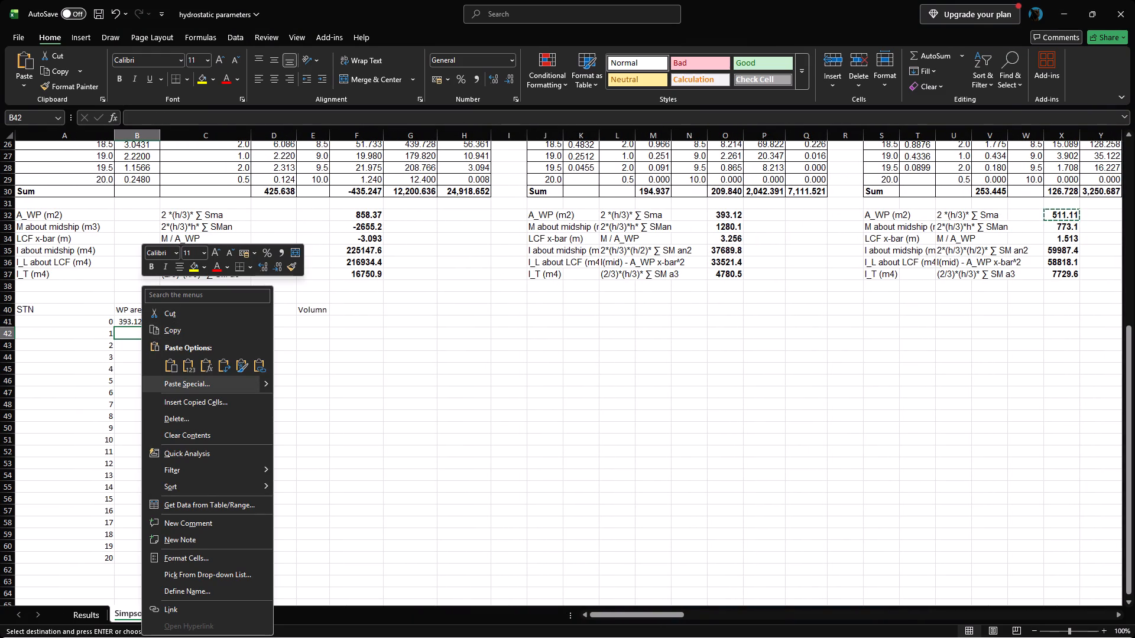
left_click(185, 364)
left_click(144, 347)
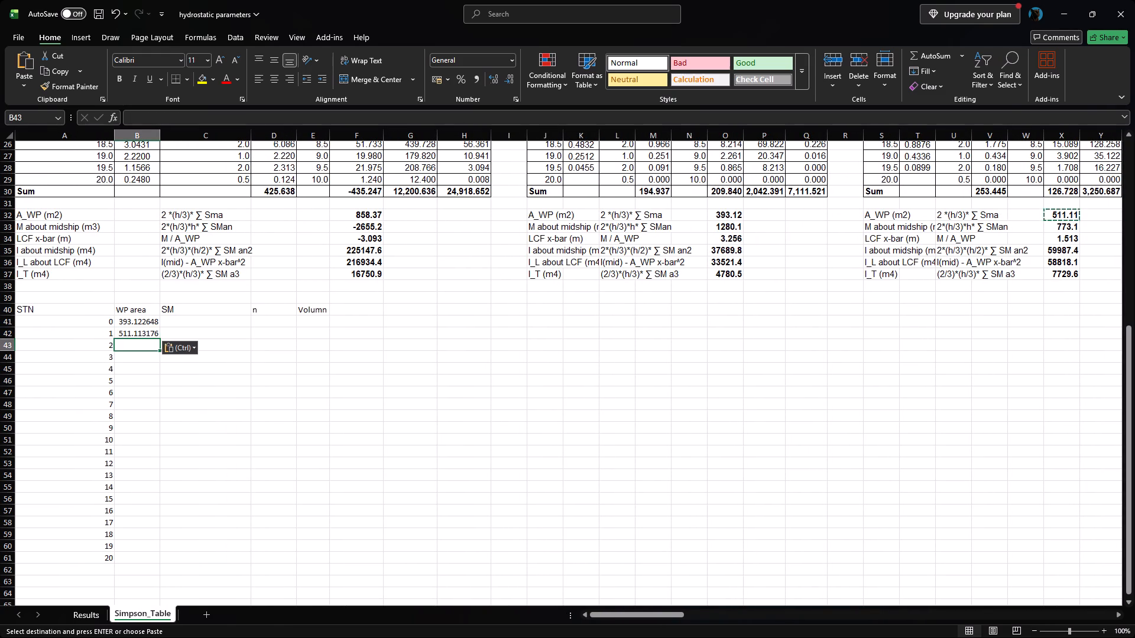
Copy the fourth table's A_WP result from AG32 and paste it as values only into B43 for station 2.
scroll(983, 313, "left", 5)
scroll(1059, 227, "left", 2)
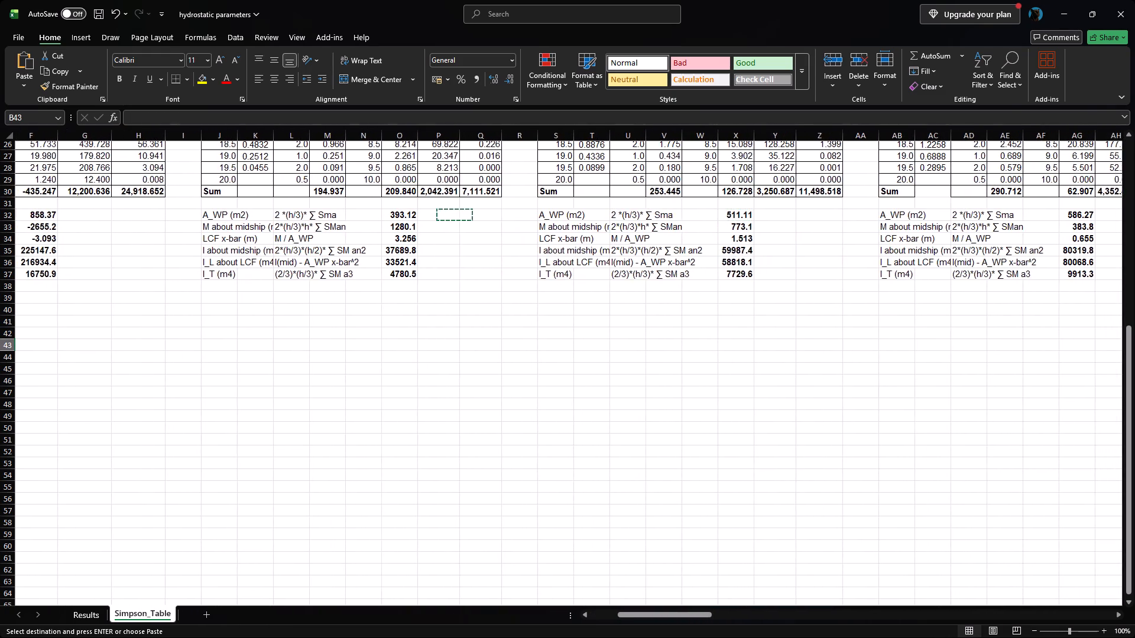
scroll(1082, 220, "left", 1)
left_click(708, 215)
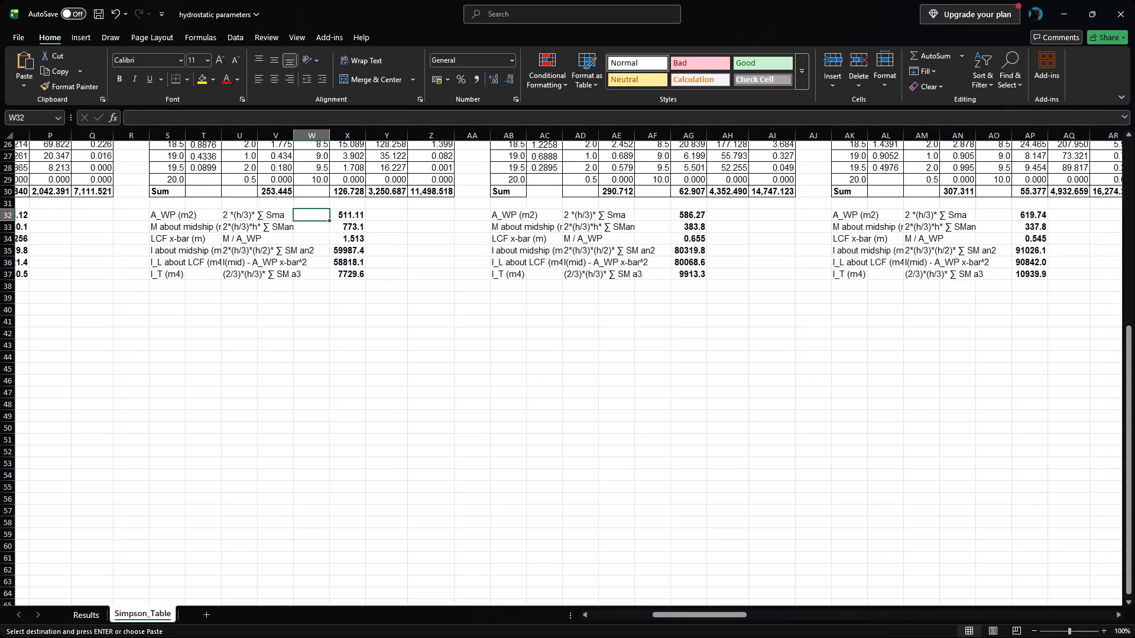
left_click(699, 219)
scroll(524, 289, "right", 2)
scroll(498, 295, "left", 6)
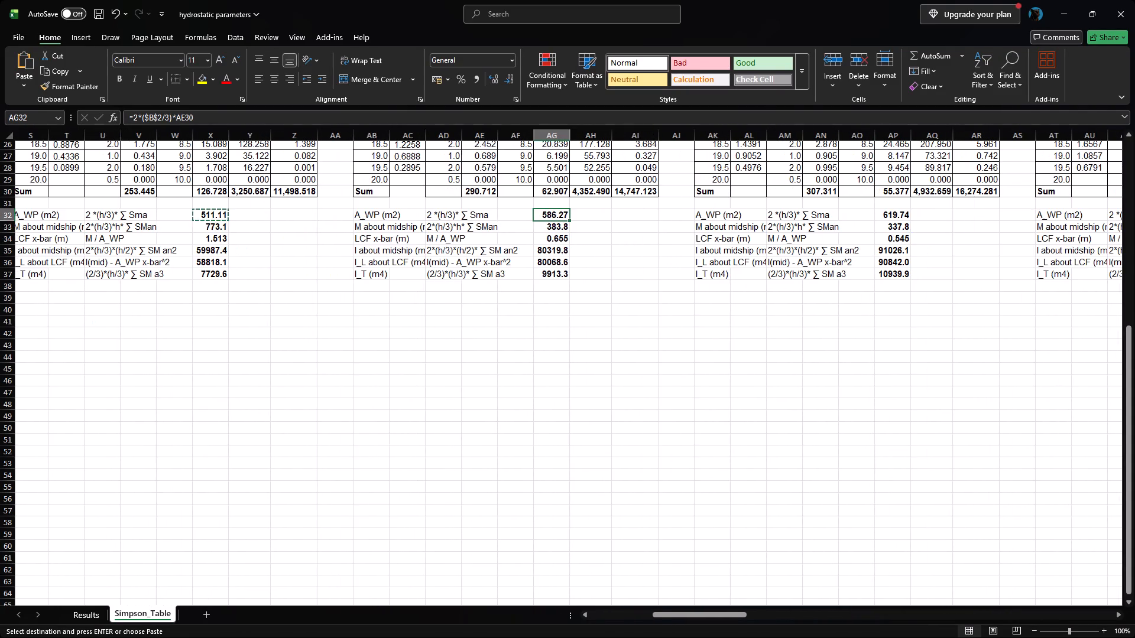
key("ctrl+c")
scroll(498, 295, "right", 6)
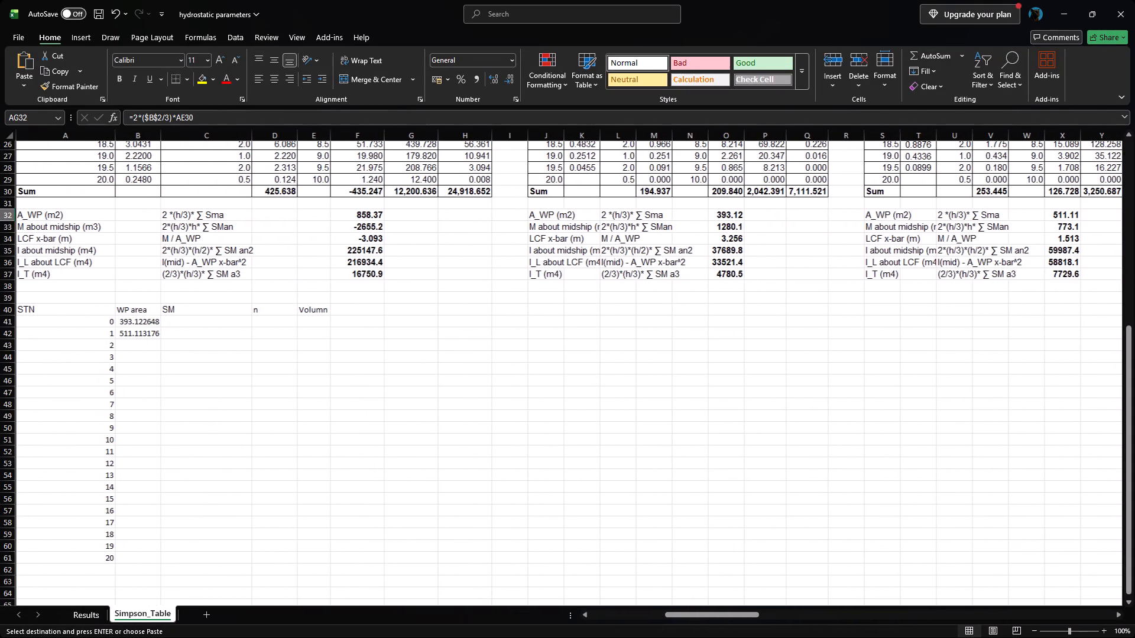
left_click(144, 347)
right_click(143, 347)
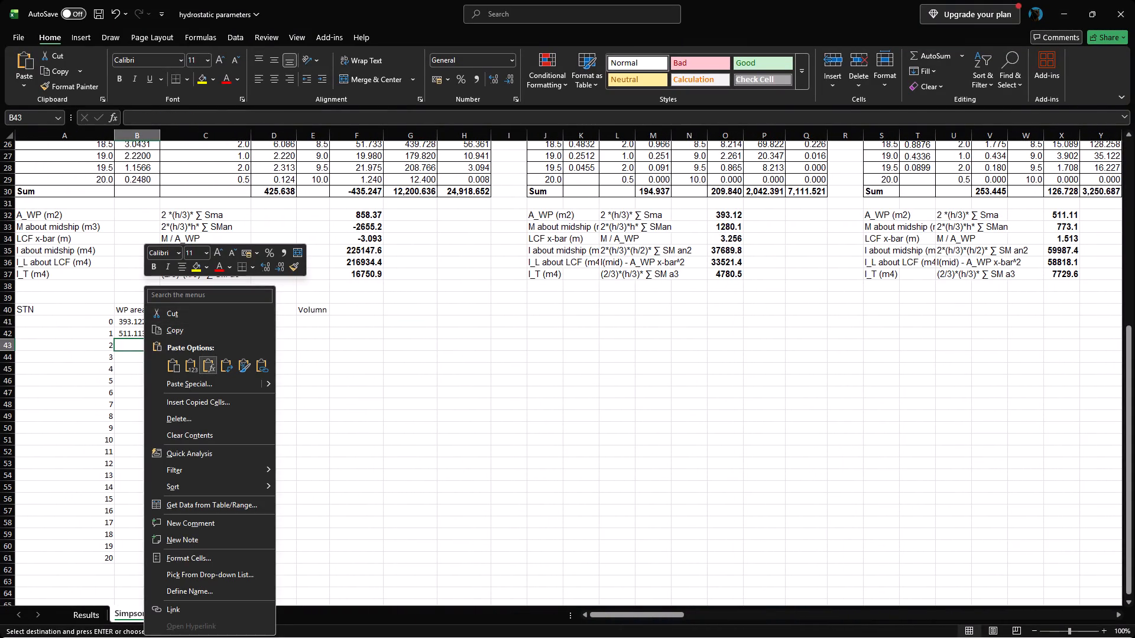
left_click(192, 367)
left_click(146, 355)
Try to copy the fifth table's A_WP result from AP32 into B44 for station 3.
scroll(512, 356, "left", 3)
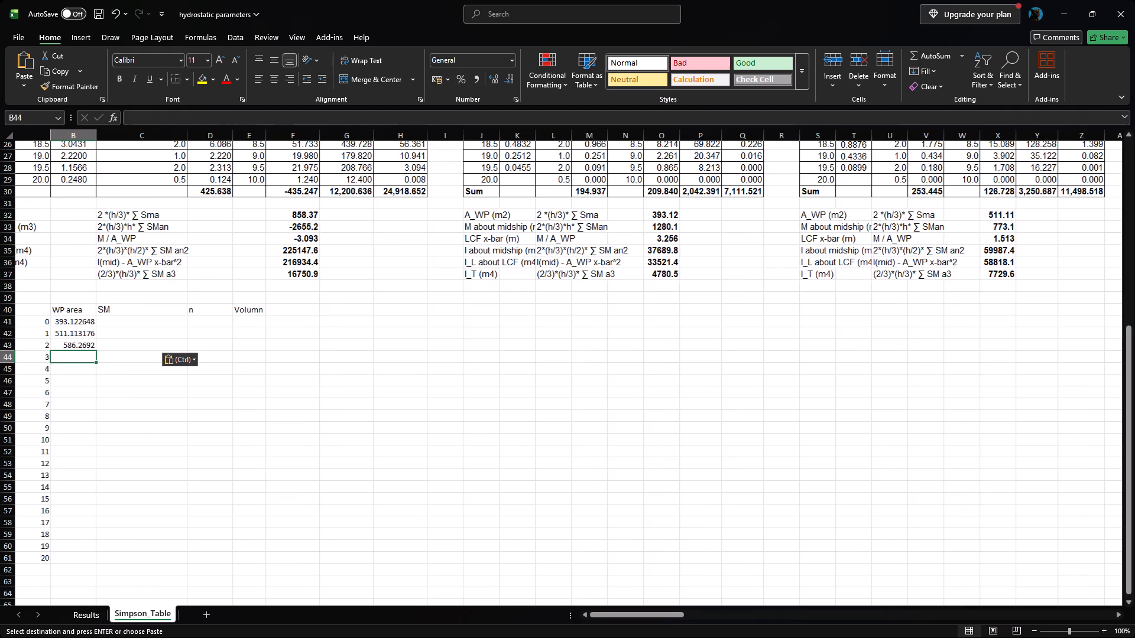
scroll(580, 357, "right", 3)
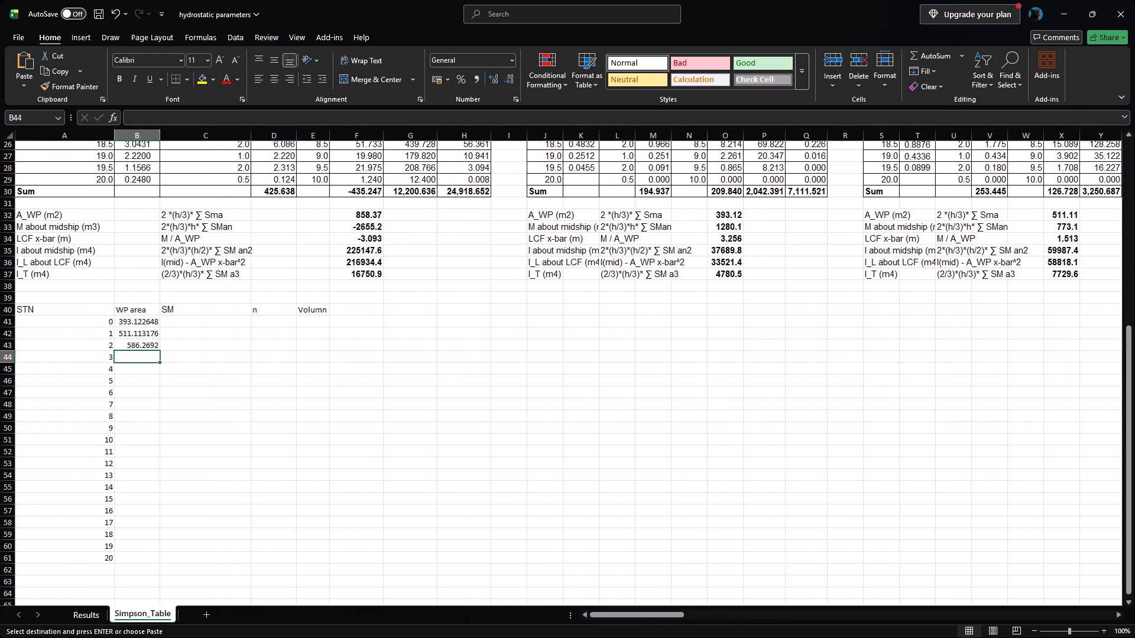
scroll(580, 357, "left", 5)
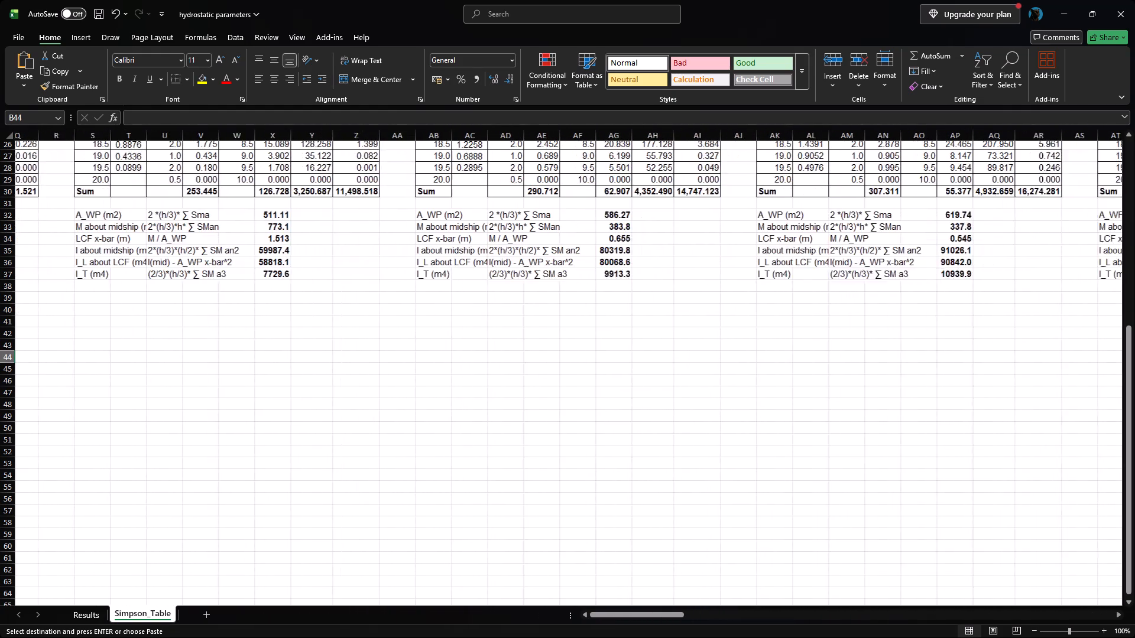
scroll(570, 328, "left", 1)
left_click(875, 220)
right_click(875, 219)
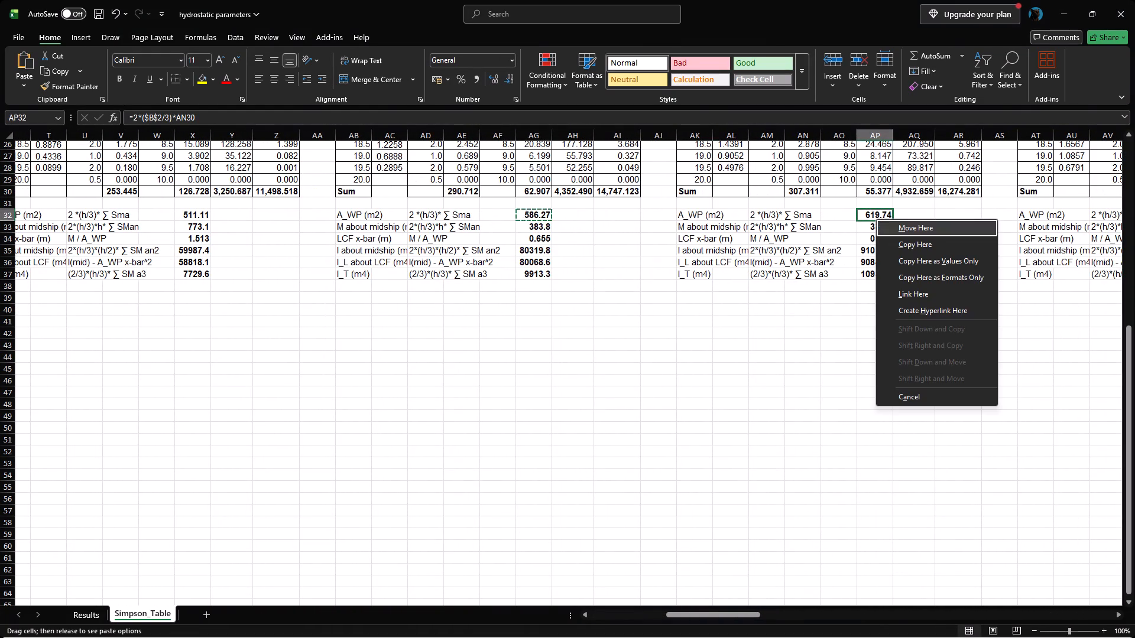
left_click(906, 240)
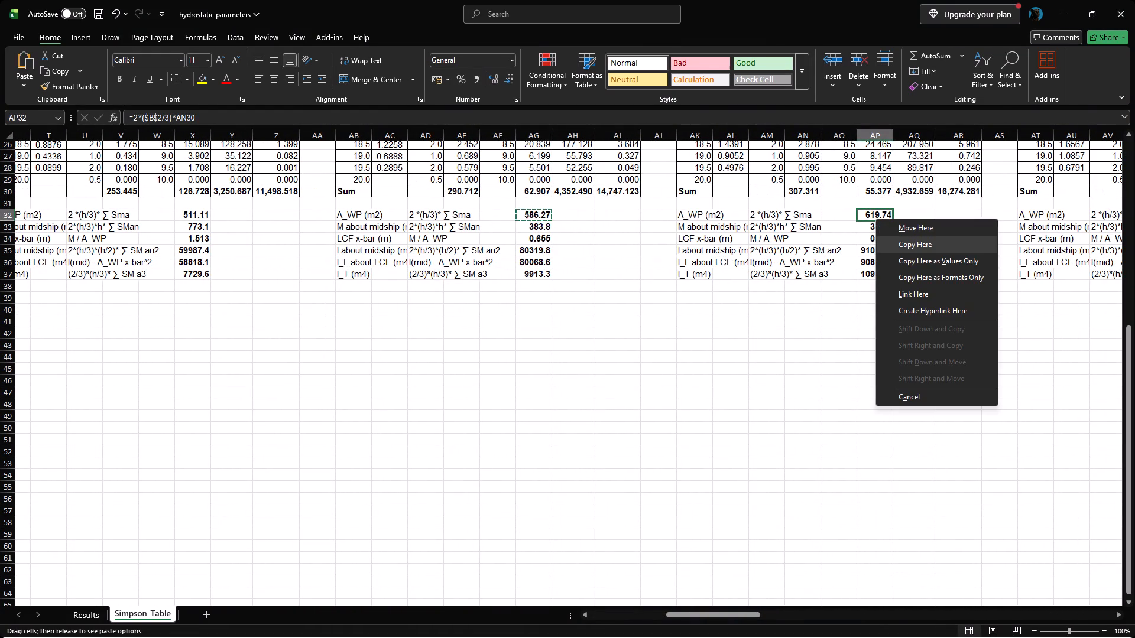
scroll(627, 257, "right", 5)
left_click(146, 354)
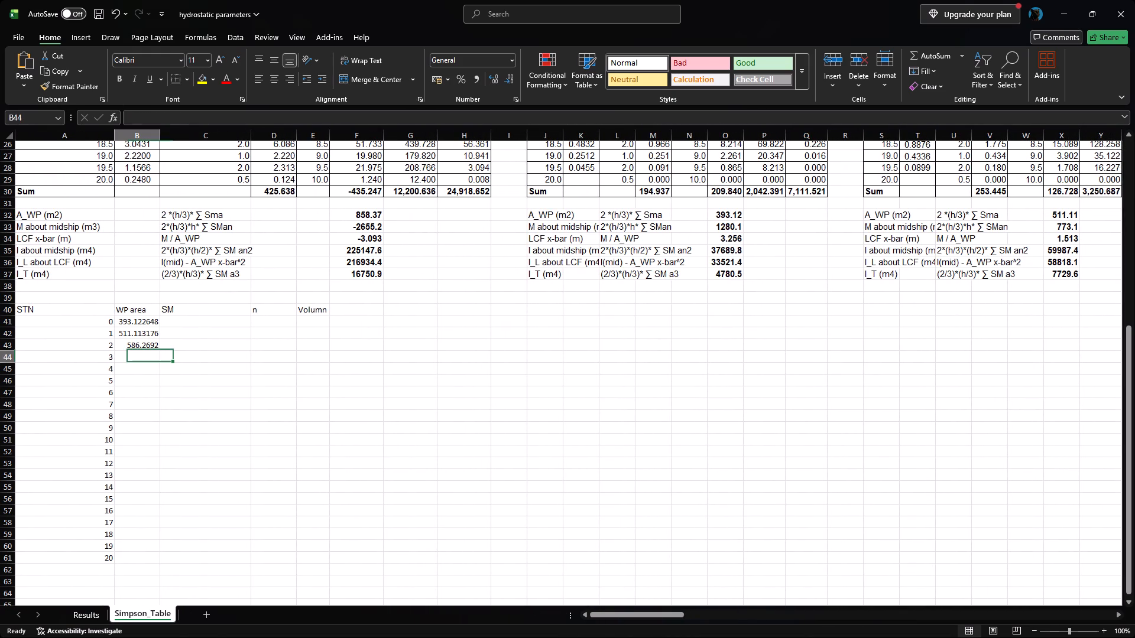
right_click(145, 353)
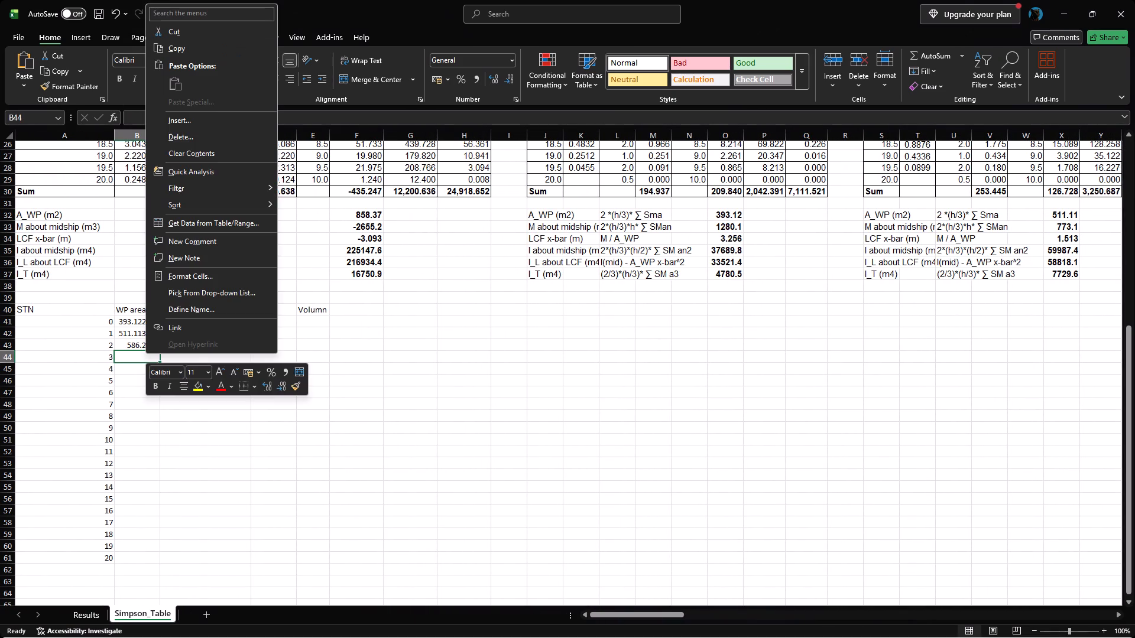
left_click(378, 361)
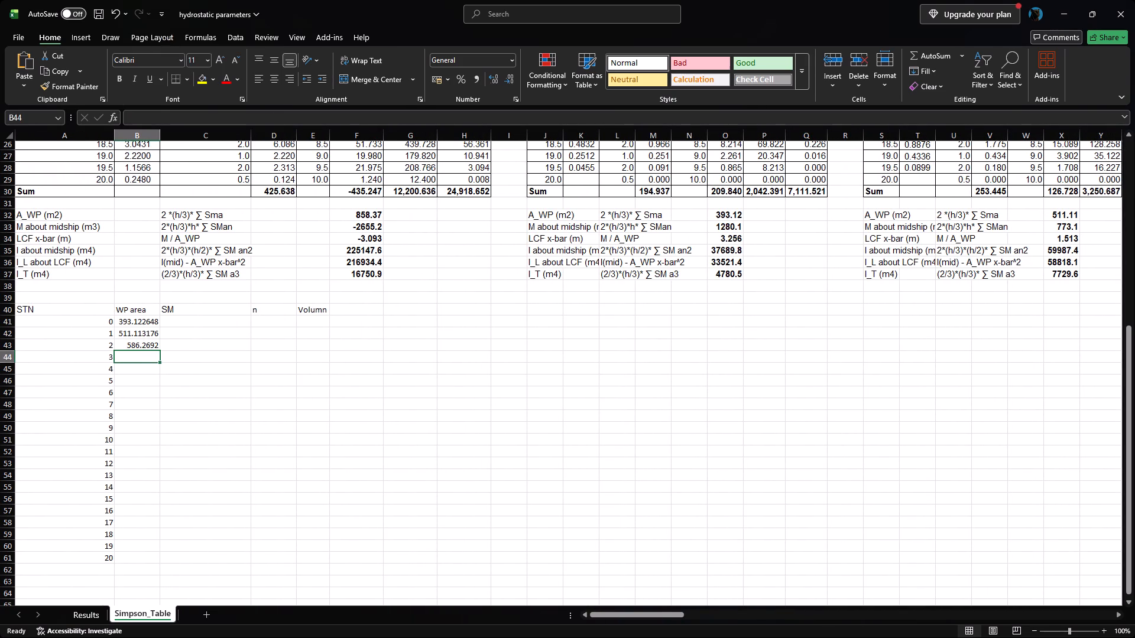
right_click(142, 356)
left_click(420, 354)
Copy the fifth table's A_WP result from AP32 and paste it as values only into B44 for station 3.
scroll(812, 307, "left", 4)
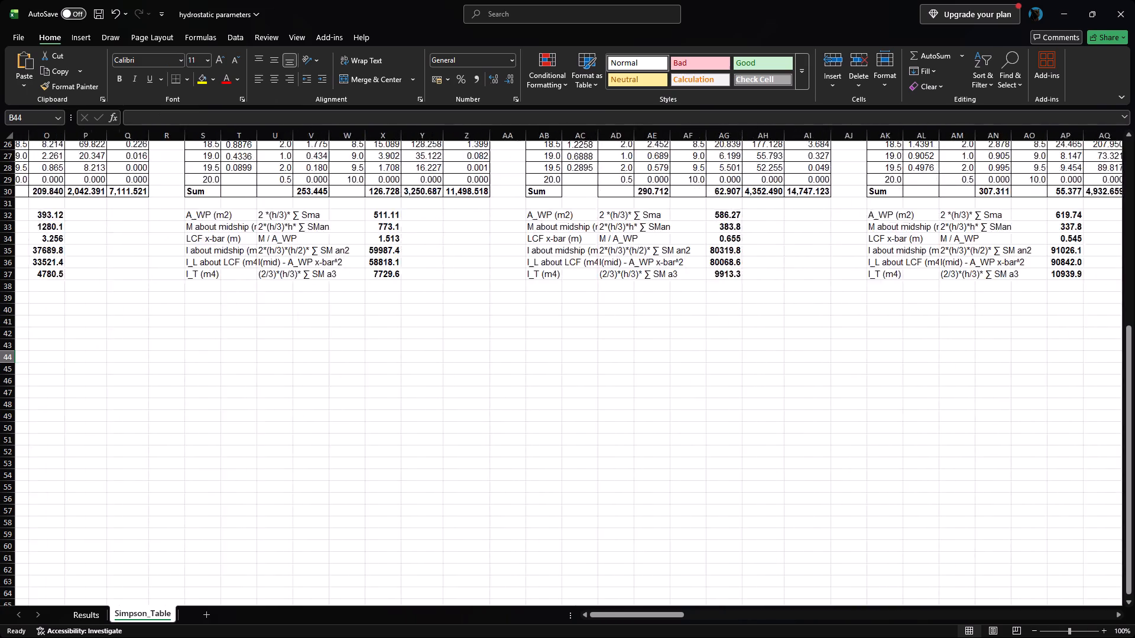
scroll(811, 310, "right", 2)
scroll(807, 310, "left", 3)
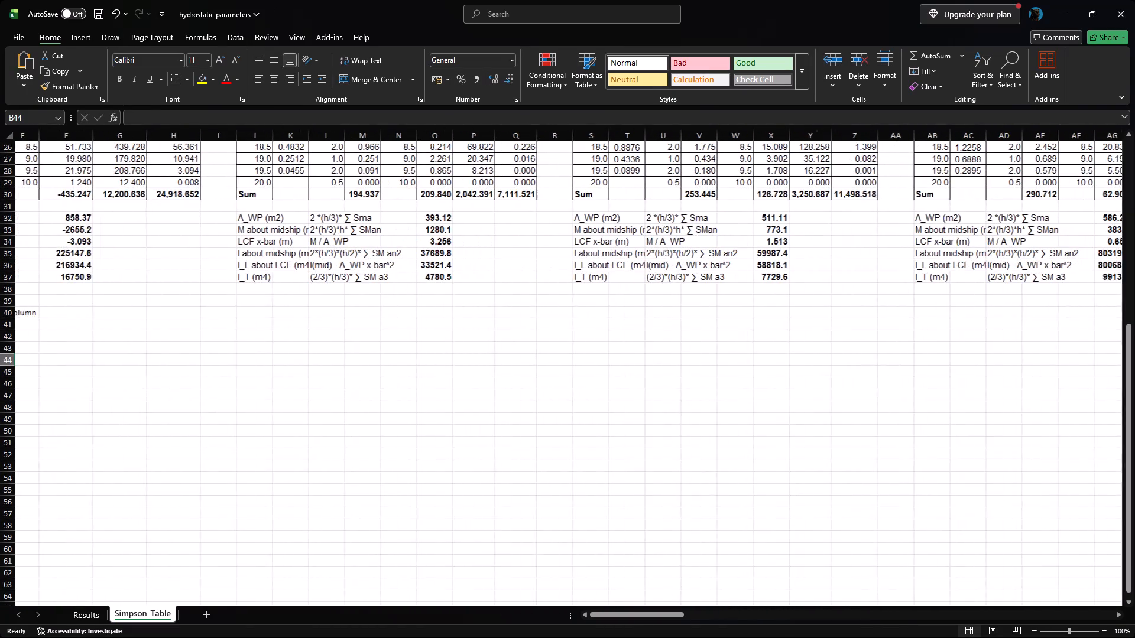
scroll(807, 310, "left", 5)
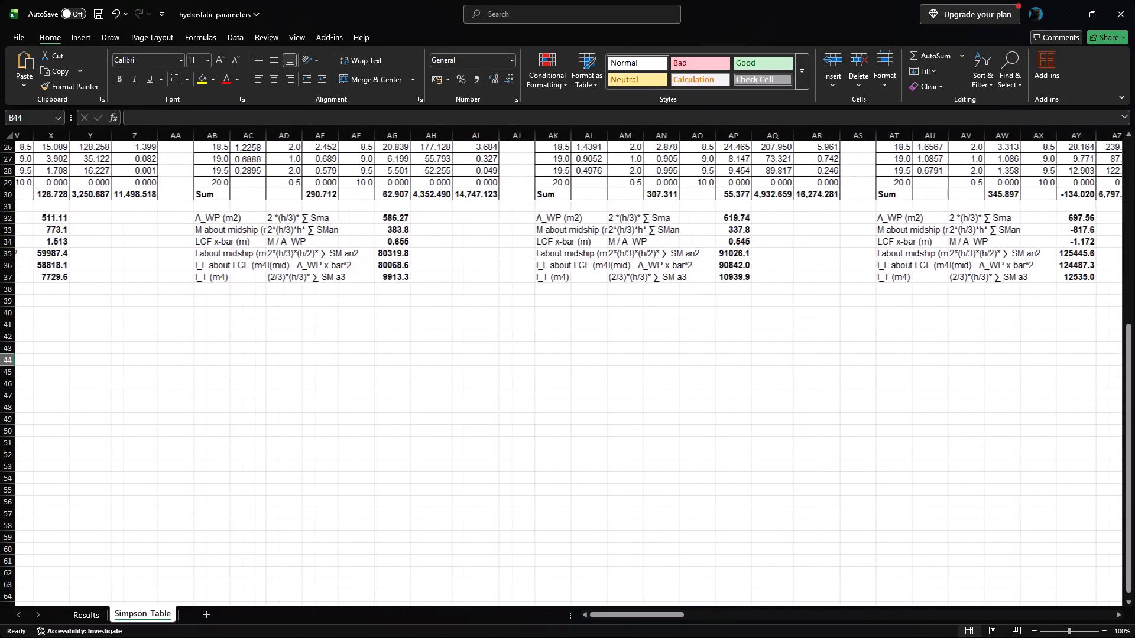
right_click(738, 222)
left_click(768, 268)
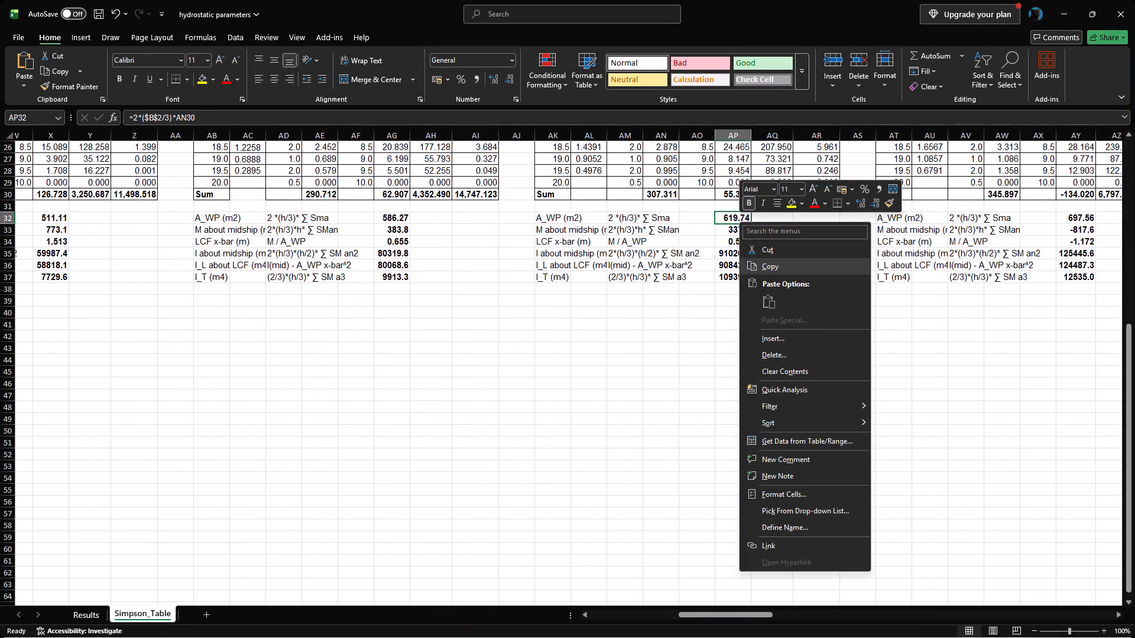
scroll(589, 298, "right", 6)
left_click(135, 361)
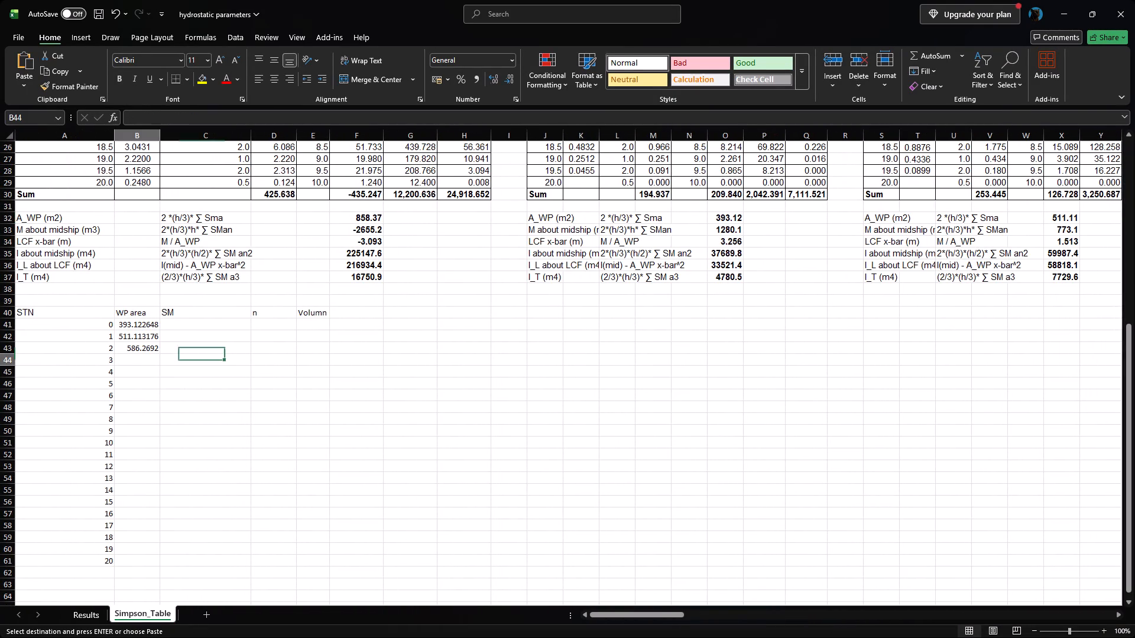
right_click(136, 361)
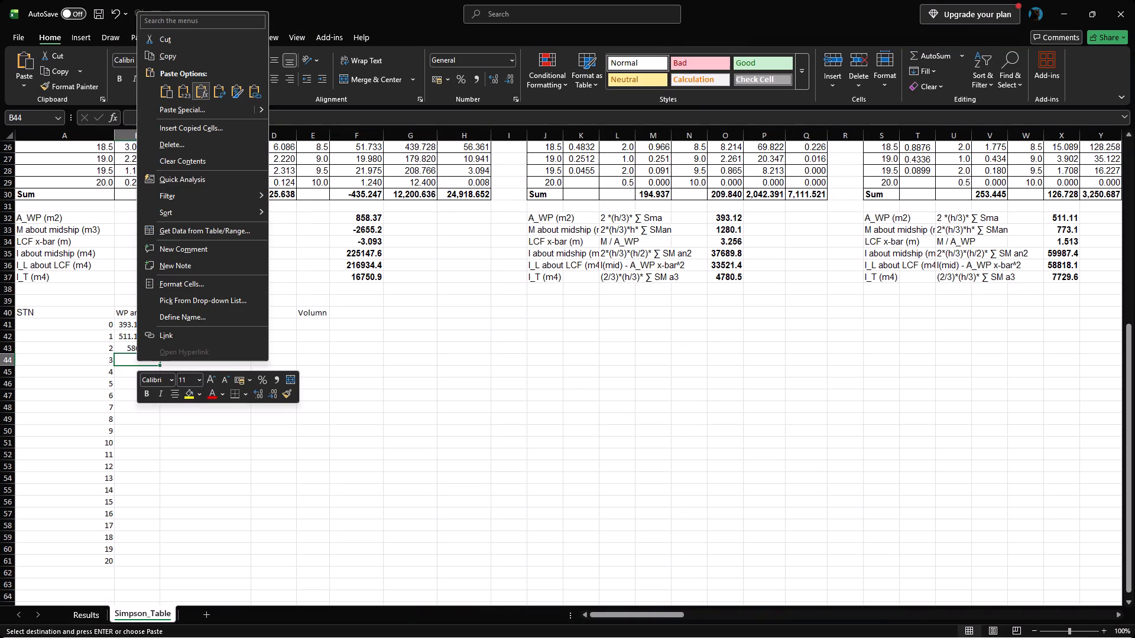
left_click(186, 95)
left_click(136, 371)
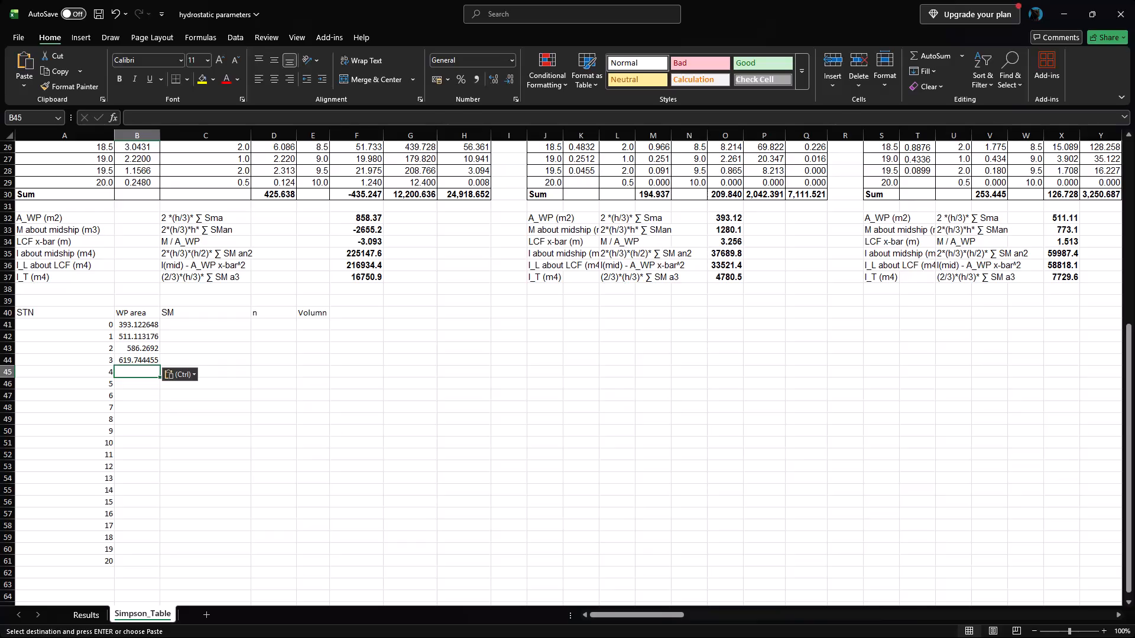
Copy the sixth table's A_WP result from AY32 and paste it as values only into B45 for station 4.
scroll(621, 354, "left", 3)
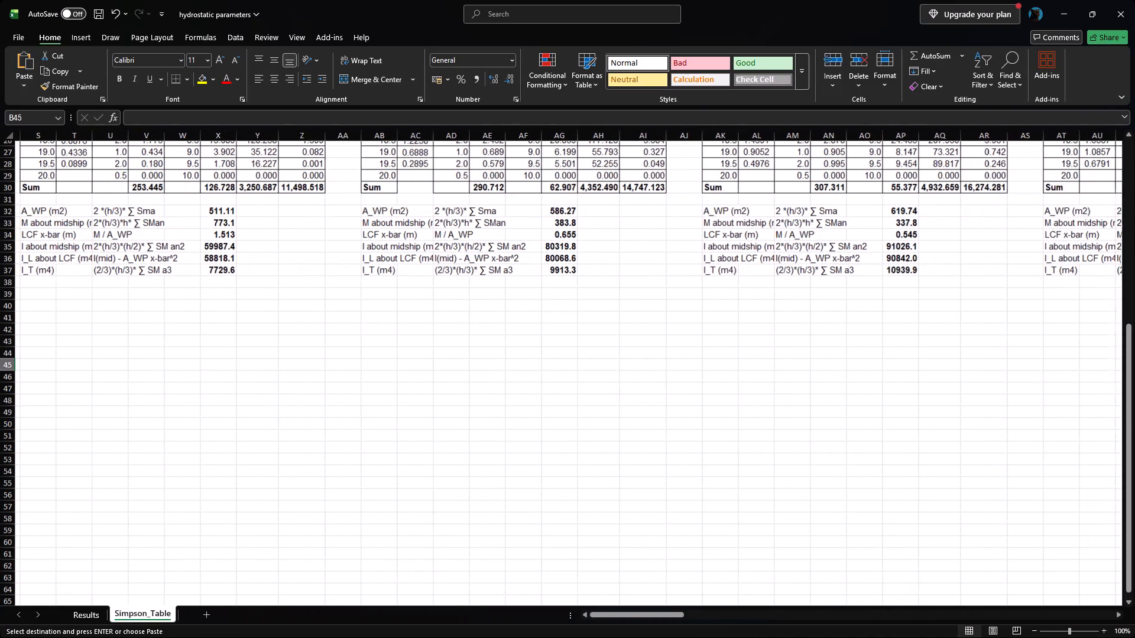
scroll(625, 357, "left", 3)
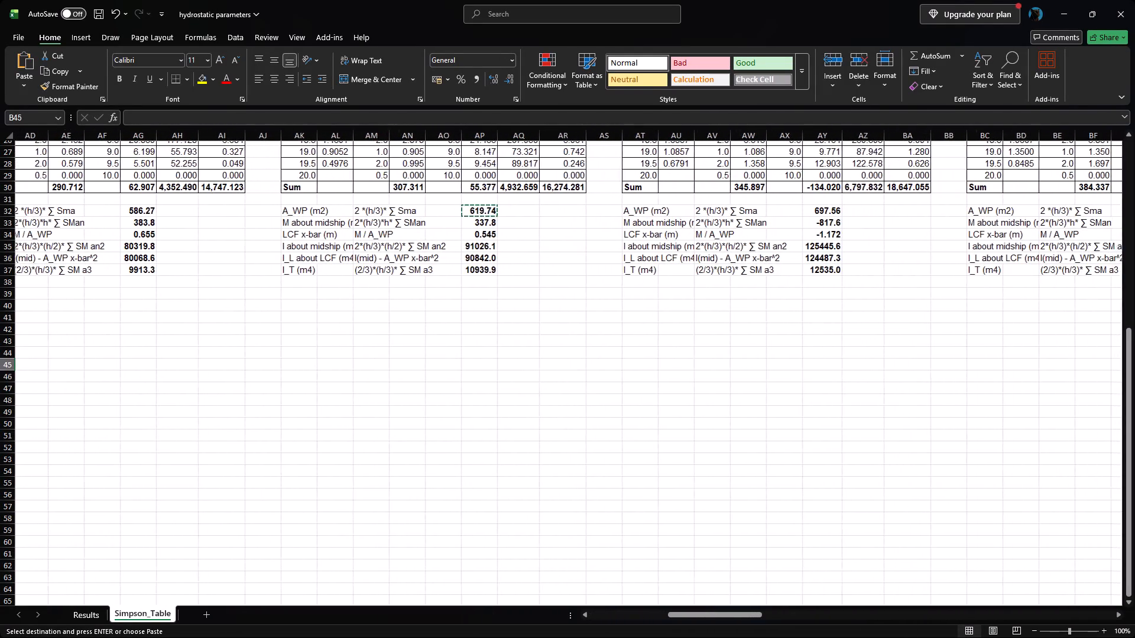
right_click(807, 214)
right_click(792, 213)
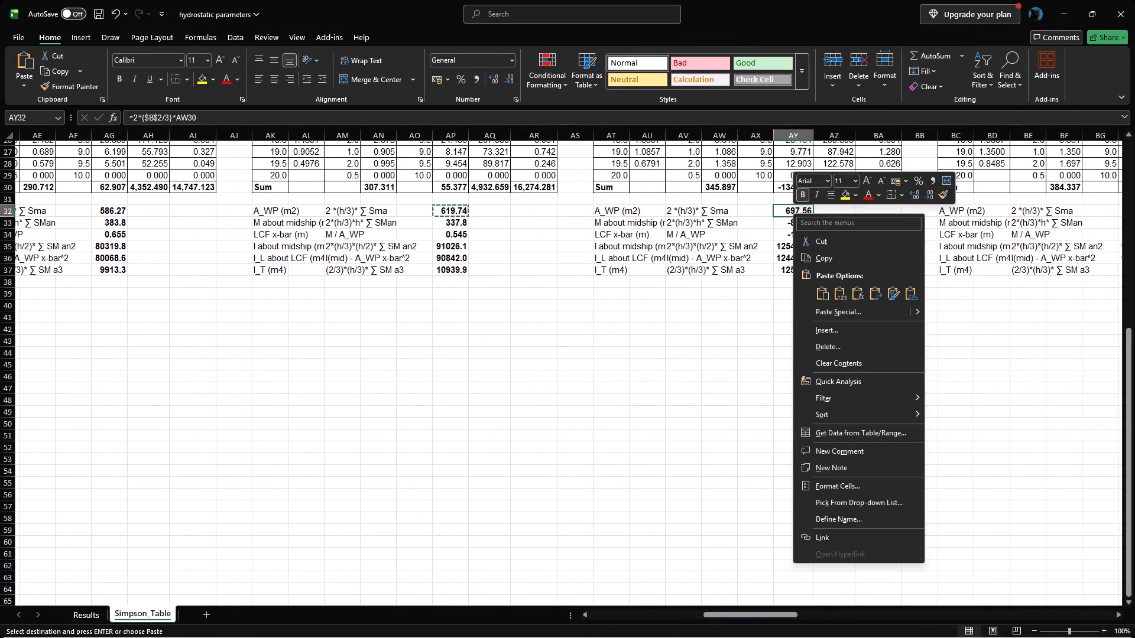
left_click(817, 258)
scroll(699, 278, "right", 3)
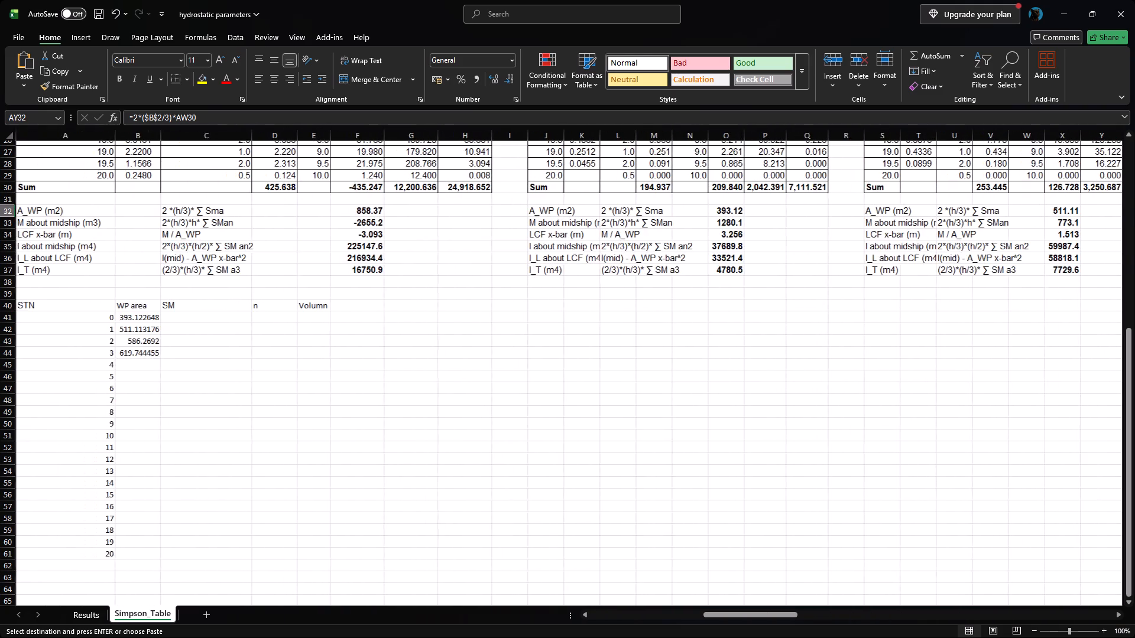
left_click(144, 363)
right_click(145, 366)
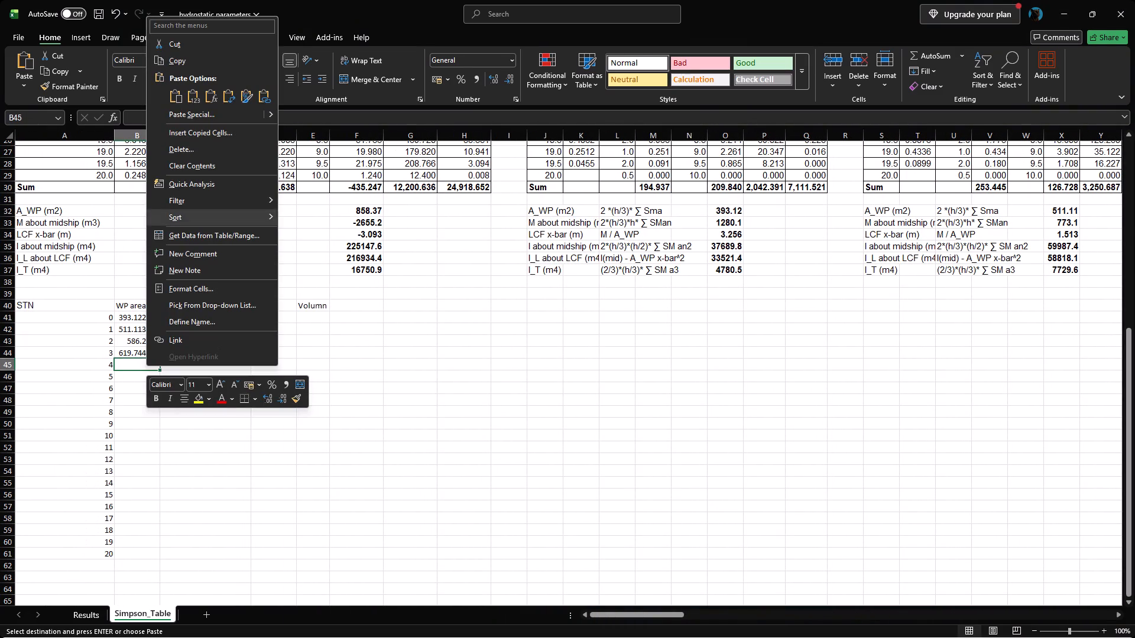
left_click(199, 96)
left_click(154, 375)
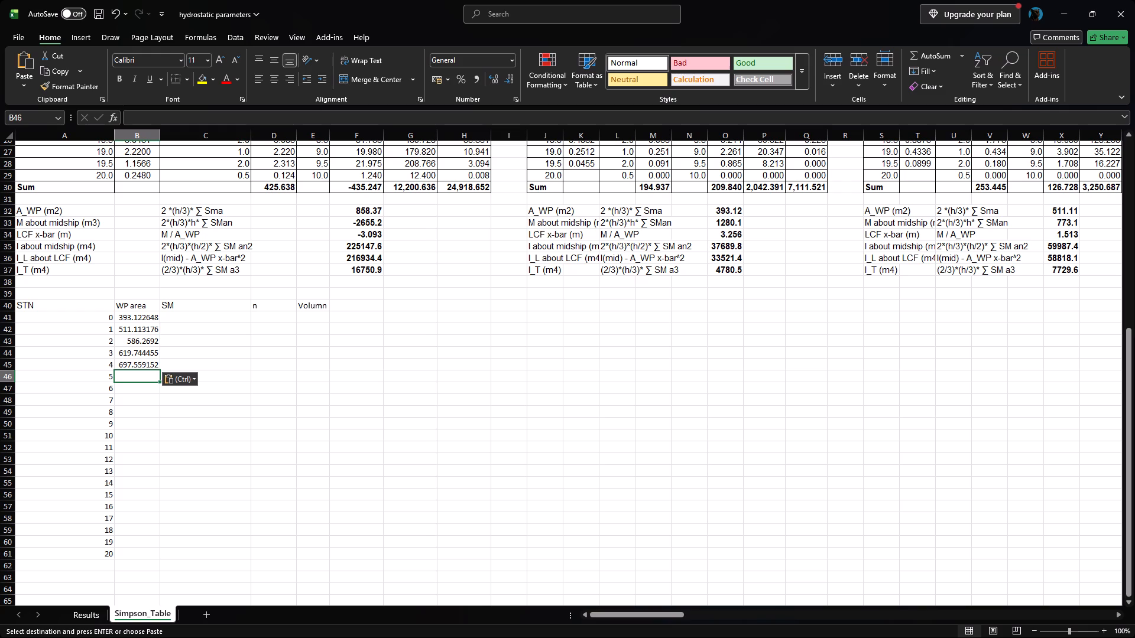
Copy the seventh table's A_WP result from BH32 and paste it as values only into B46 for station 5.
scroll(579, 302, "left", 3)
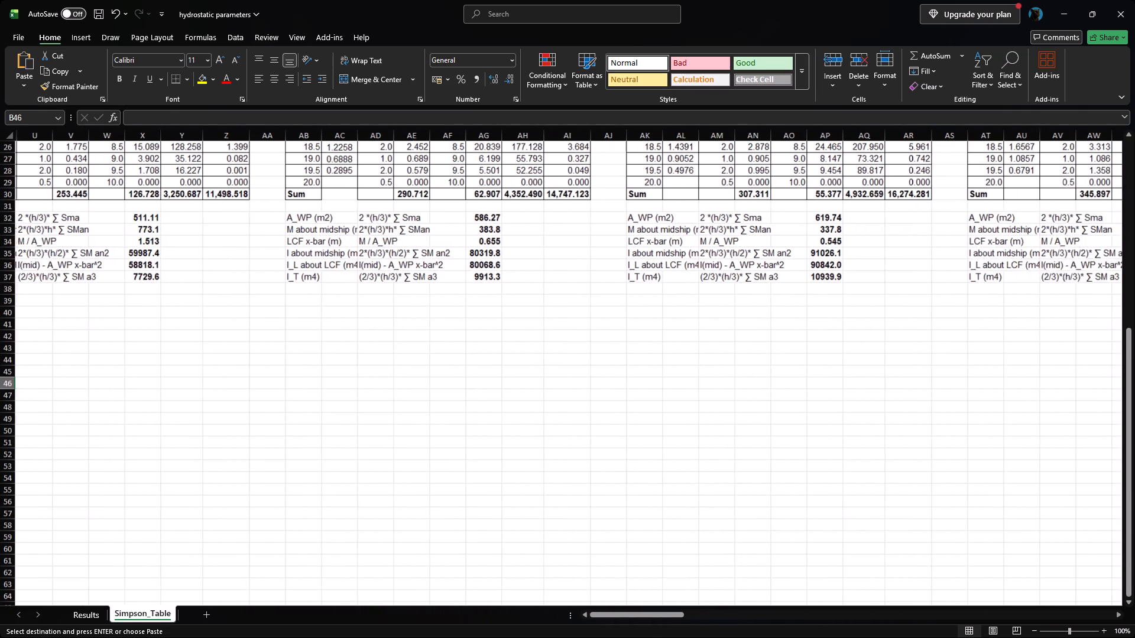
scroll(579, 307, "right", 8)
scroll(573, 312, "left", 3)
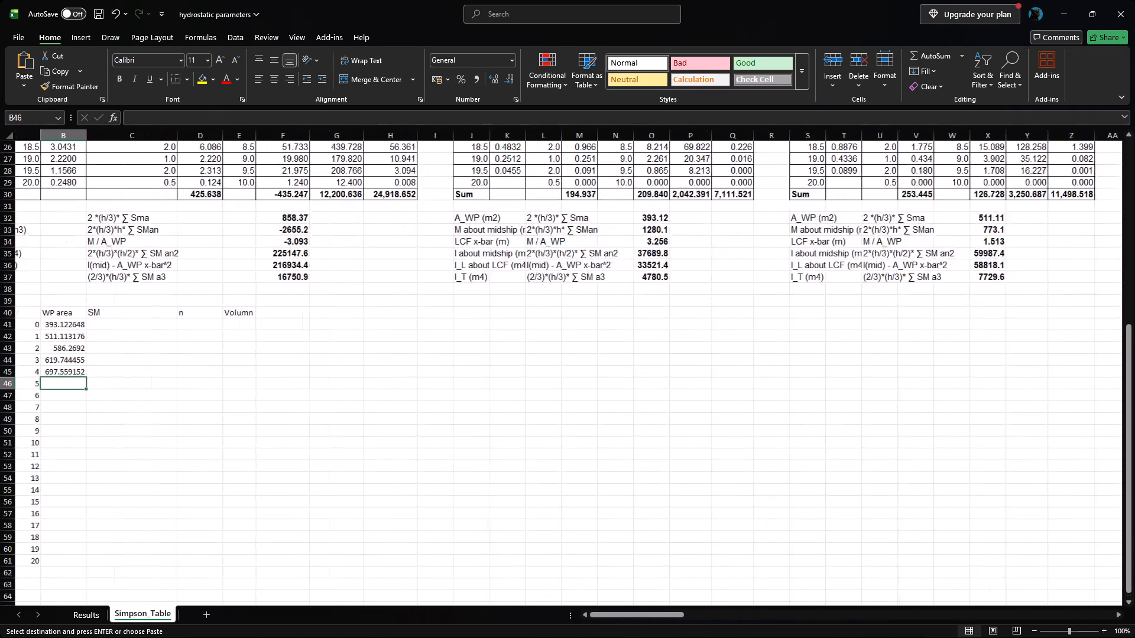
scroll(572, 313, "left", 3)
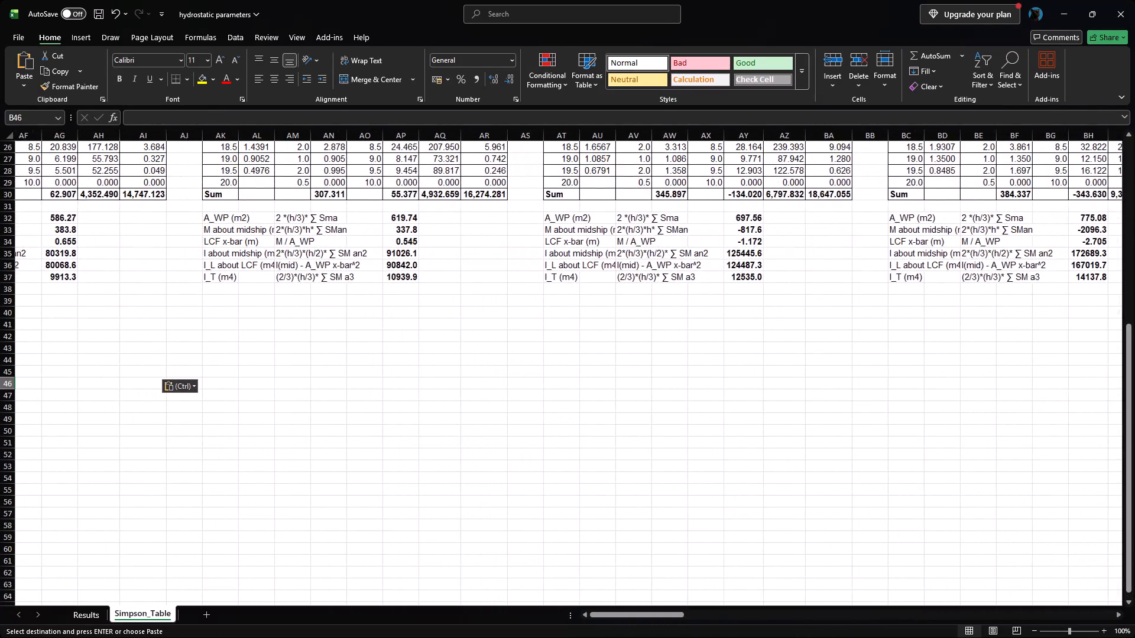
scroll(571, 316, "left", 1)
scroll(915, 260, "left", 1)
left_click(839, 220)
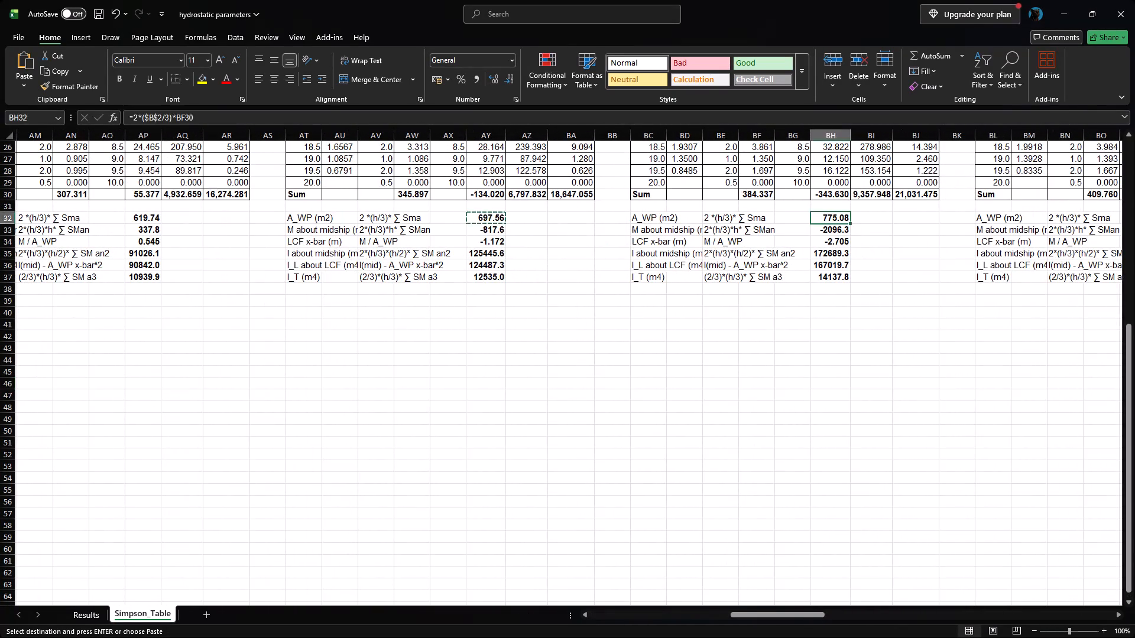
right_click(839, 220)
left_click(861, 265)
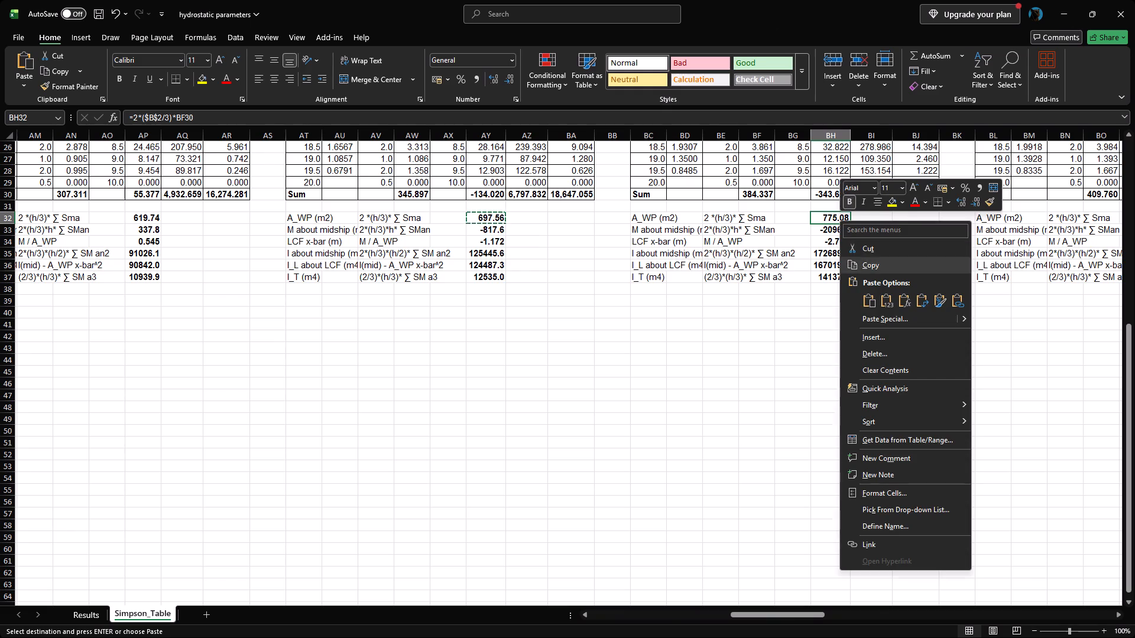
scroll(579, 268, "right", 12)
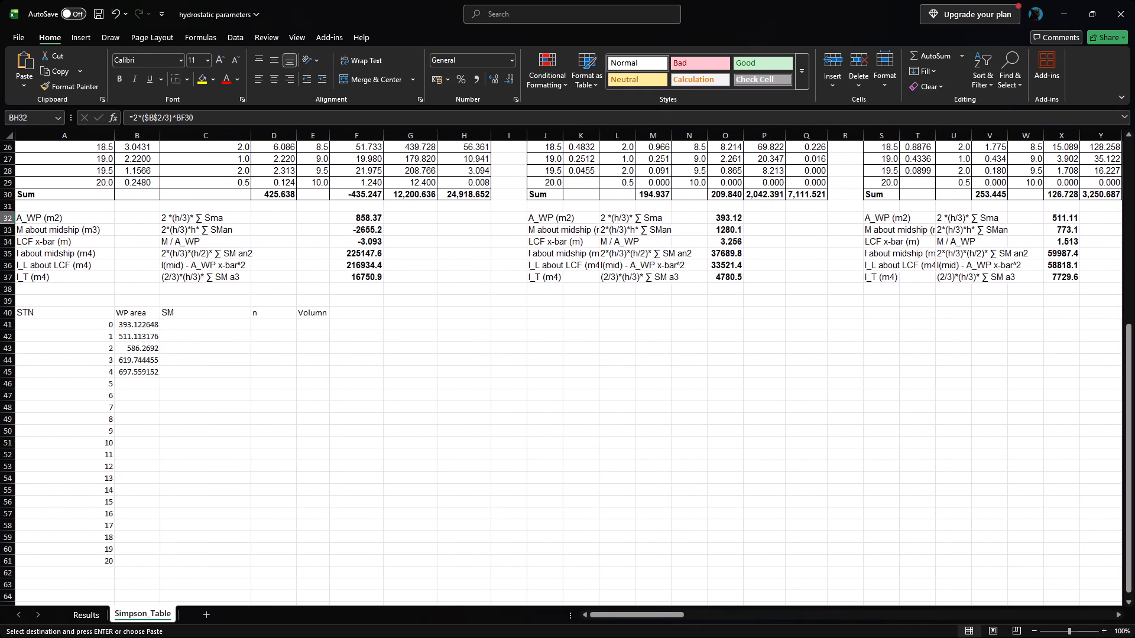
left_click(137, 387)
right_click(137, 386)
left_click(187, 116)
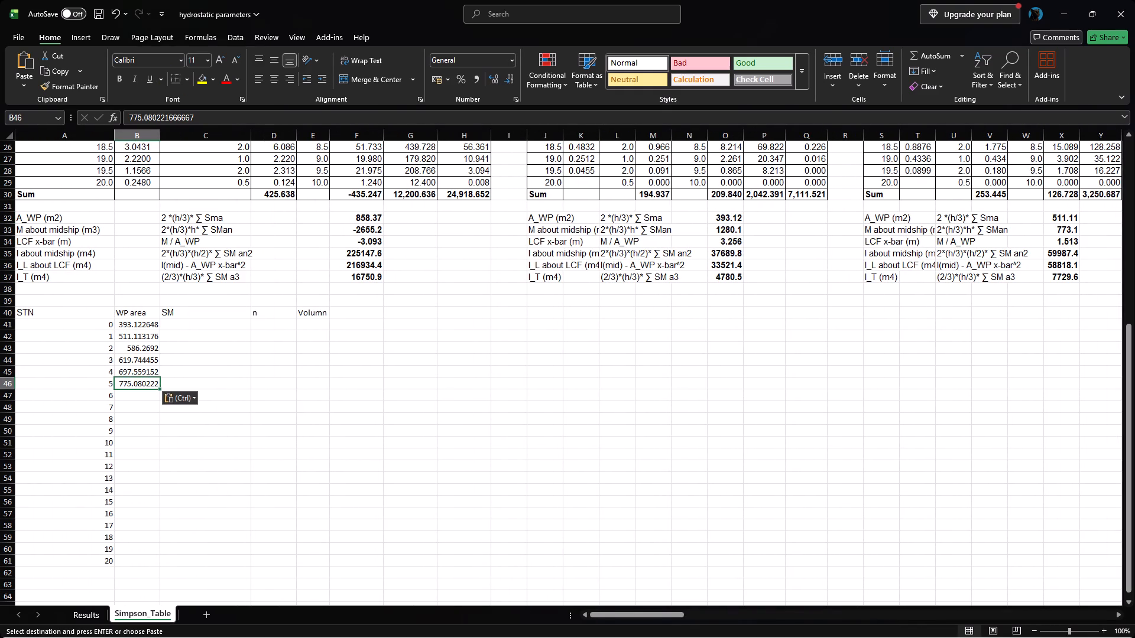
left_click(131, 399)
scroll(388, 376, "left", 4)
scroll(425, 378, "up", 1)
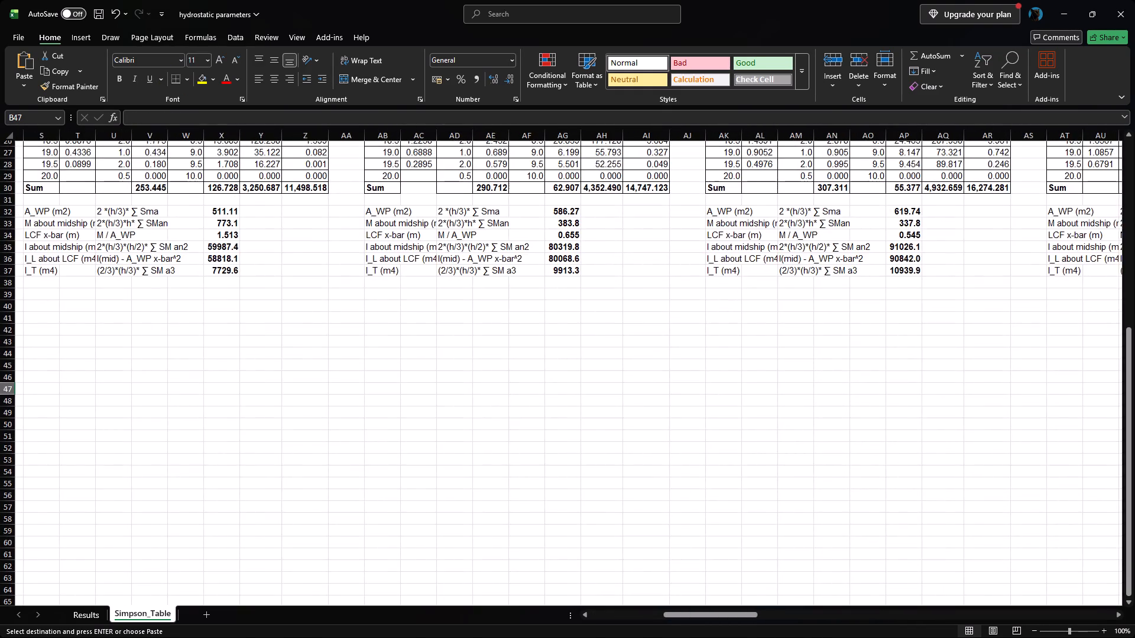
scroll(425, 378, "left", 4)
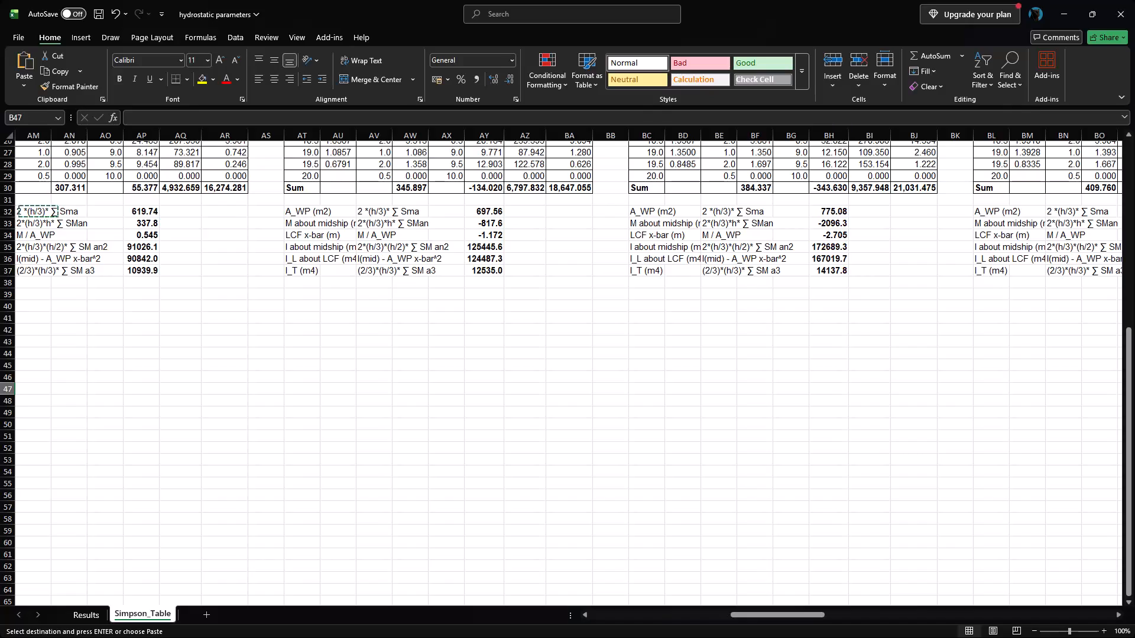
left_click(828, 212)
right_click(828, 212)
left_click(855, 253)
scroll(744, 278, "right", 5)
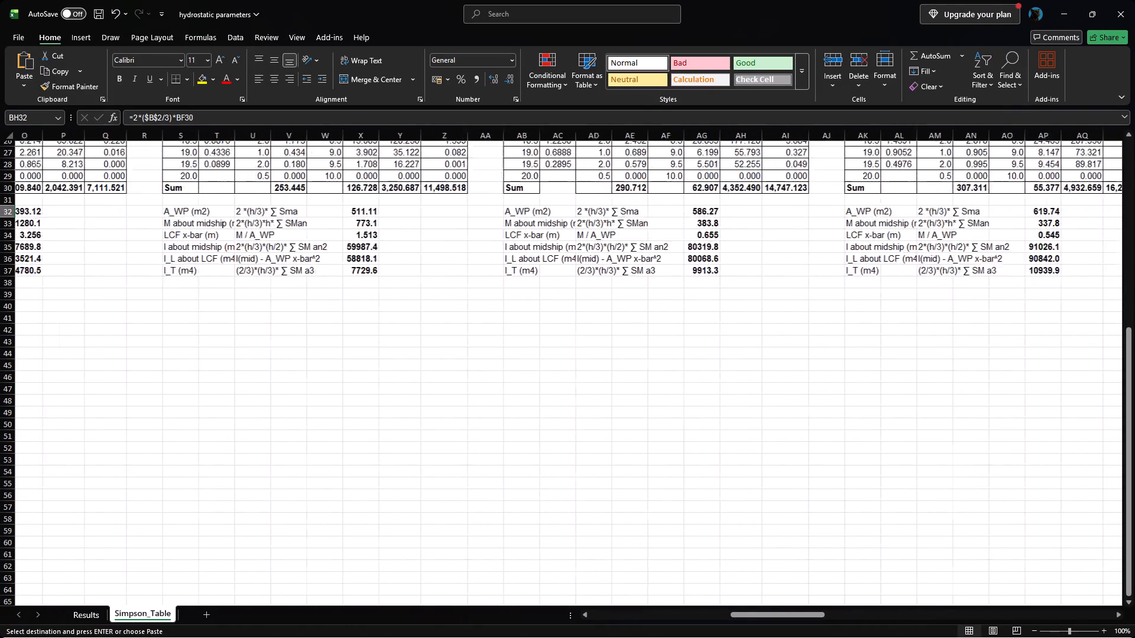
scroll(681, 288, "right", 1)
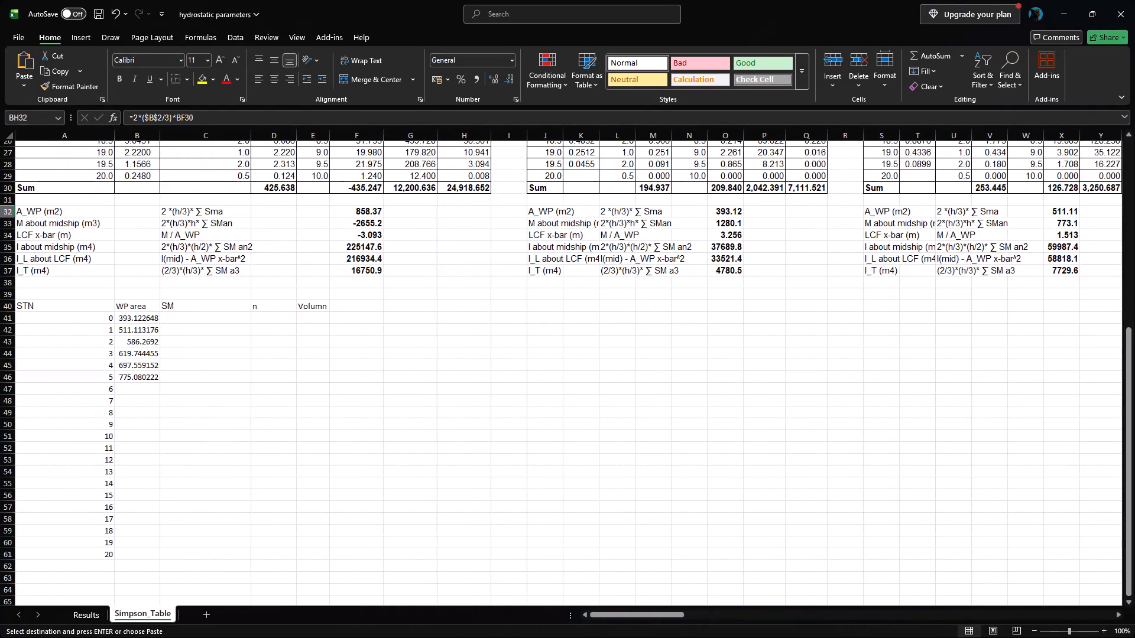
Copy the eighth table's A_WP result from BQ32 and paste it as values only into B47 for station 6.
scroll(203, 373, "left", 7)
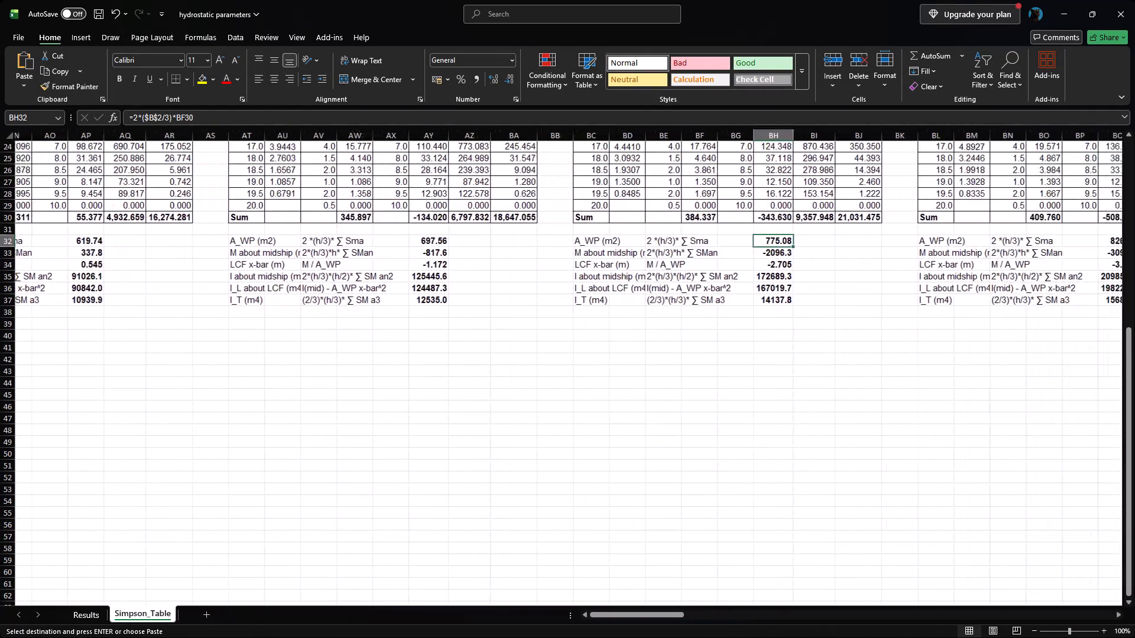
scroll(823, 268, "left", 3)
scroll(639, 242, "left", 1)
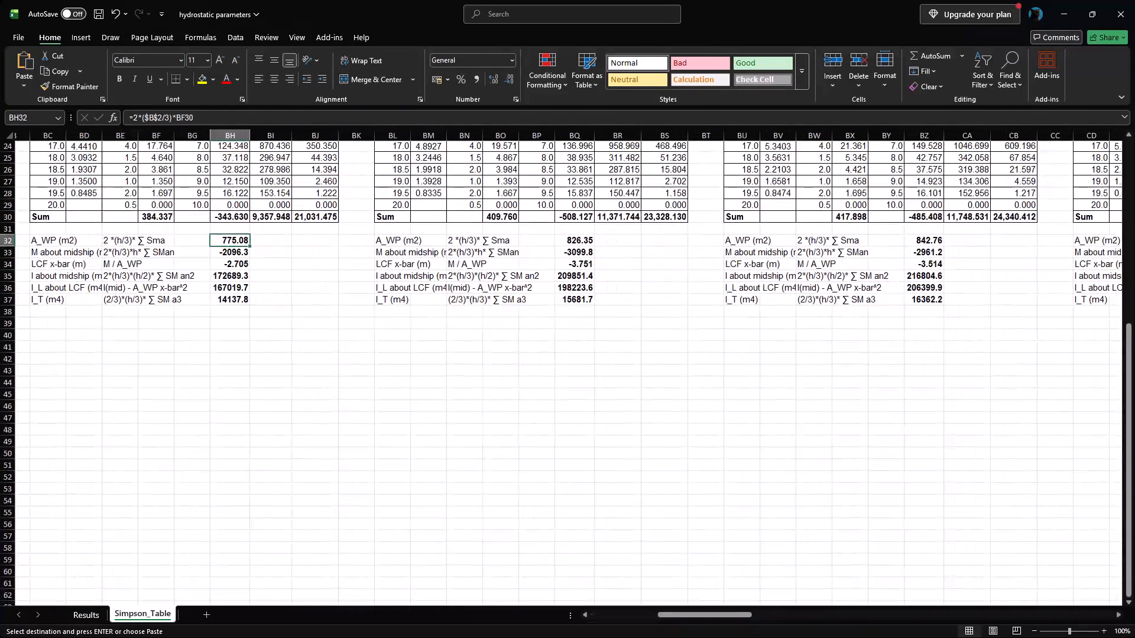
left_click(578, 240)
right_click(578, 240)
left_click(623, 286)
scroll(591, 294, "right", 7)
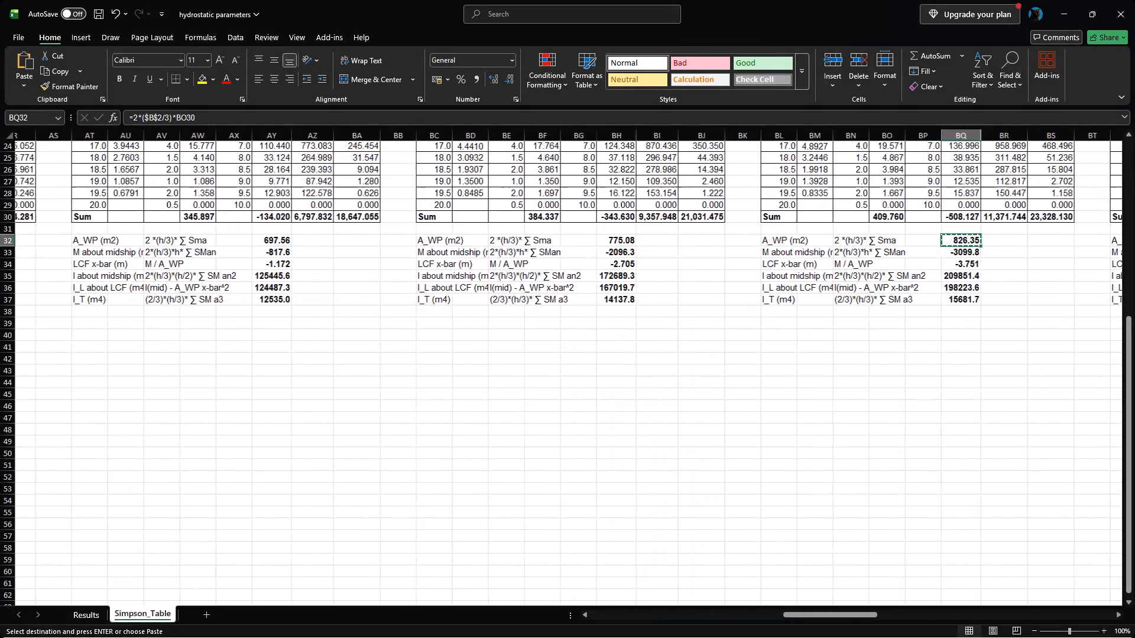
scroll(394, 323, "right", 5)
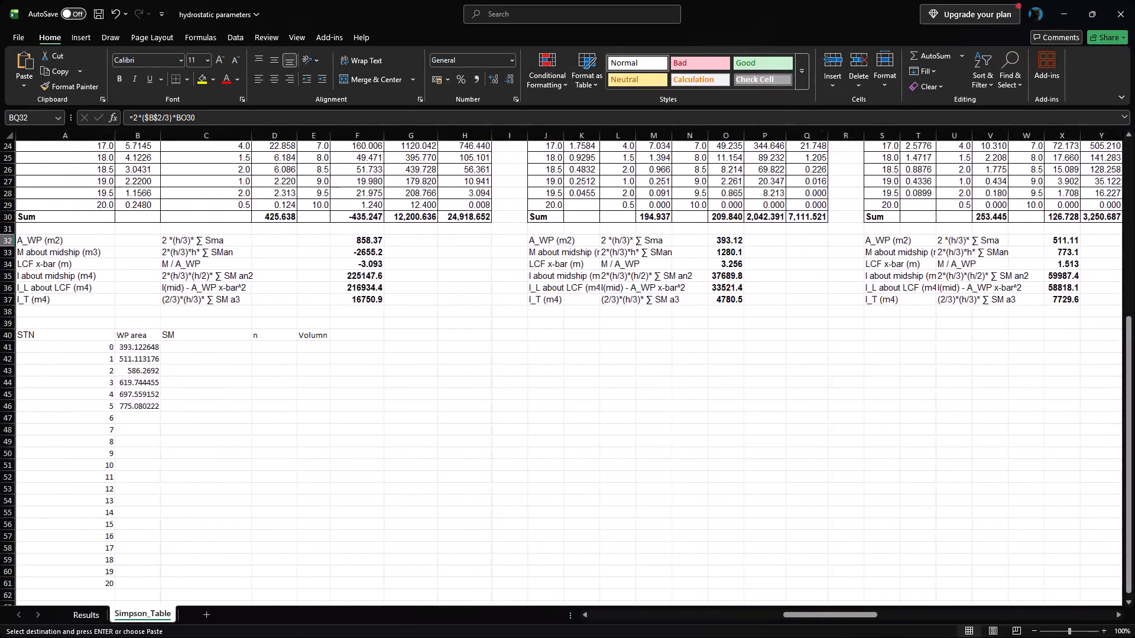
left_click(145, 414)
key("ctrl+v")
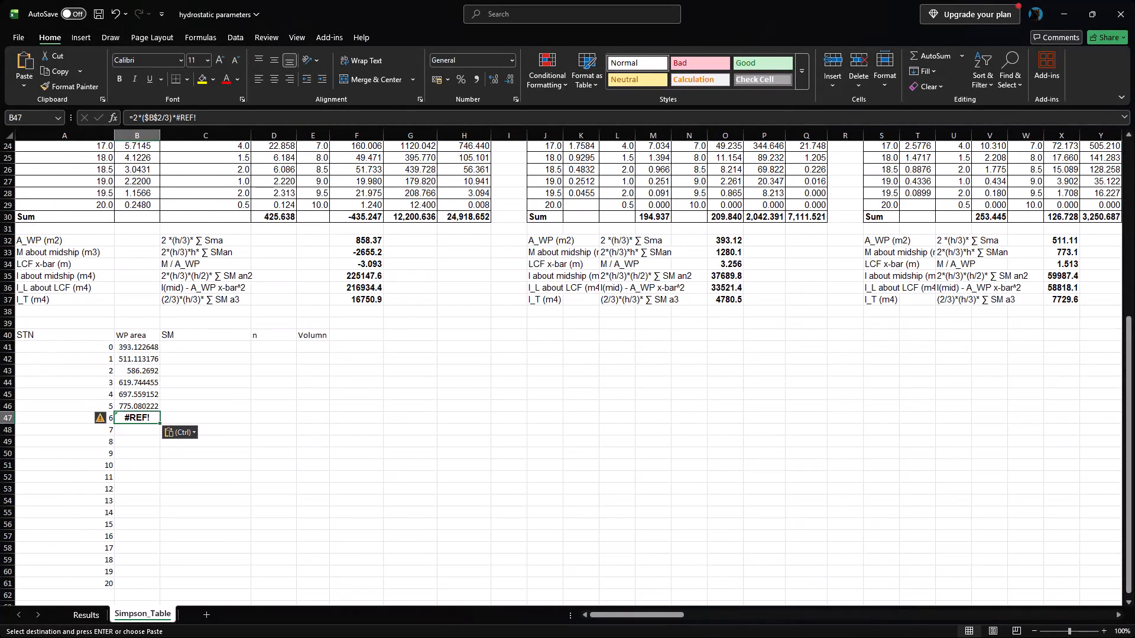
key("ctrl+z")
right_click(154, 418)
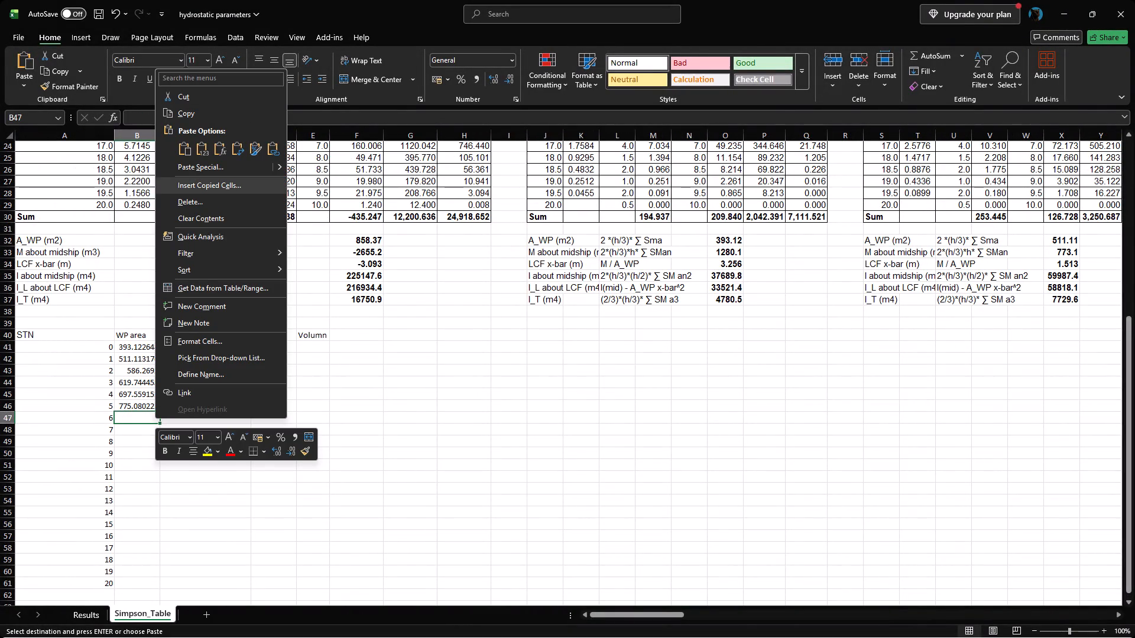
left_click(203, 154)
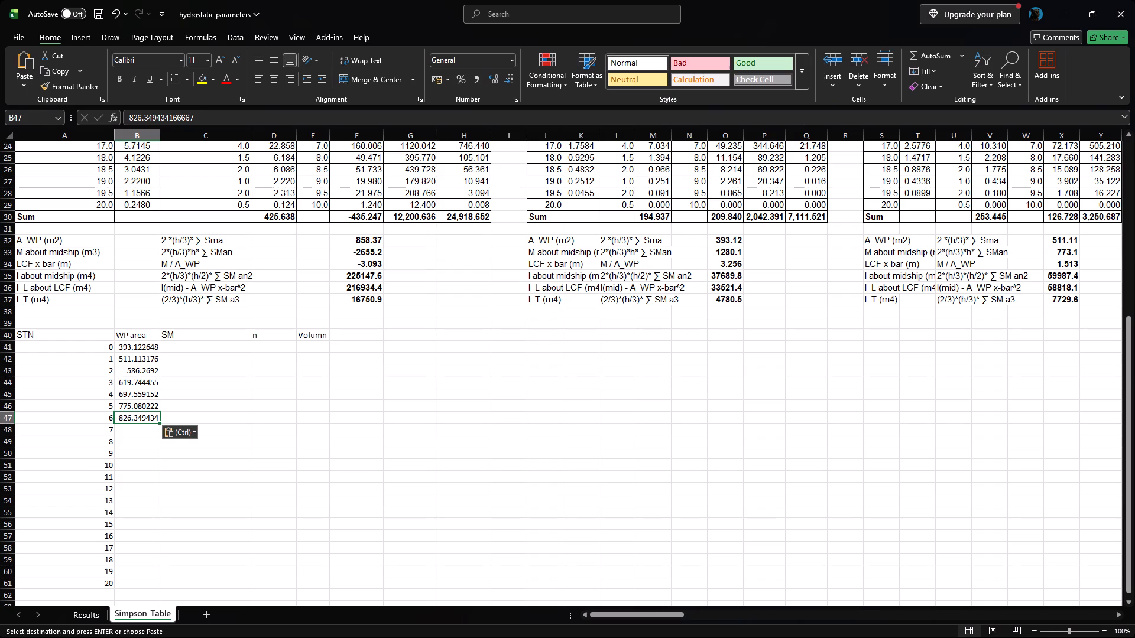
Copy the ninth table's A_WP result from BZ32 and paste it as values only into B48 for station 7.
left_click(137, 429)
scroll(145, 420, "left", 5)
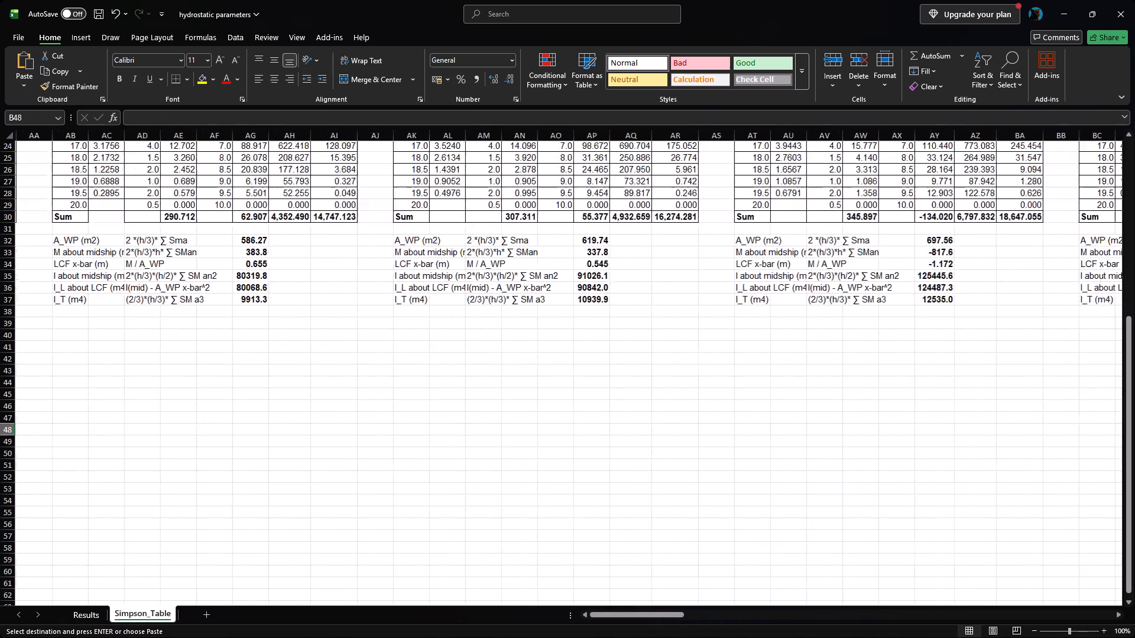
scroll(224, 429, "left", 3)
scroll(786, 318, "left", 1)
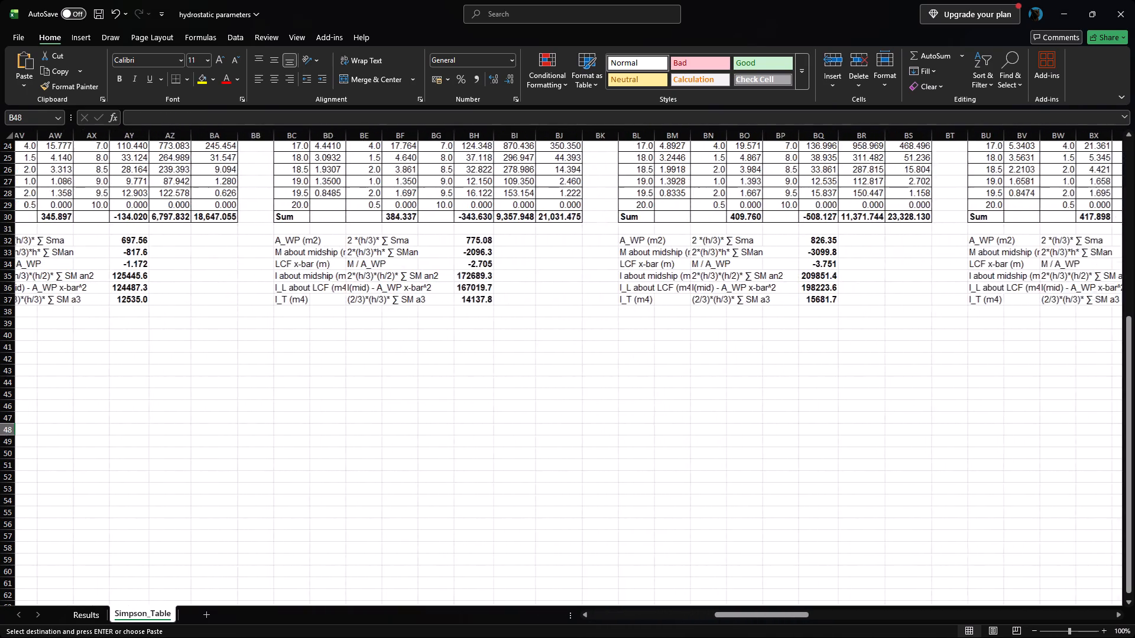
scroll(786, 318, "left", 1)
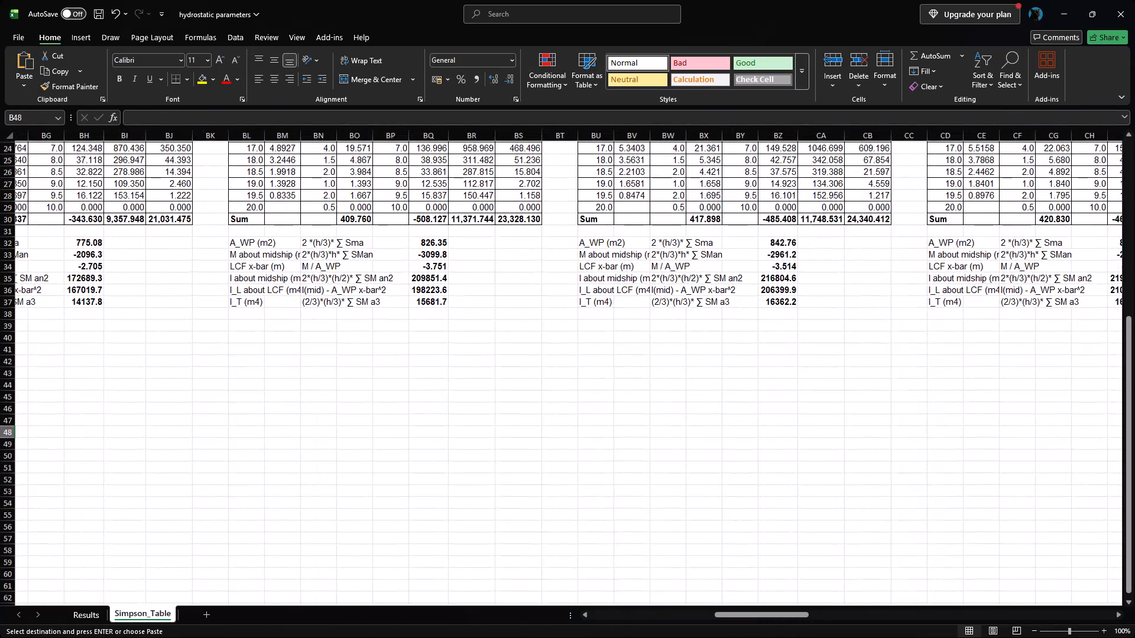
left_click(781, 245)
right_click(781, 245)
left_click(802, 287)
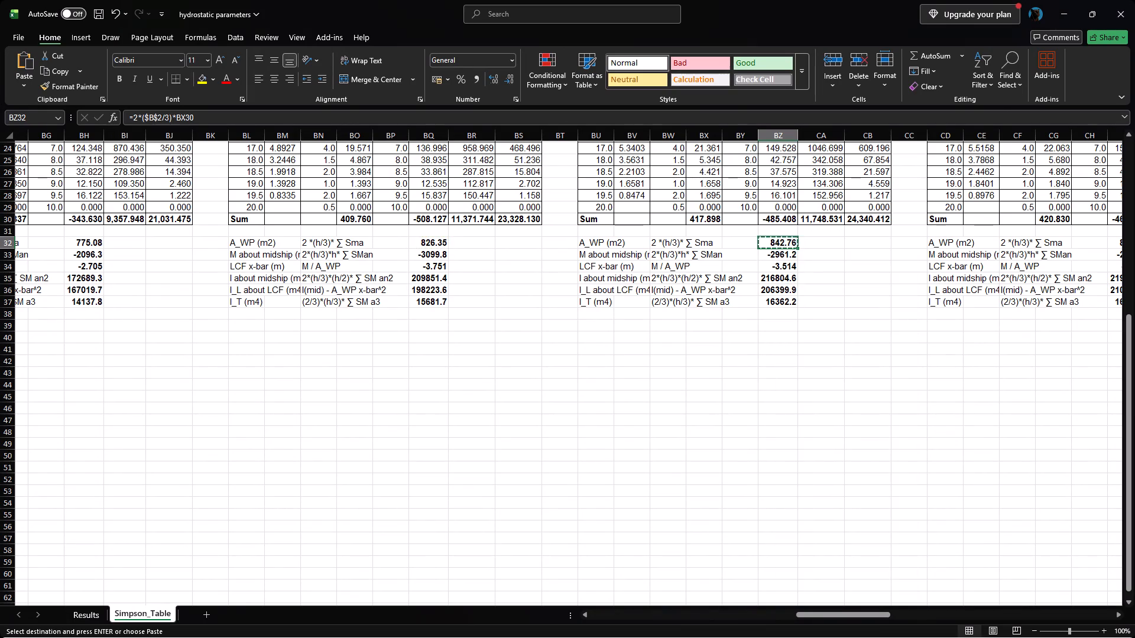
scroll(563, 417, "right", 20)
scroll(563, 417, "right", 3)
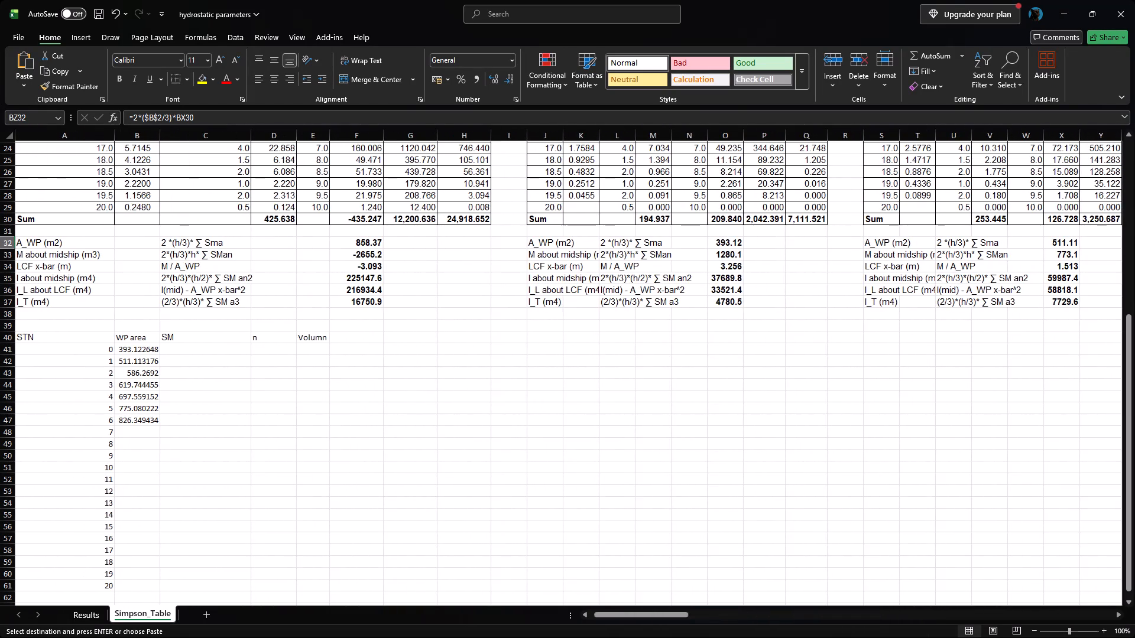
left_click(138, 428)
right_click(138, 431)
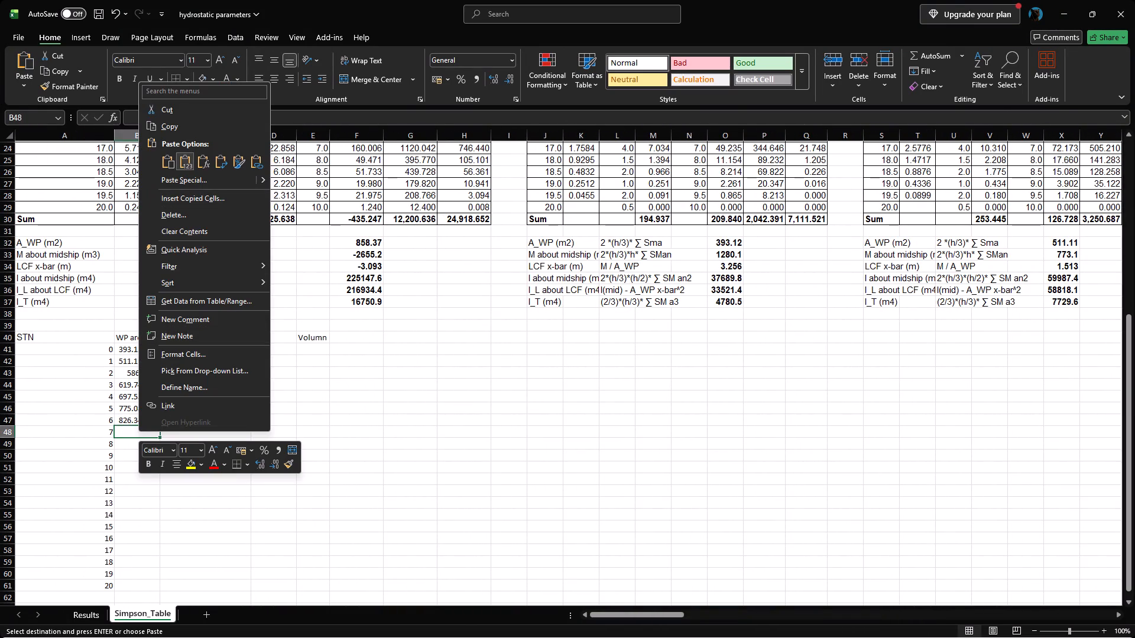
left_click(179, 166)
Copy the tenth table's A_WP result from CI32 and paste it as values only into B49 for station 8.
left_click(129, 448)
scroll(544, 410, "left", 11)
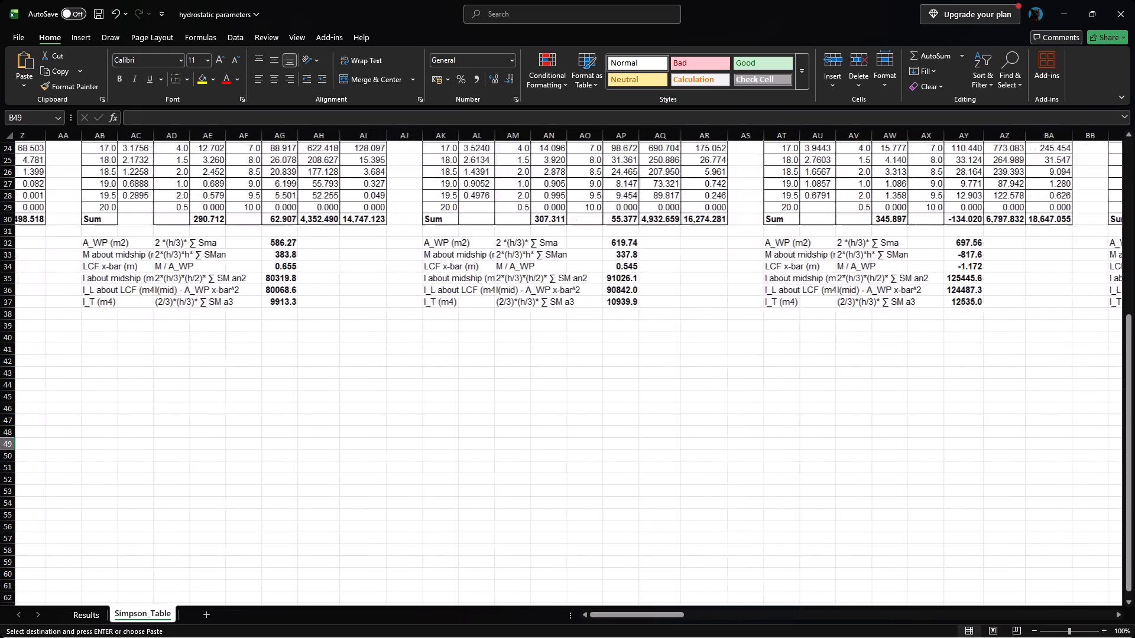
scroll(549, 411, "left", 7)
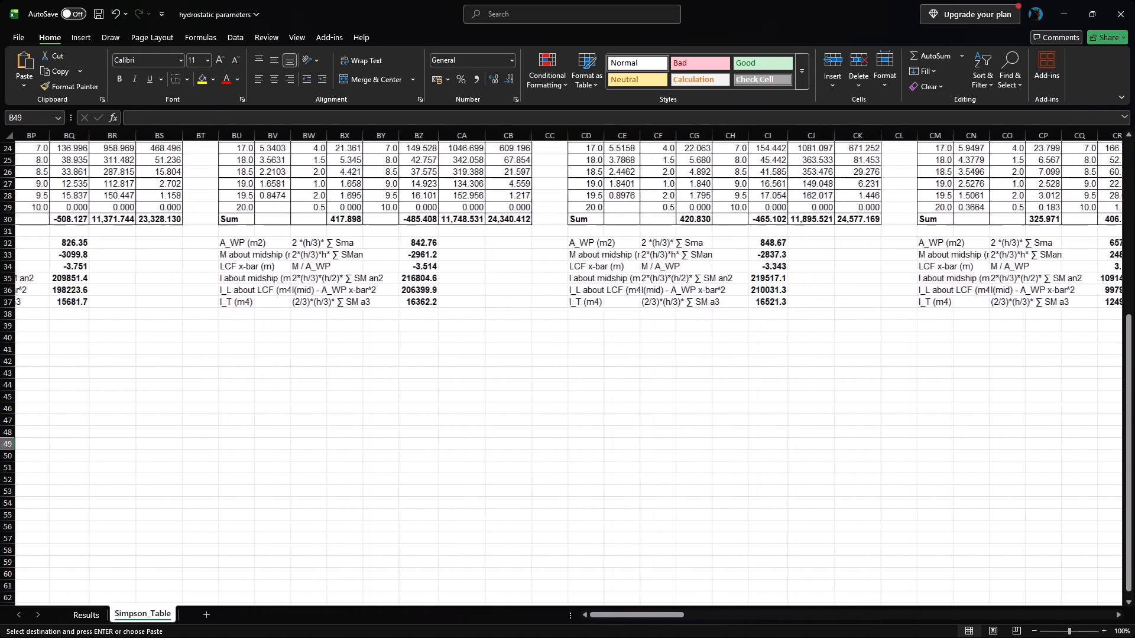
left_click(485, 247)
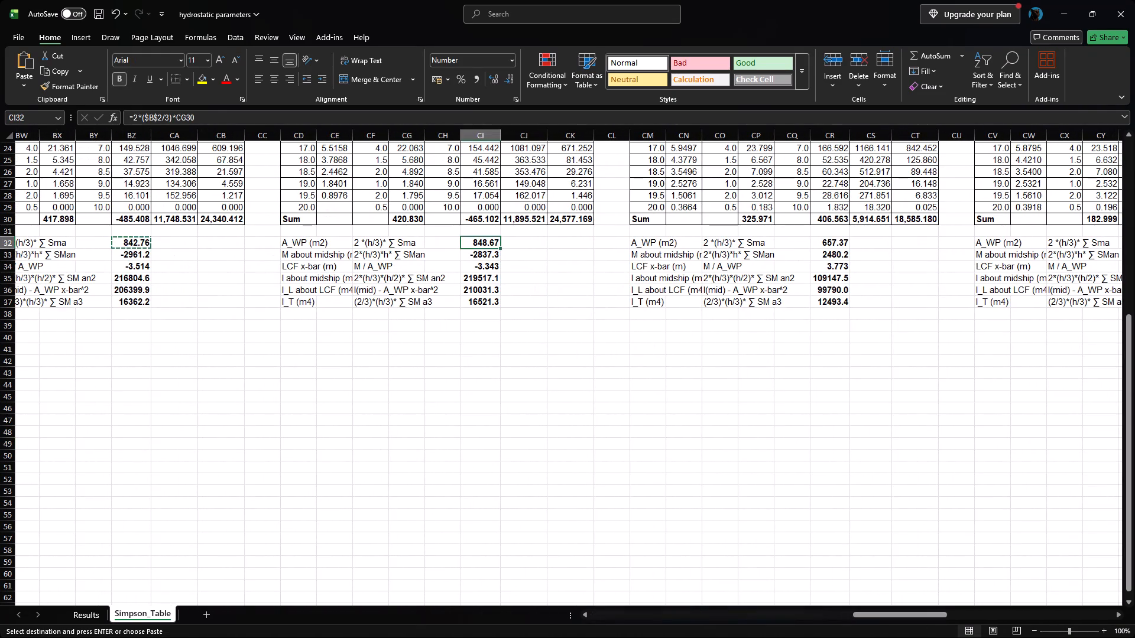
right_click(486, 241)
left_click(517, 284)
scroll(509, 314, "right", 9)
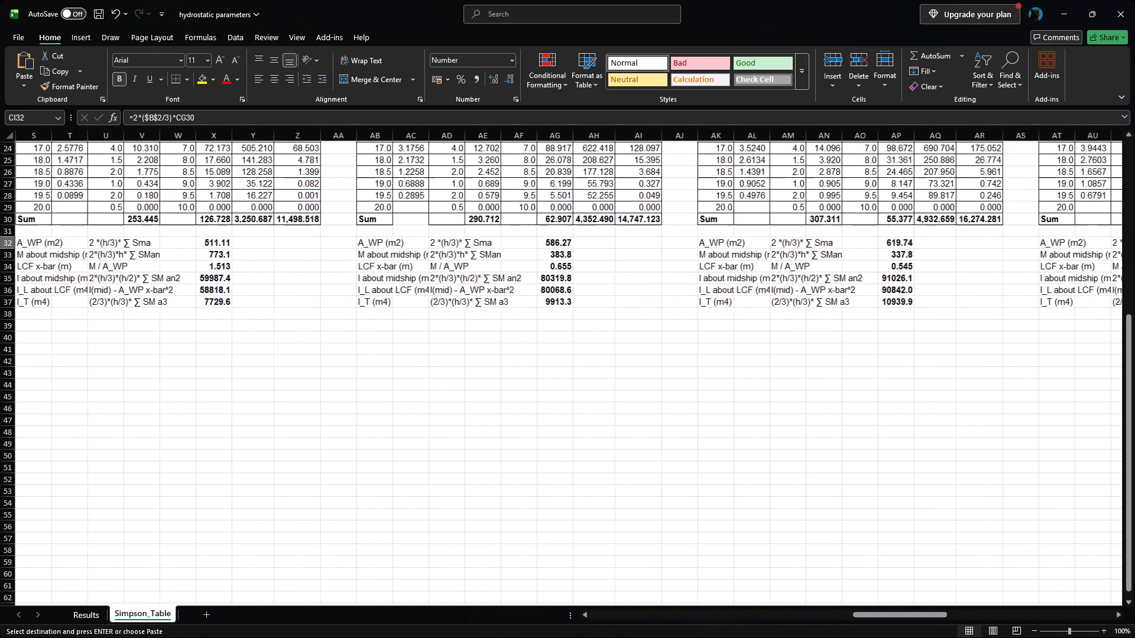
scroll(173, 392, "right", 5)
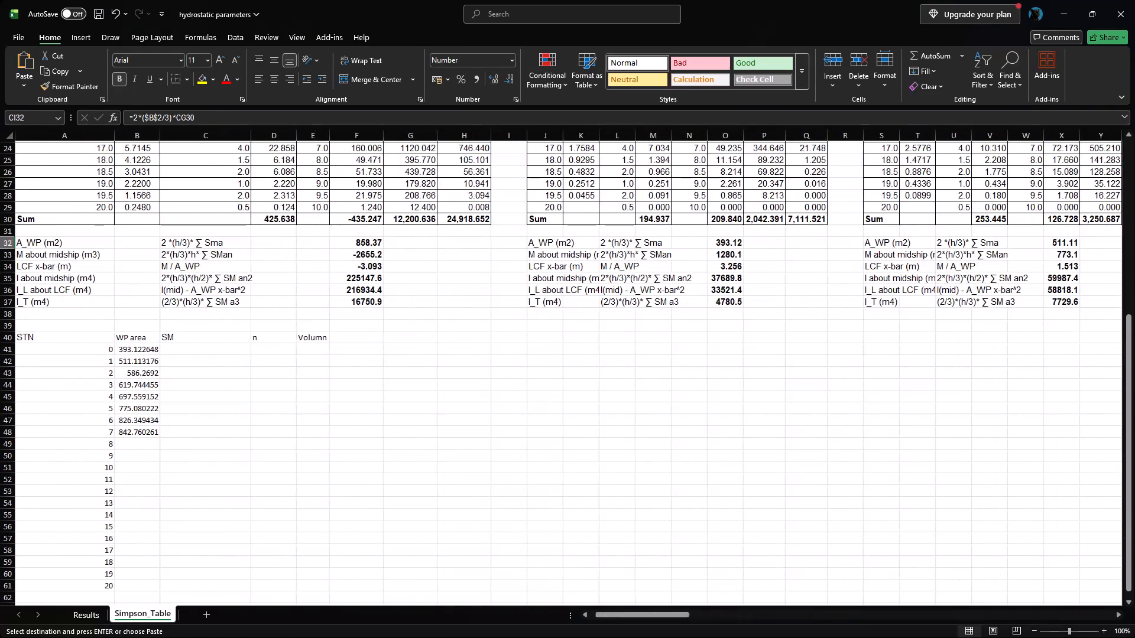
left_click(150, 447)
key("ctrl+v")
key("ctrl+z")
right_click(150, 446)
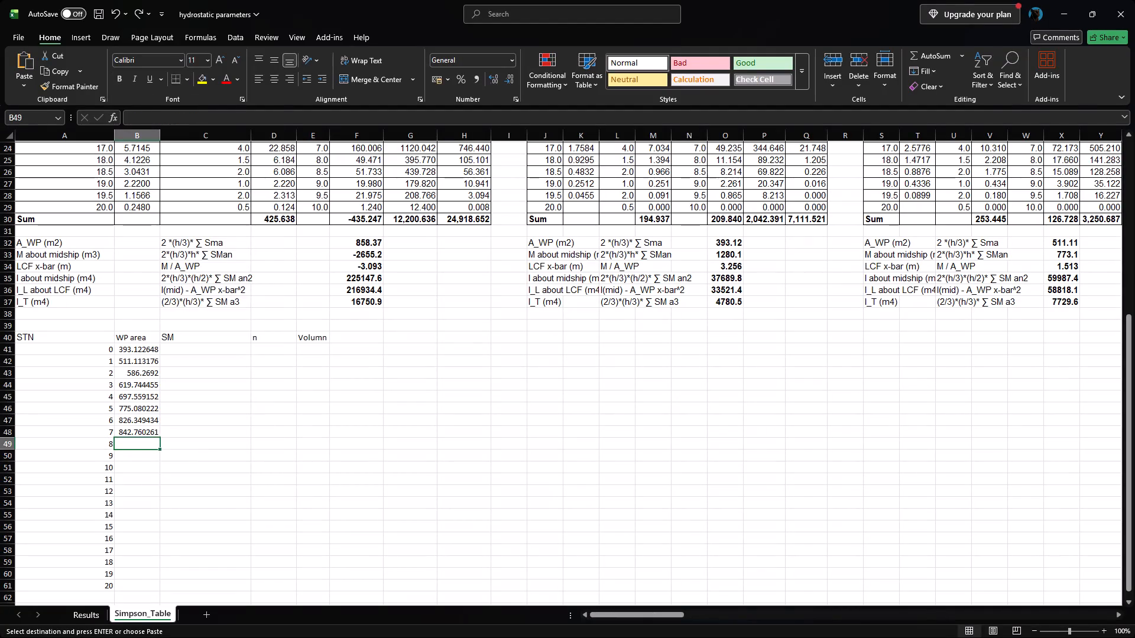
left_click(196, 175)
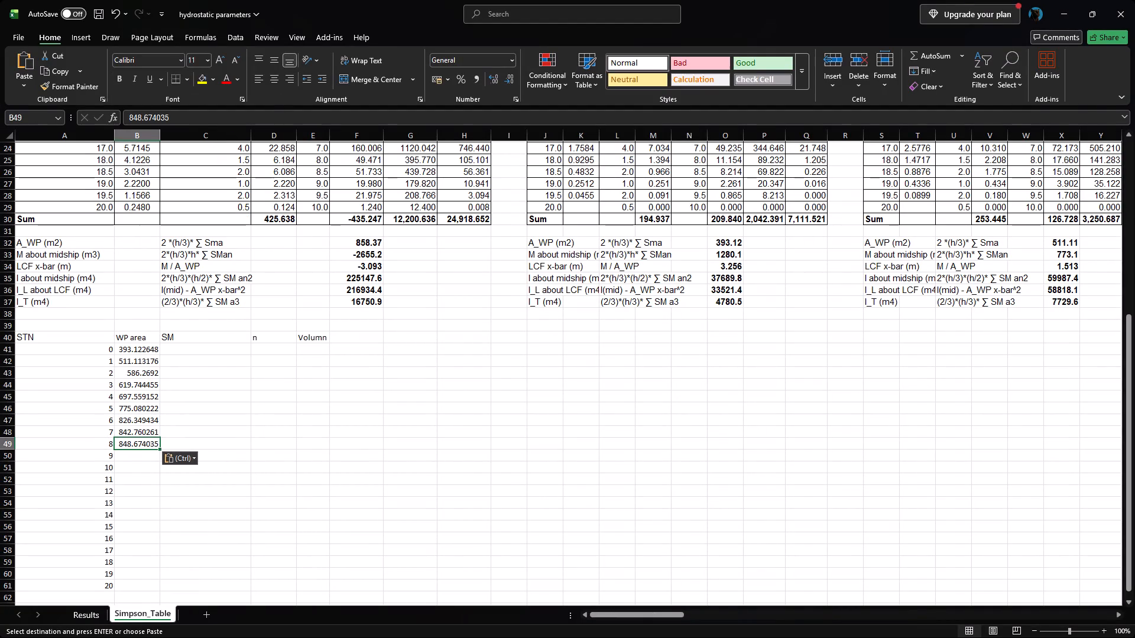
Copy the eleventh table's A_WP result from CR32 and paste it as values only into B50 for station 9.
scroll(575, 360, "left", 10)
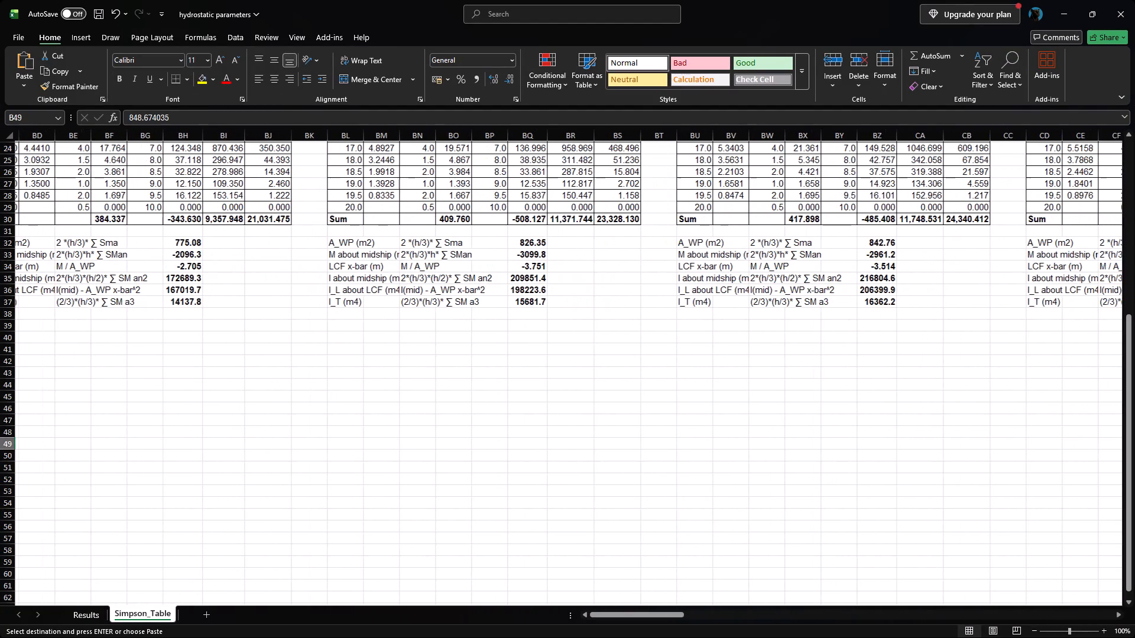
scroll(577, 361, "left", 2)
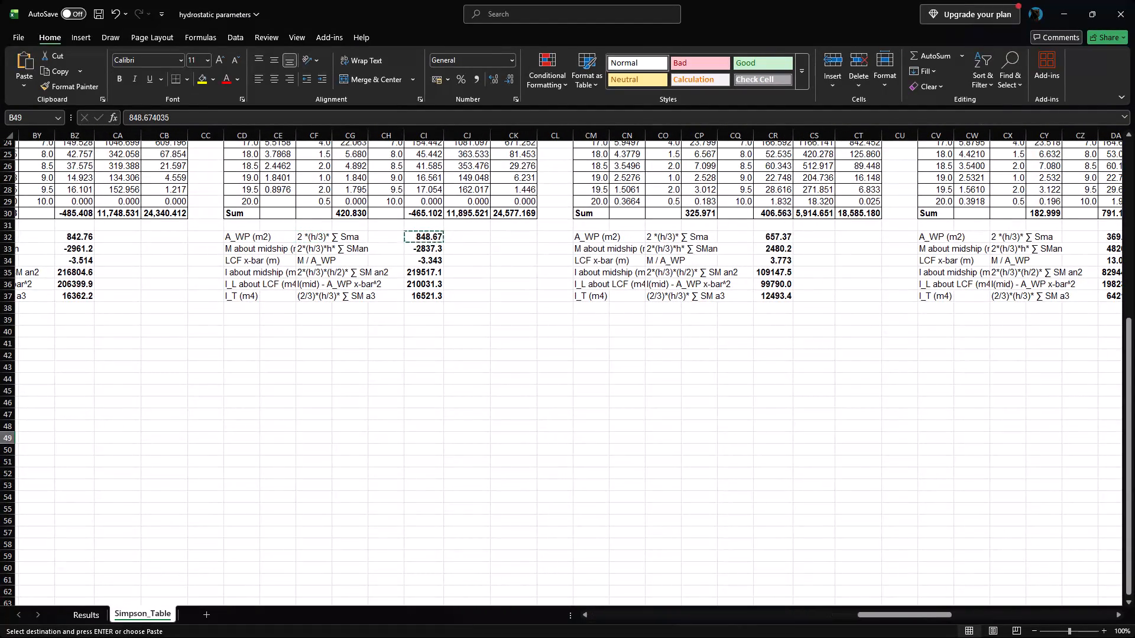
scroll(779, 240, "left", 5)
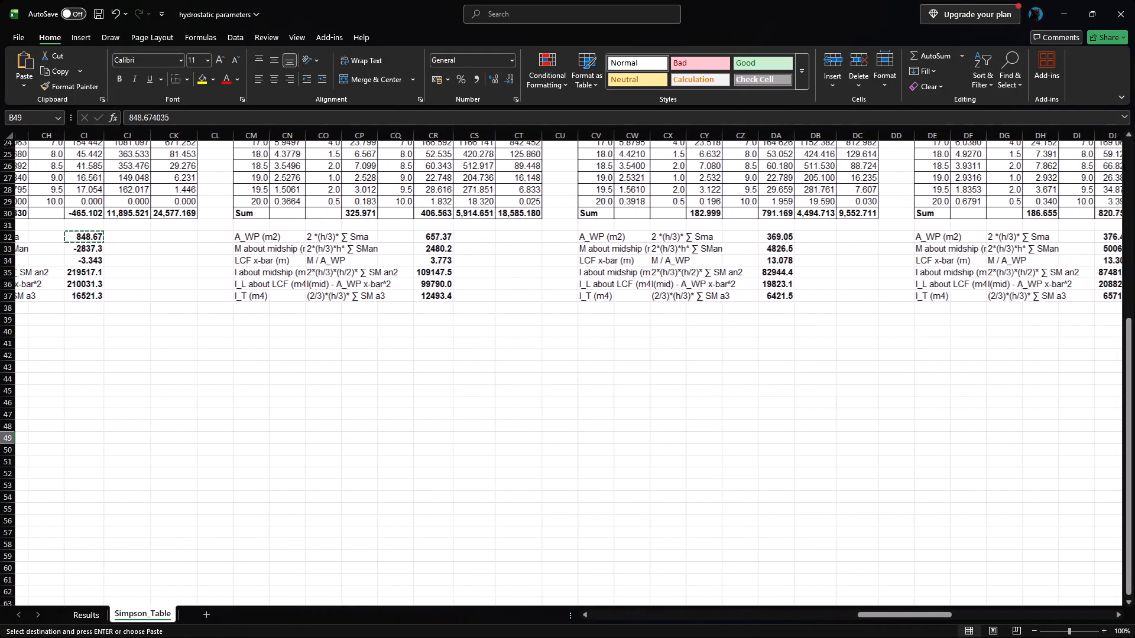
scroll(779, 240, "left", 6)
scroll(764, 238, "right", 4)
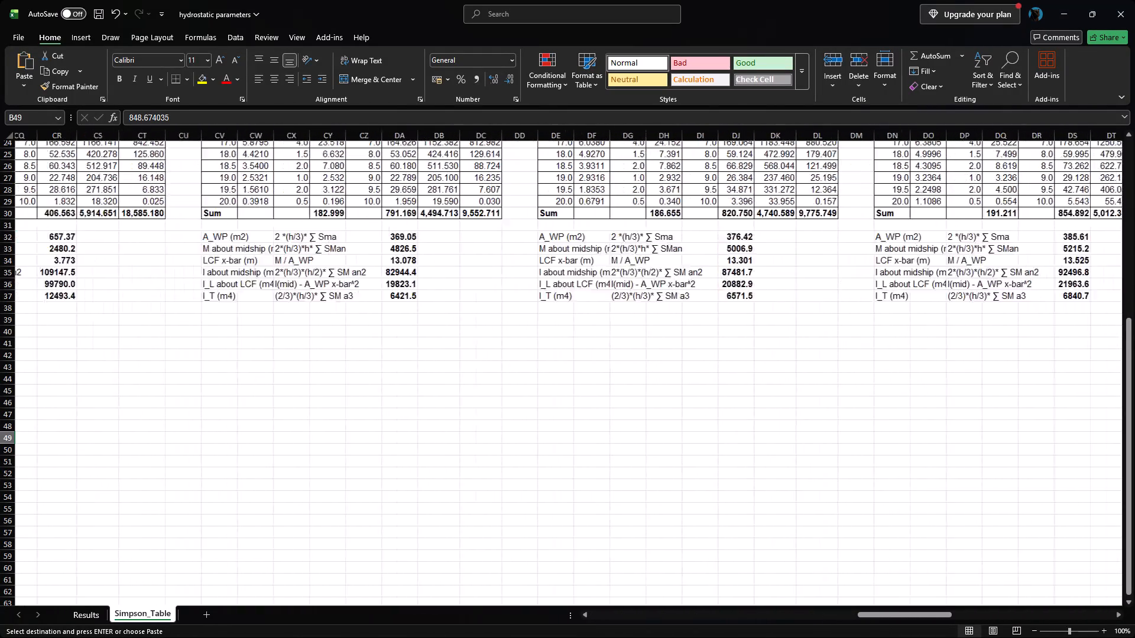
left_click(538, 240)
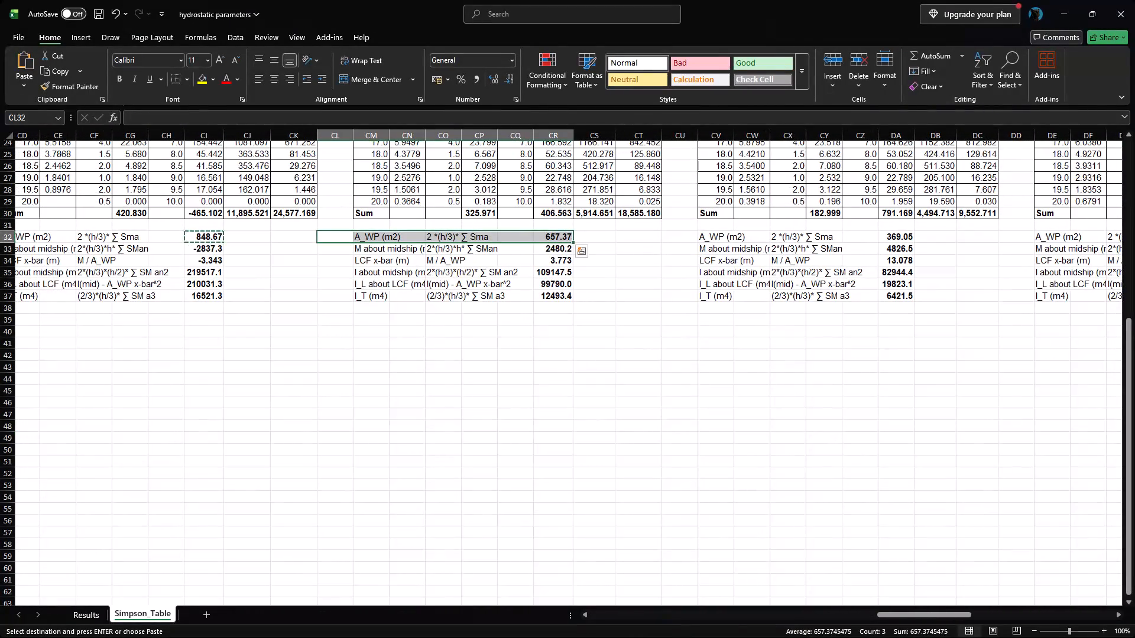
left_click(557, 379)
left_click(560, 240)
right_click(560, 240)
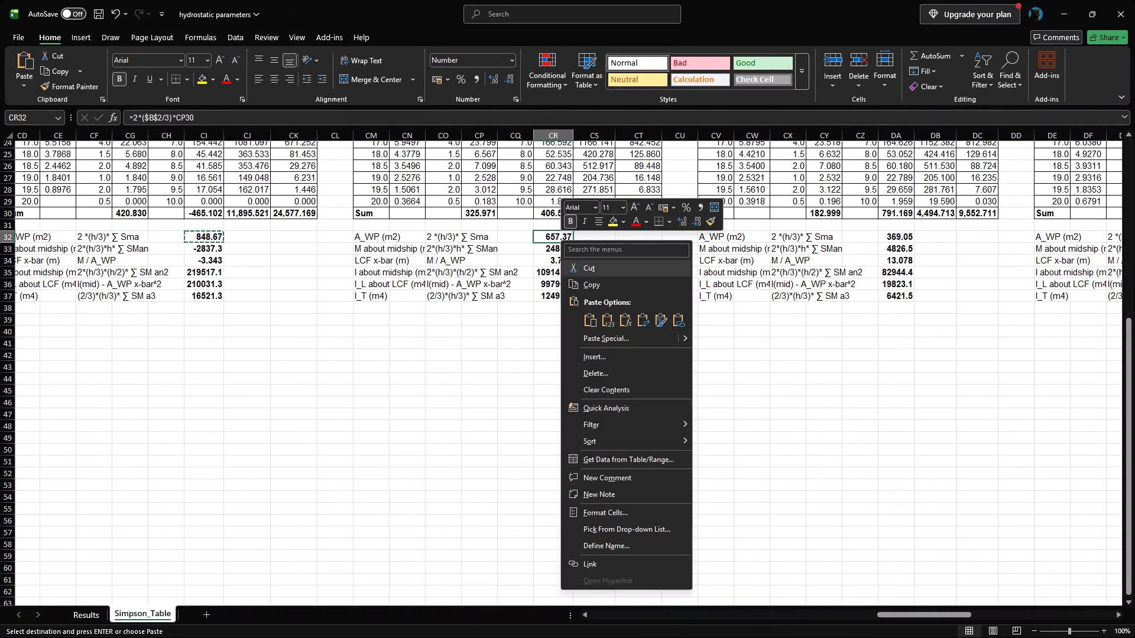
left_click(588, 282)
scroll(379, 325, "right", 20)
scroll(379, 325, "right", 18)
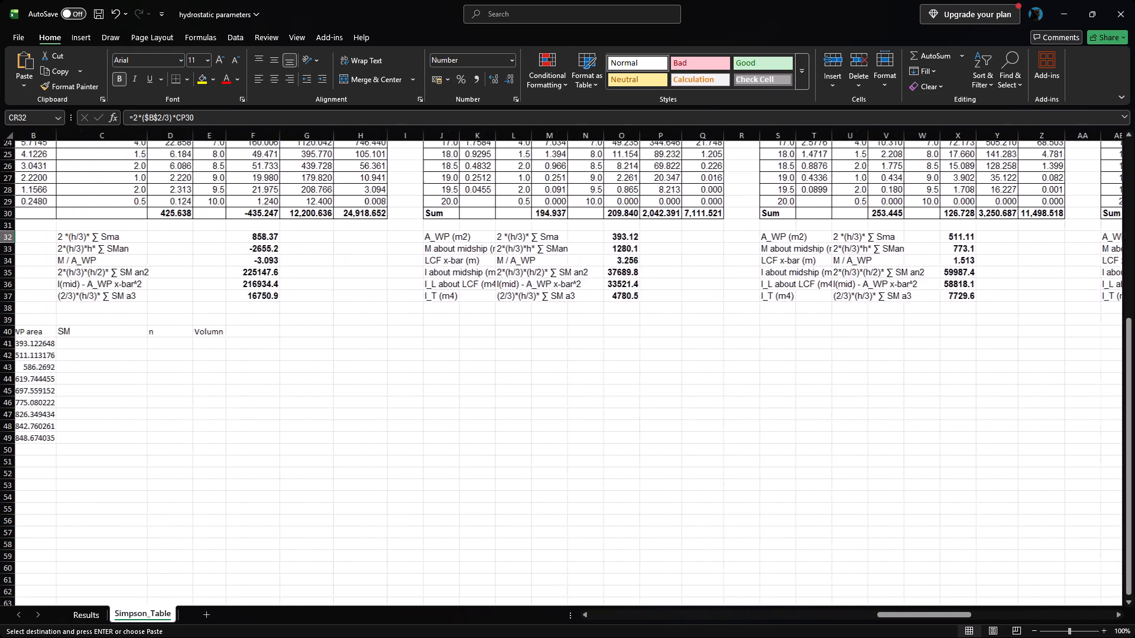
scroll(170, 385, "right", 3)
left_click(148, 448)
right_click(147, 445)
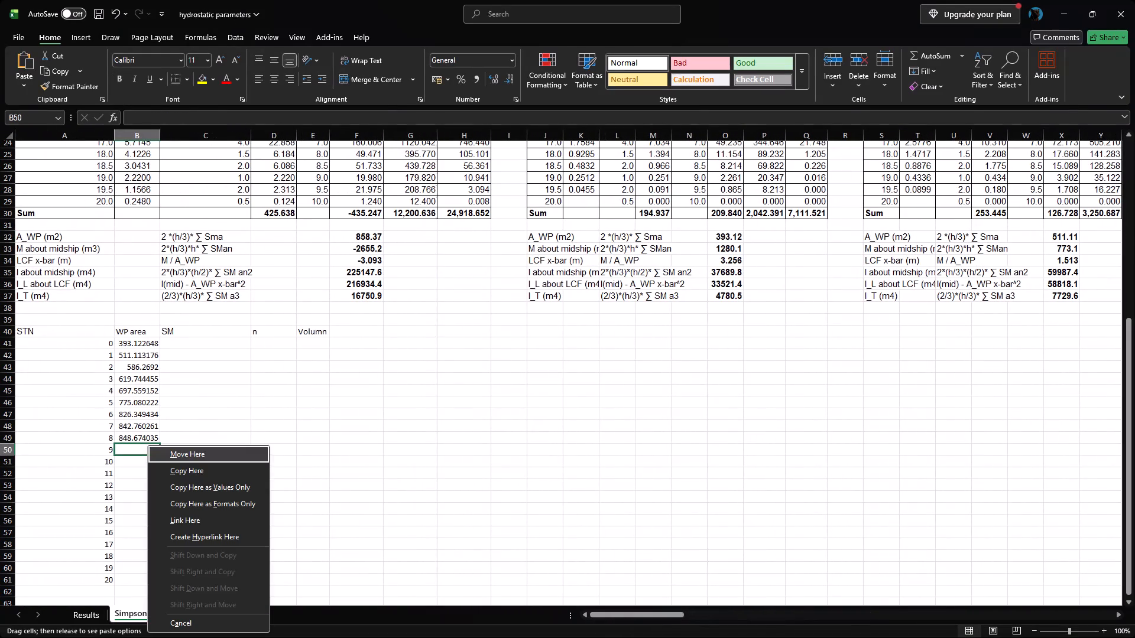
left_click(138, 449)
right_click(138, 449)
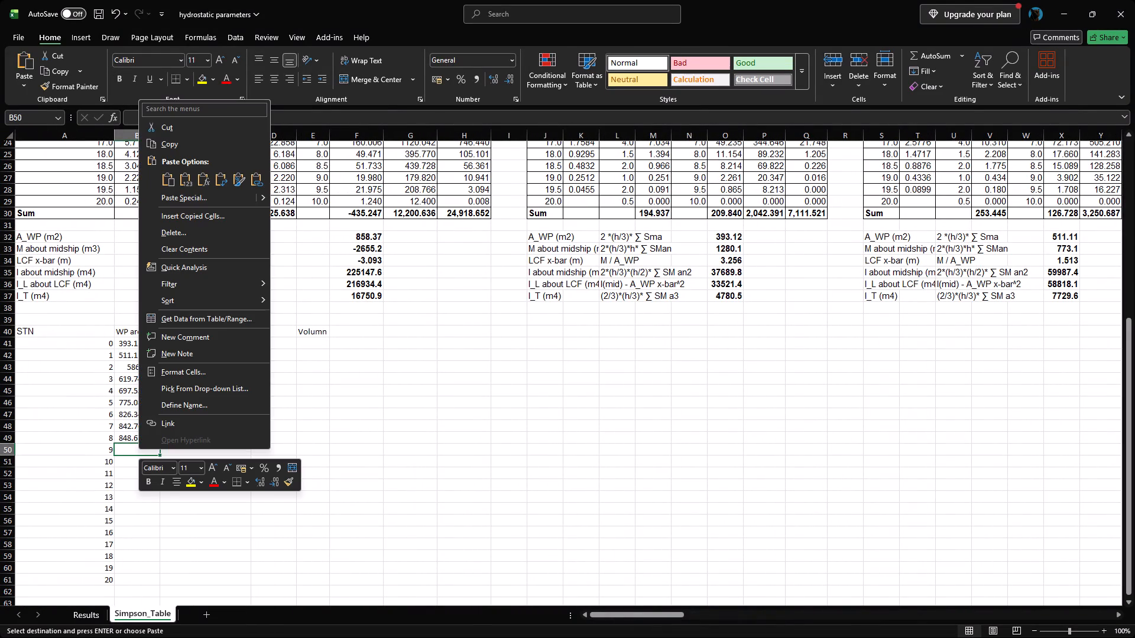
left_click(184, 180)
Paste the copied CR32 A_WP result as values only into B51 for station 10.
left_click(140, 460)
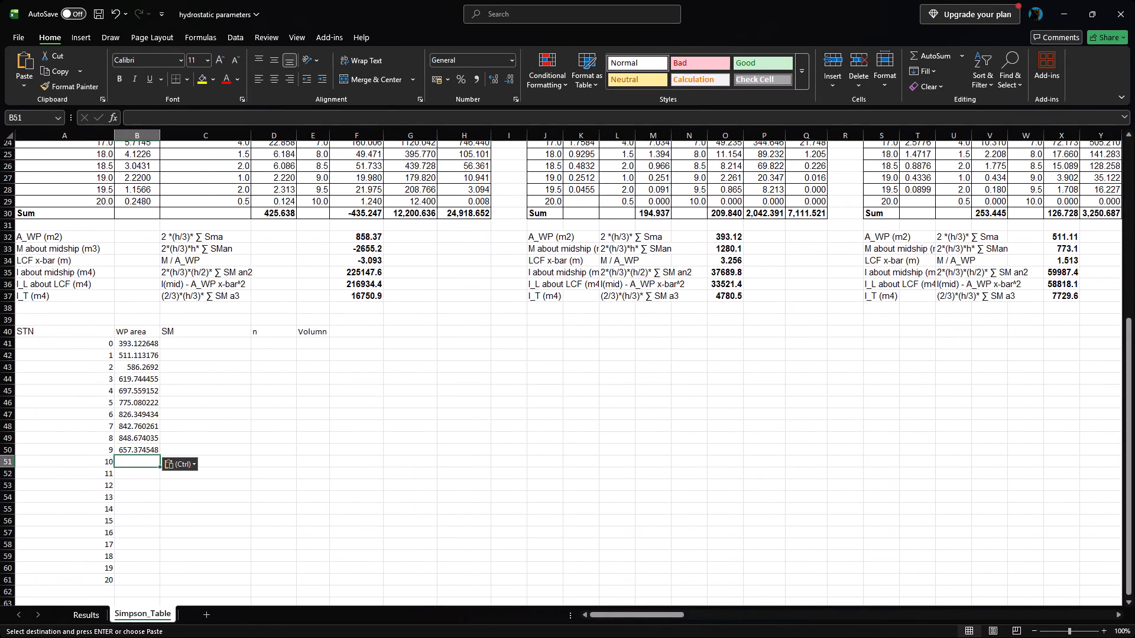
scroll(403, 421, "left", 4)
scroll(433, 422, "right", 10)
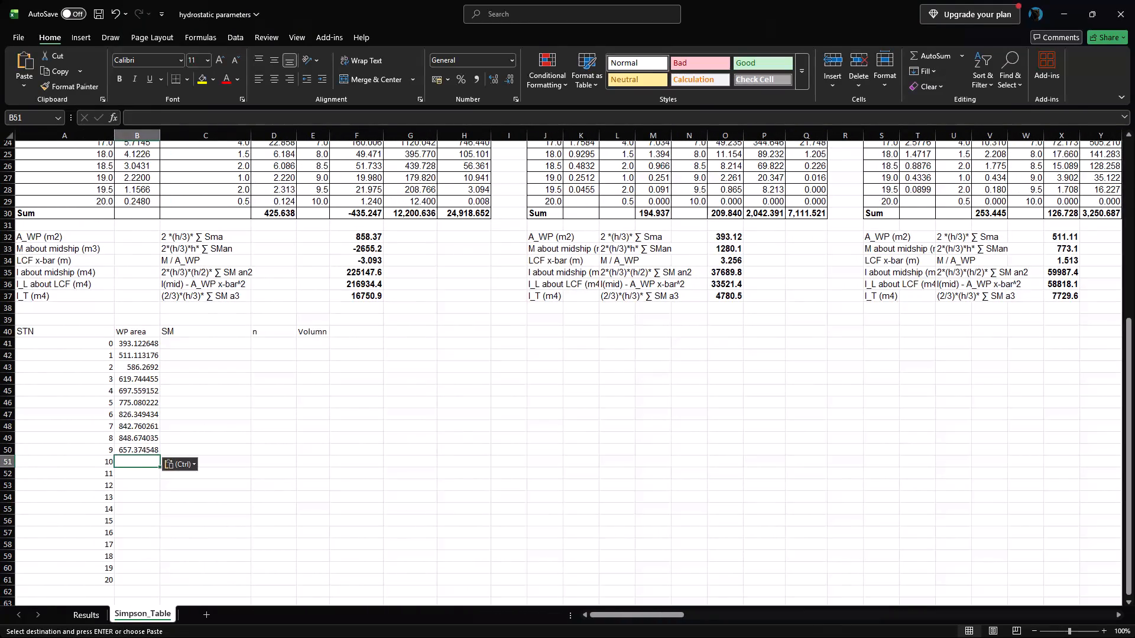
left_click(375, 236)
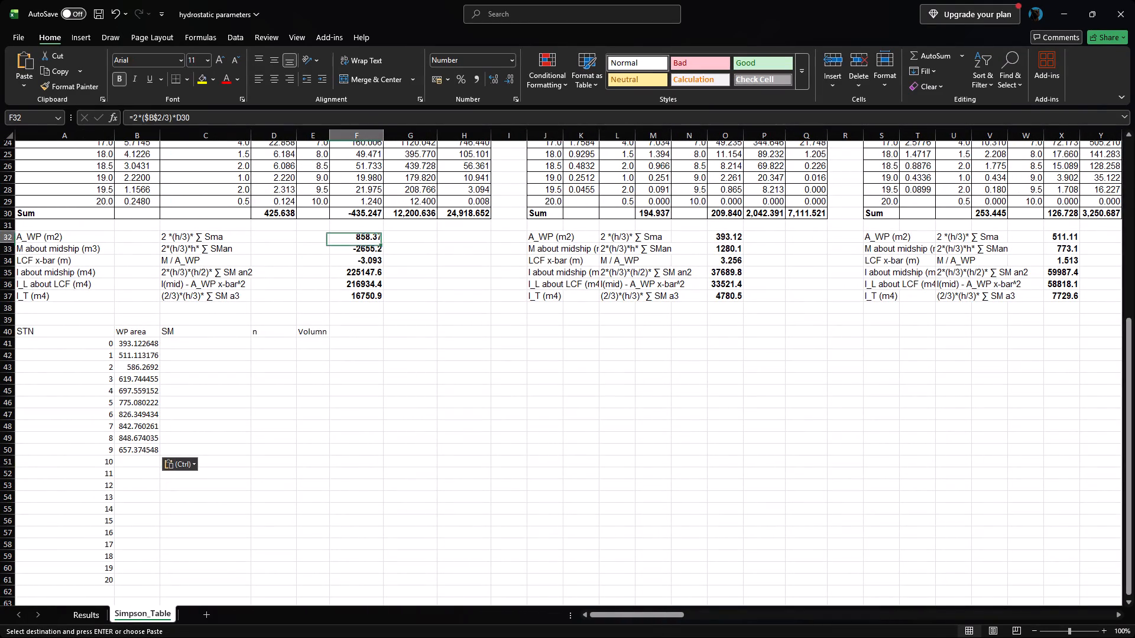
left_click(140, 458)
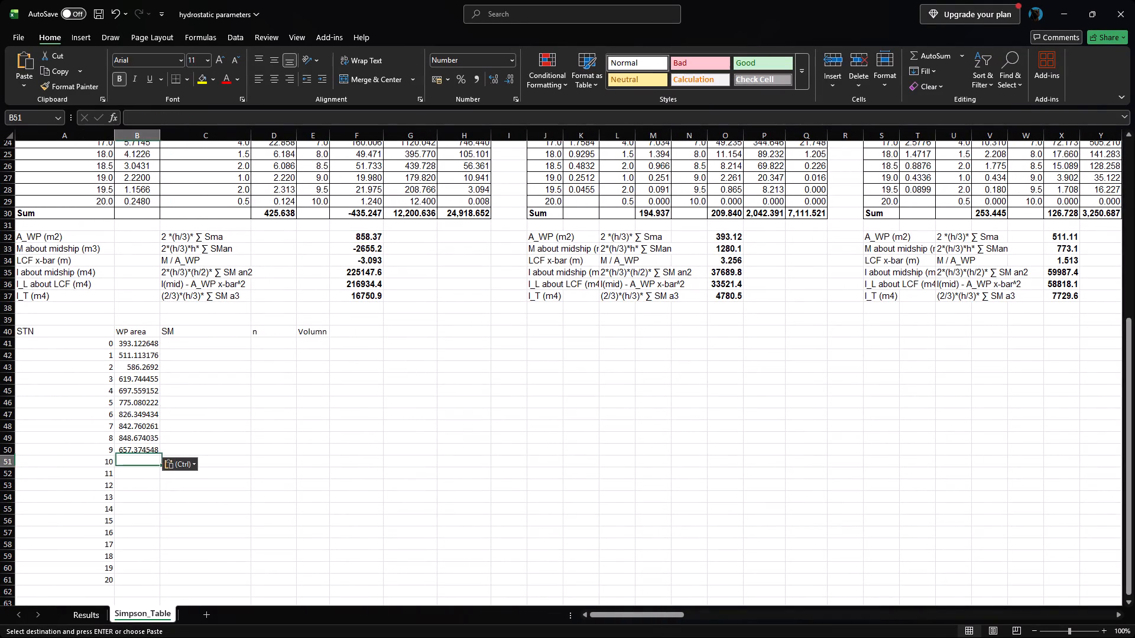
right_click(140, 458)
left_click(188, 190)
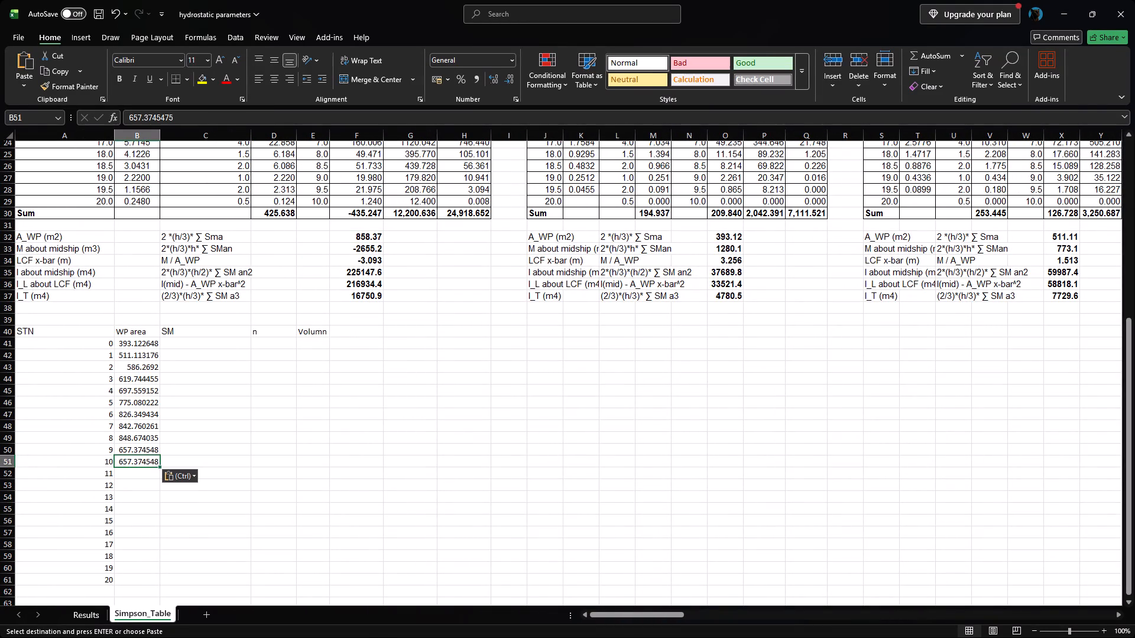
Clear B50 and replace it with the first table's A_WP result from F32, pasted as values only for station 9.
left_click(145, 451)
key("BackSpace")
left_click(368, 394)
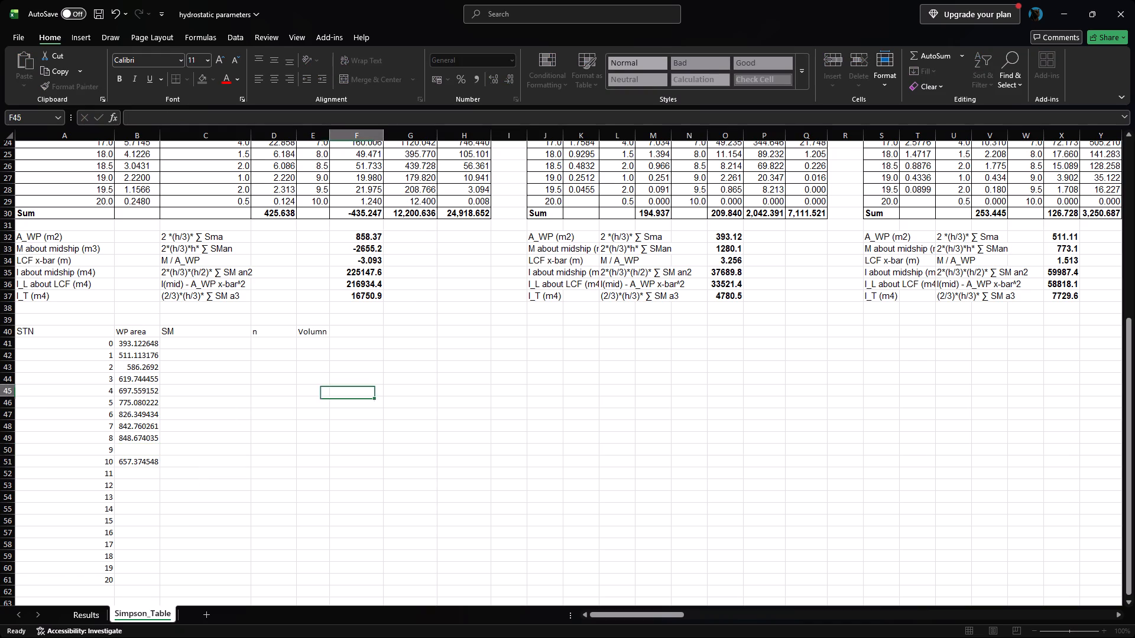
left_click(370, 238)
right_click(370, 238)
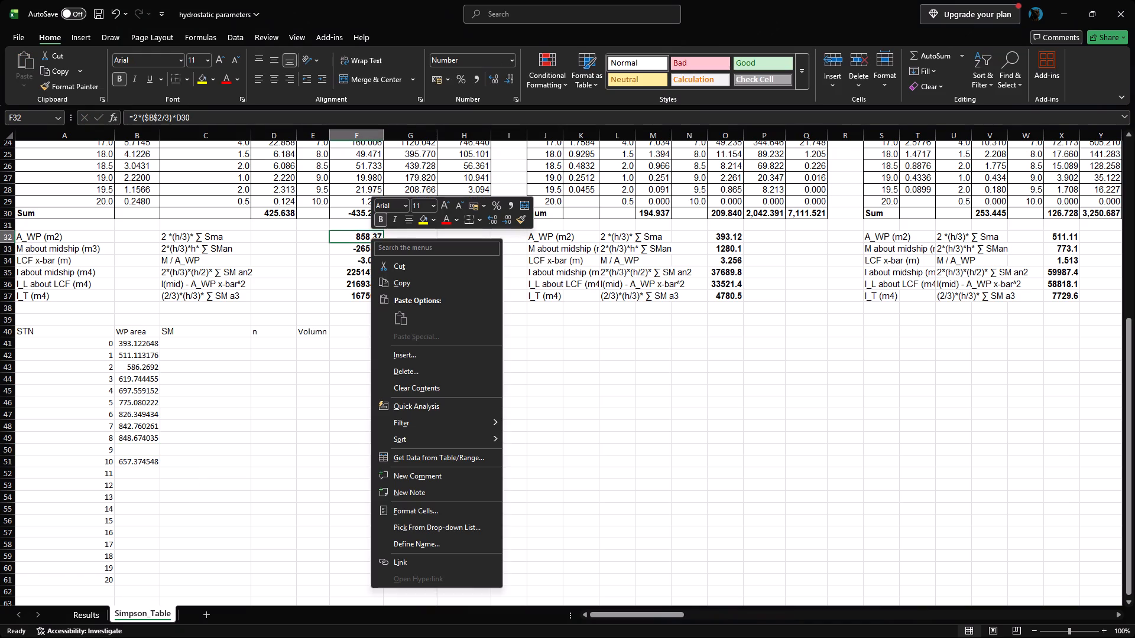
left_click(403, 280)
left_click(142, 451)
right_click(142, 451)
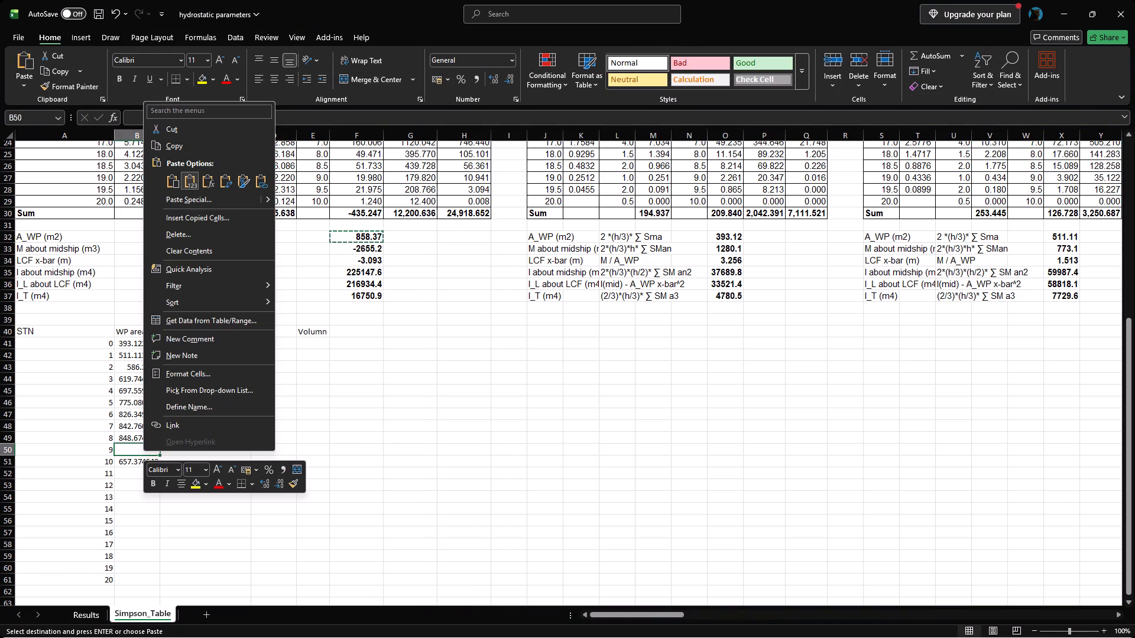
left_click(187, 184)
Copy the twelfth table's A_WP result from DA32 and paste it as values only into B52 for station 11.
left_click(131, 480)
left_click(134, 473)
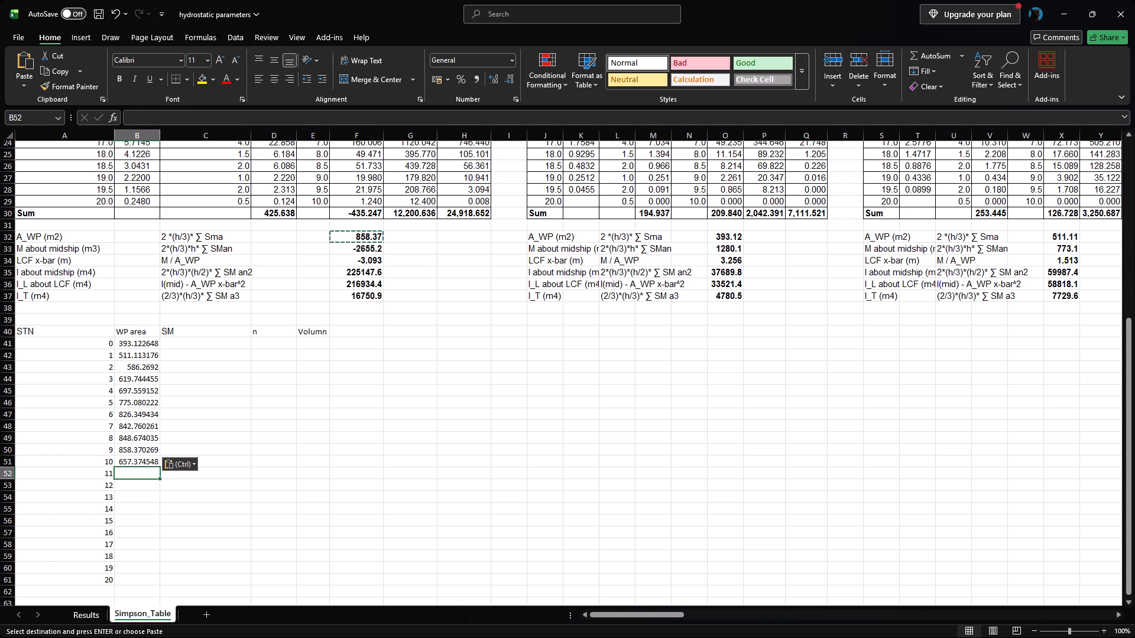
scroll(461, 326, "up", 3)
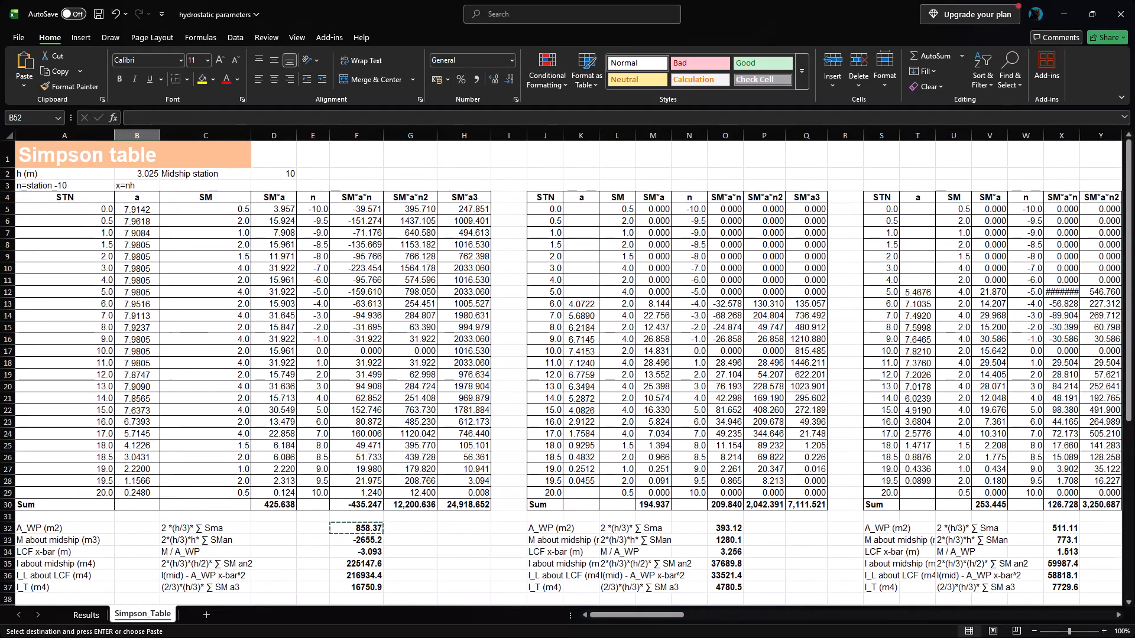
scroll(461, 326, "down", 6)
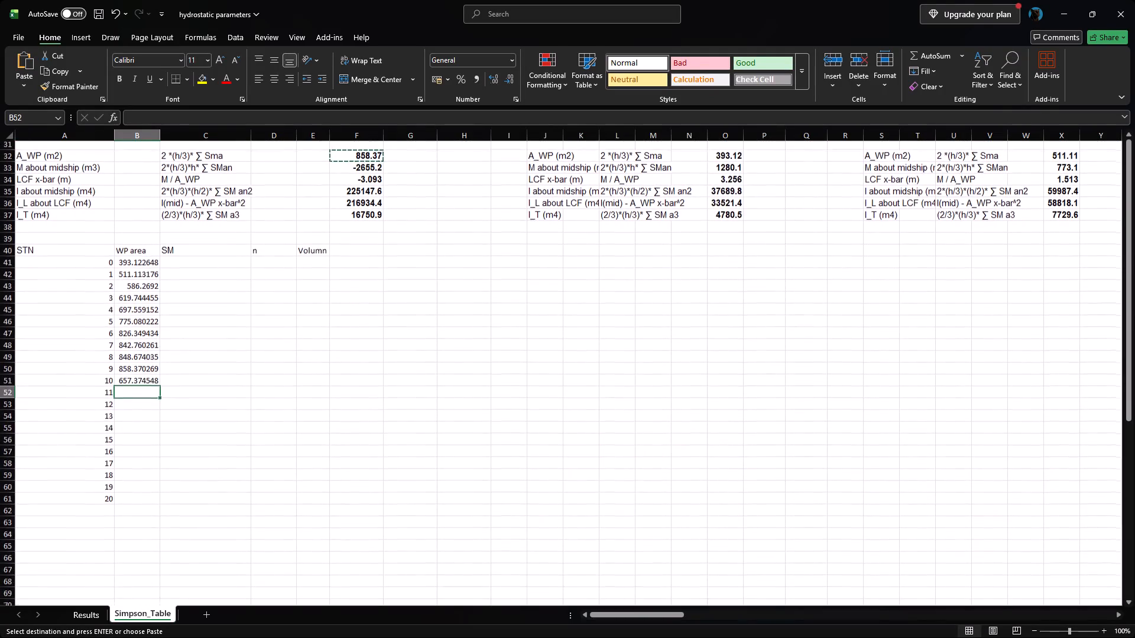
scroll(461, 326, "up", 1)
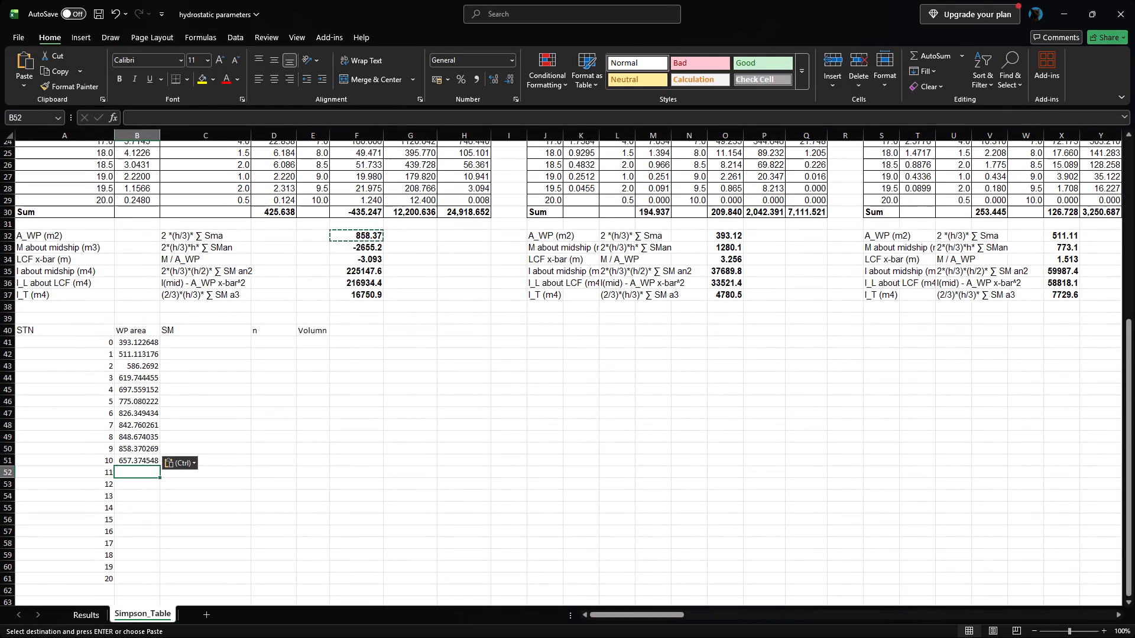
scroll(458, 322, "left", 3)
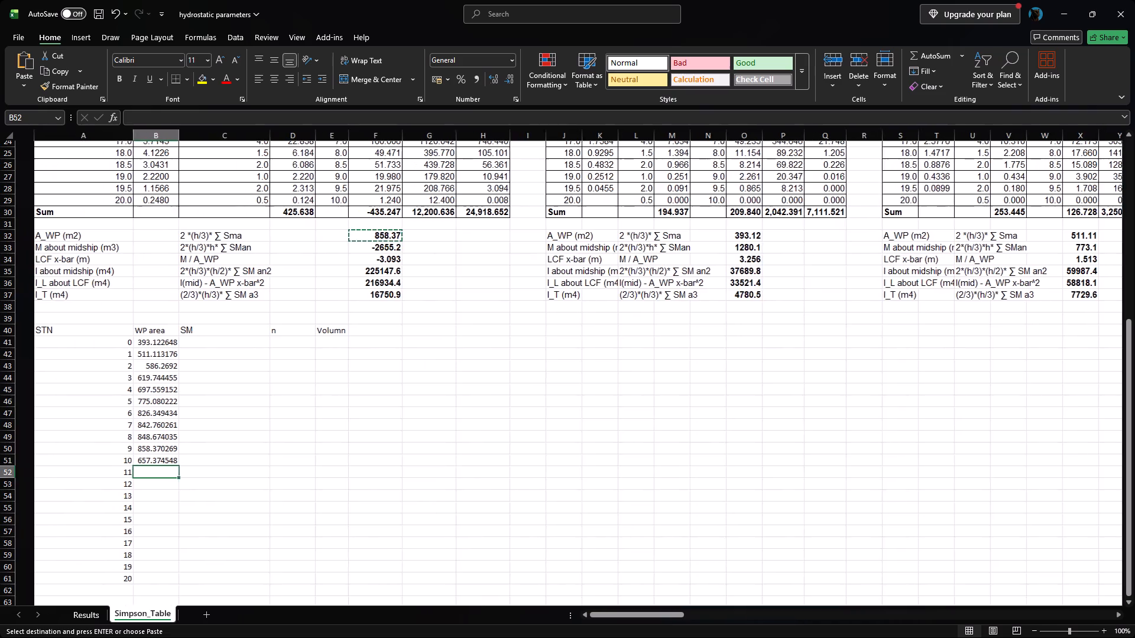
scroll(458, 322, "left", 8)
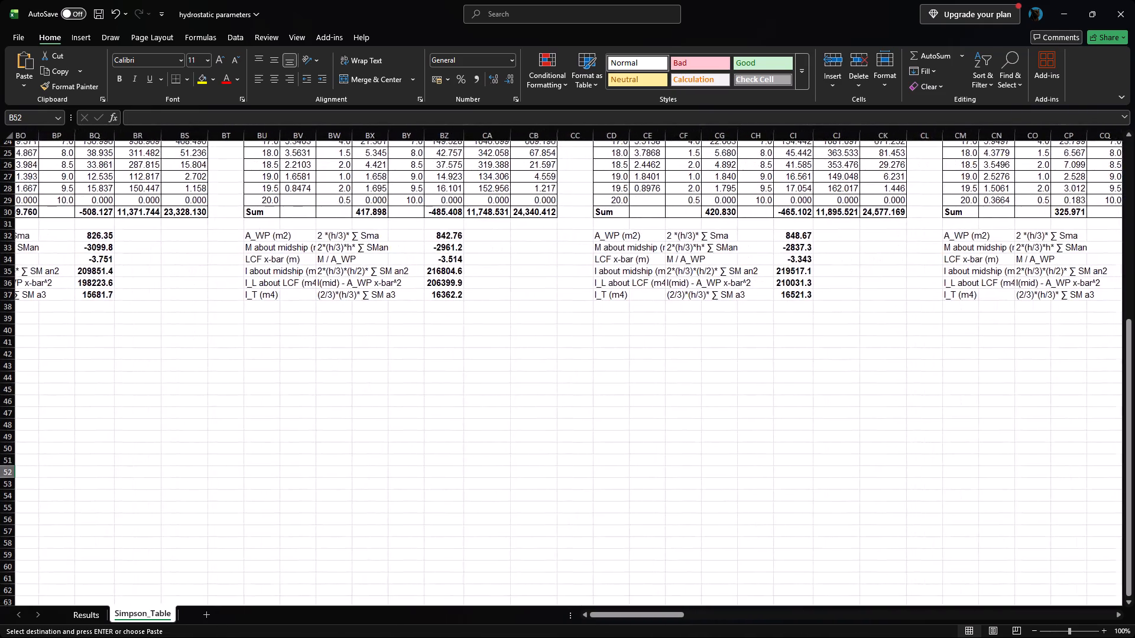
scroll(446, 321, "left", 1)
scroll(421, 301, "right", 1)
left_click(591, 207)
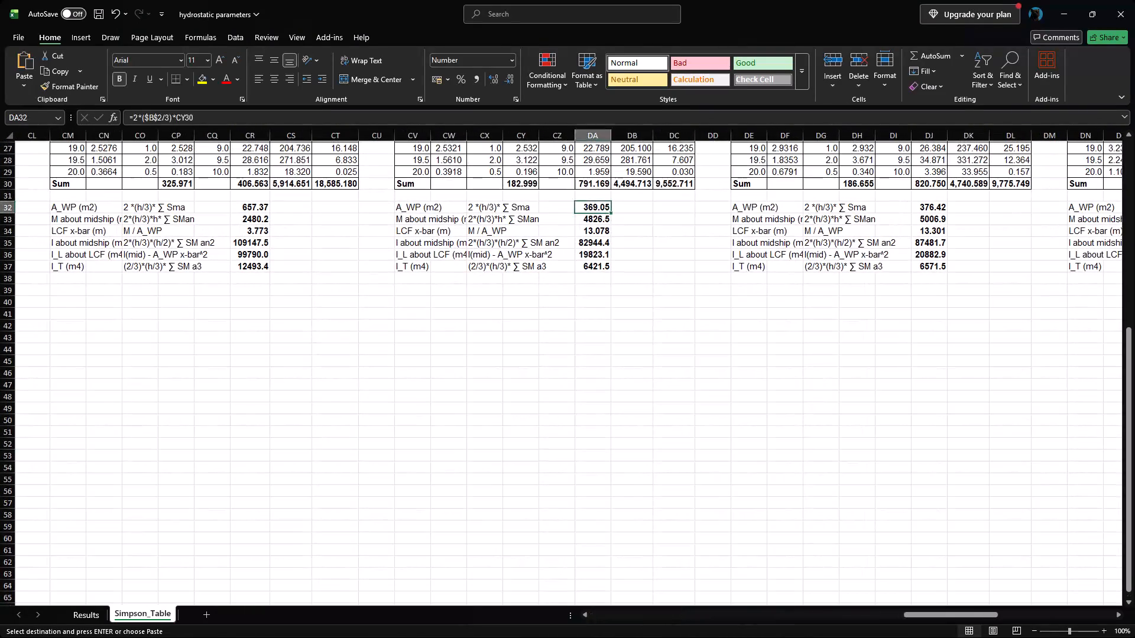
right_click(591, 207)
left_click(629, 246)
scroll(539, 256, "right", 20)
scroll(539, 256, "right", 6)
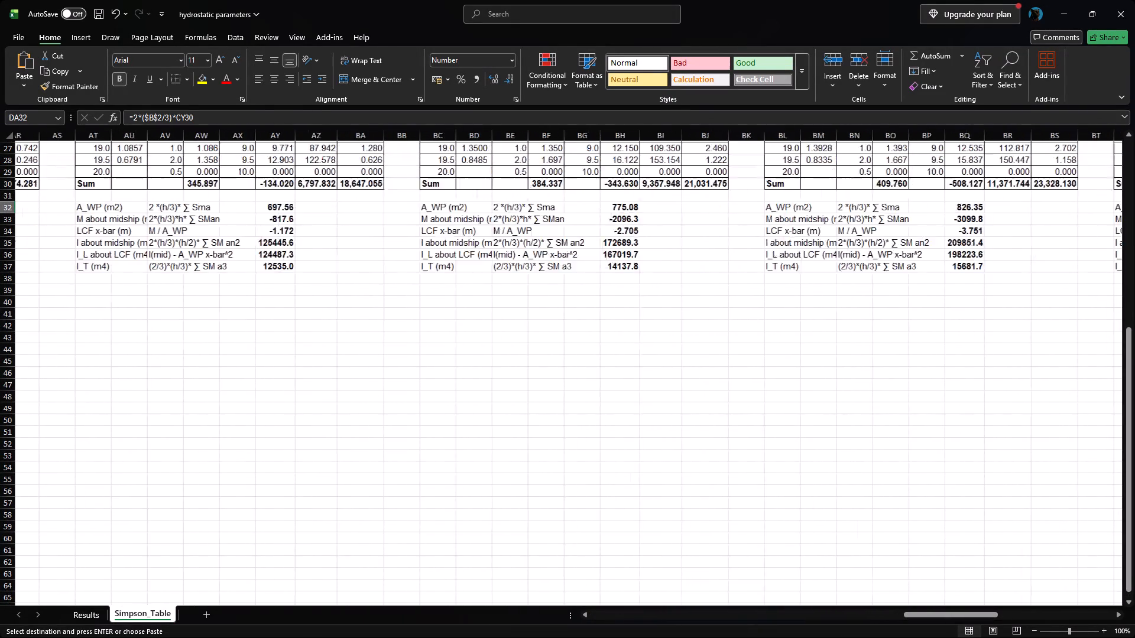
scroll(254, 394, "right", 10)
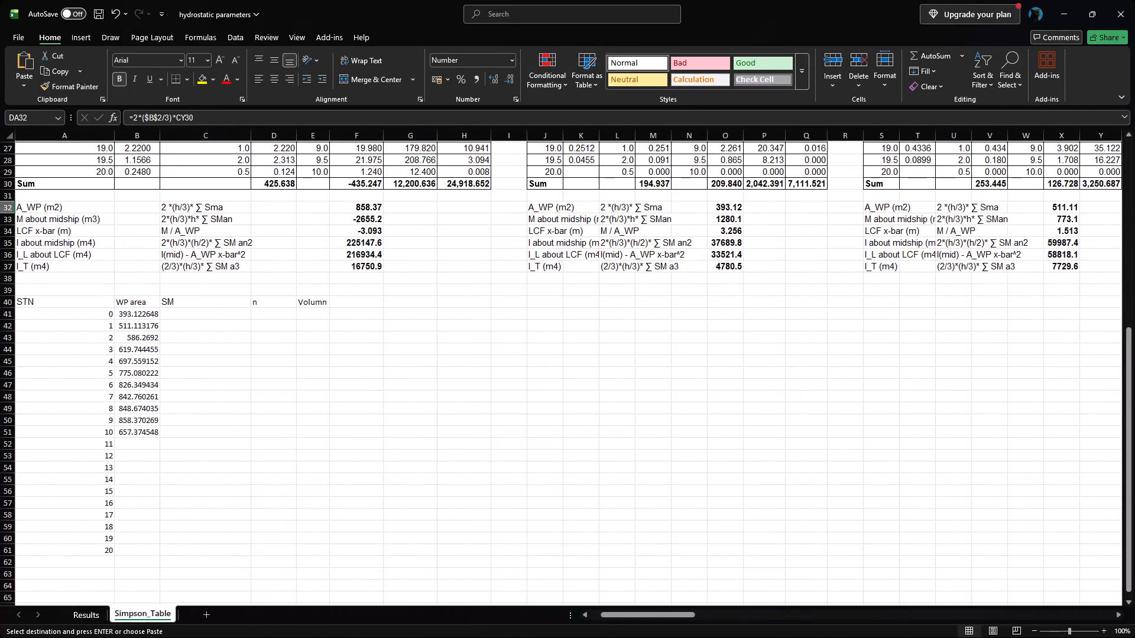
left_click(137, 448)
right_click(137, 444)
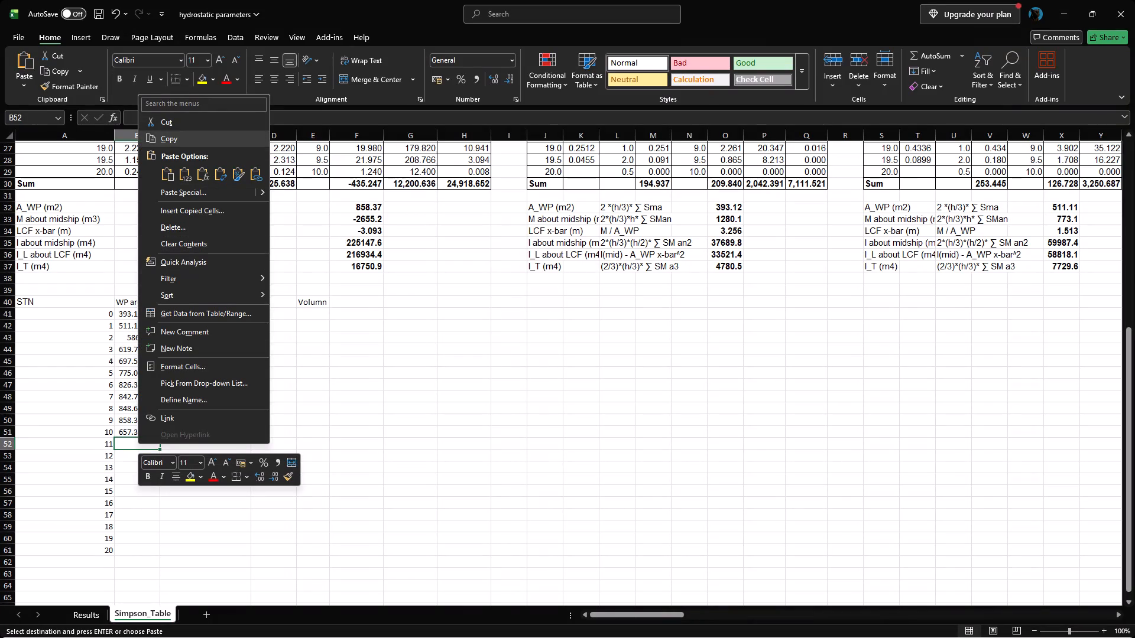
left_click(182, 174)
Copy the thirteenth table's A_WP result from DJ32 and paste it as values only into B53 for station 12.
scroll(472, 312, "left", 12)
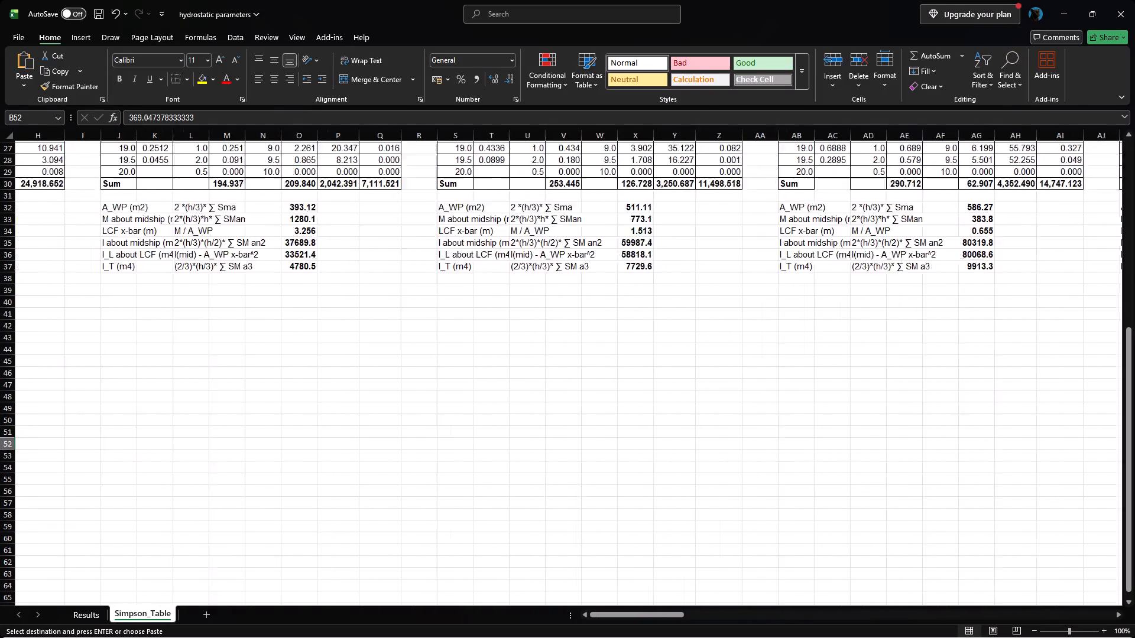
scroll(497, 326, "left", 7)
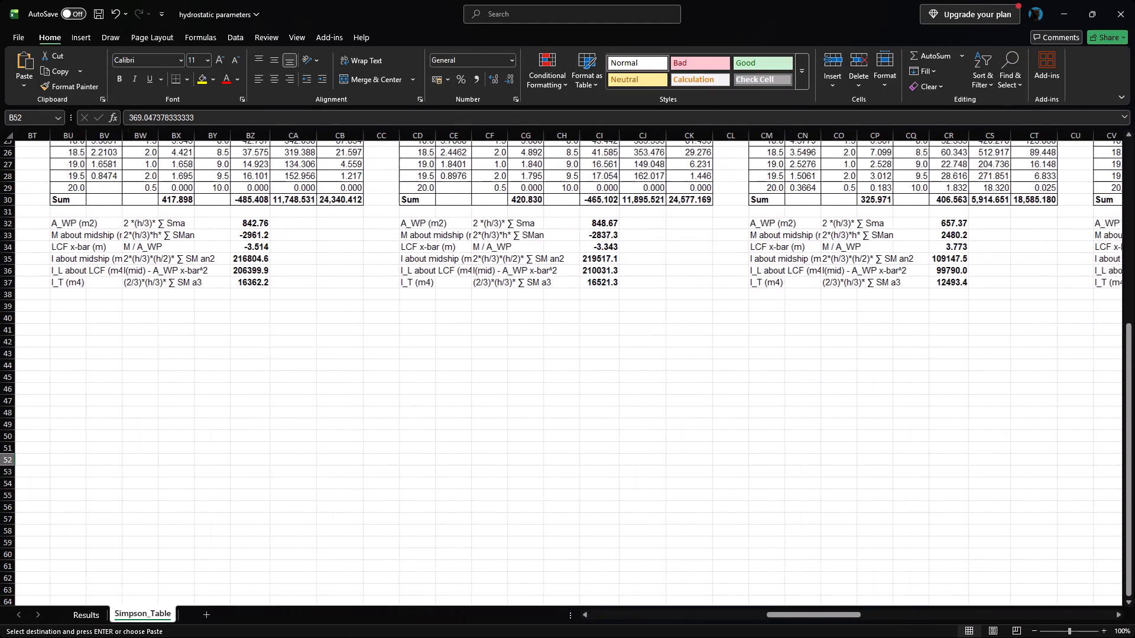
scroll(498, 319, "left", 2)
scroll(727, 289, "left", 4)
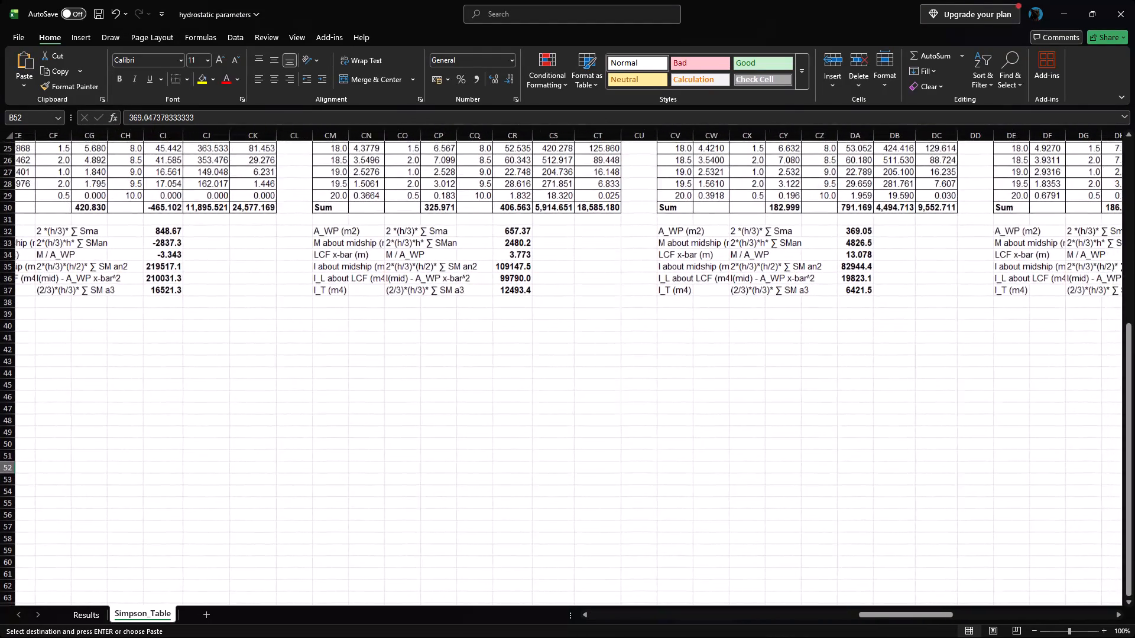
scroll(772, 287, "left", 5)
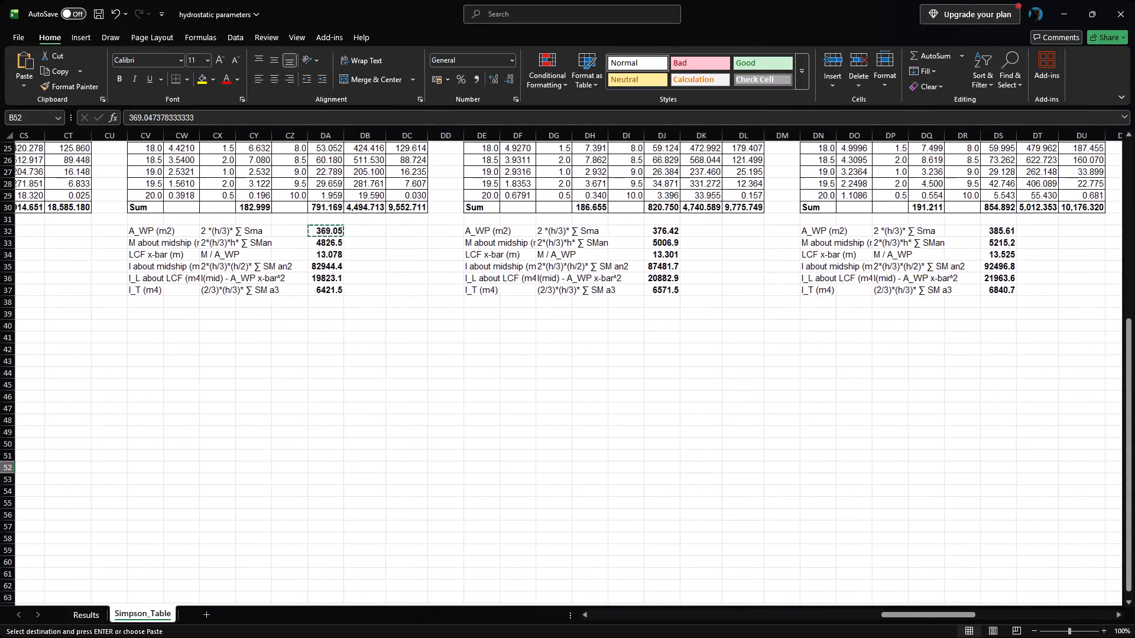
scroll(666, 235, "left", 5)
scroll(666, 235, "right", 1)
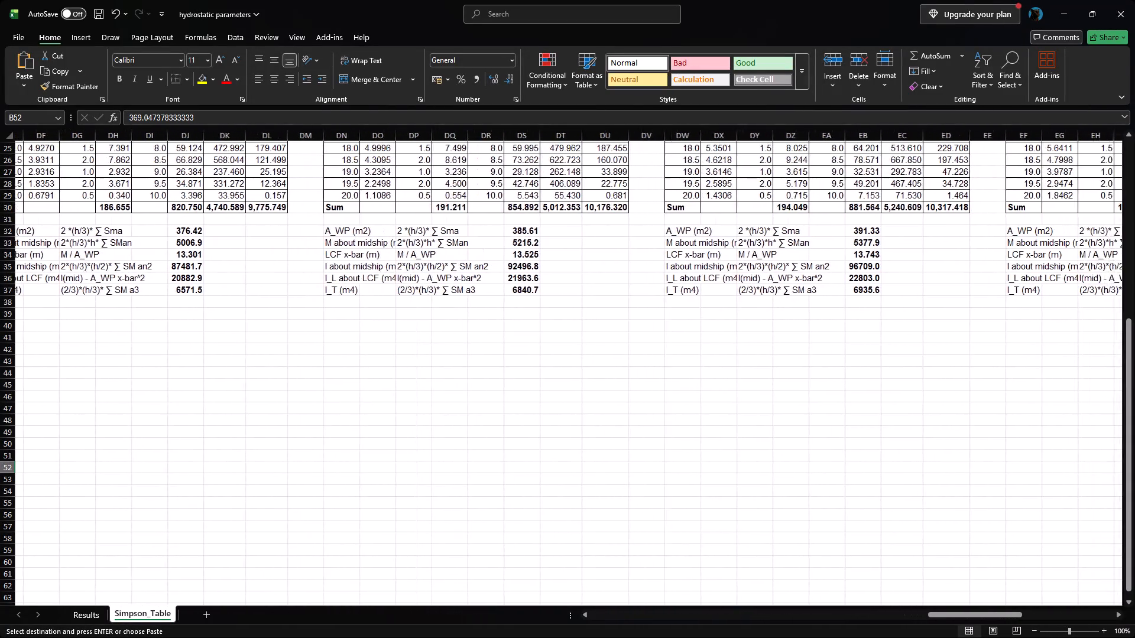
scroll(666, 235, "right", 1)
left_click(327, 233)
right_click(327, 233)
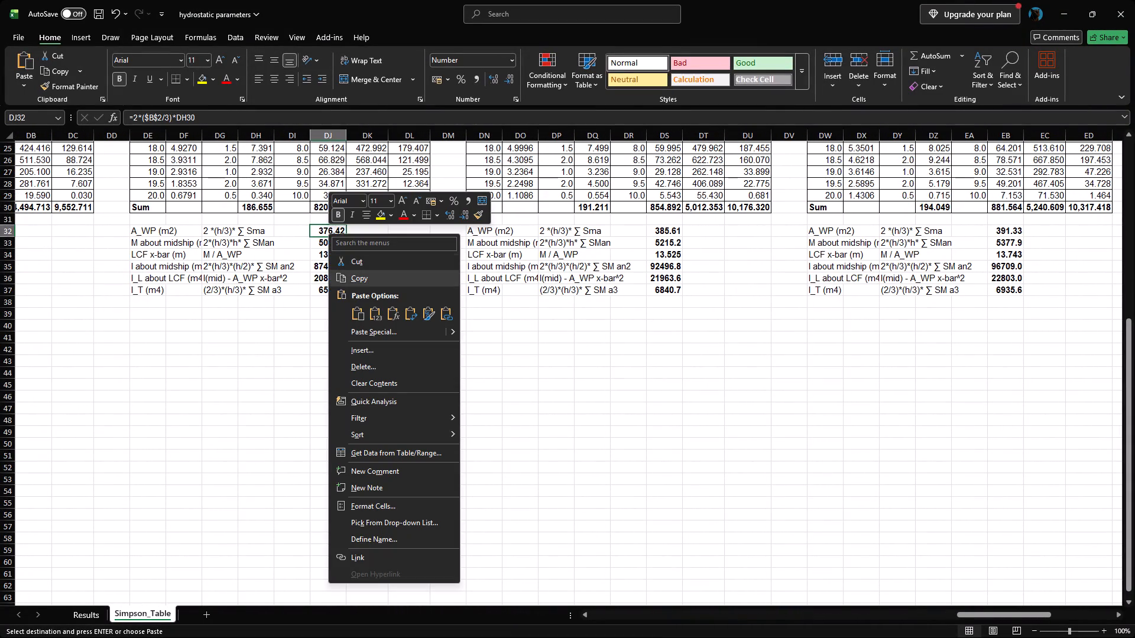
left_click(369, 280)
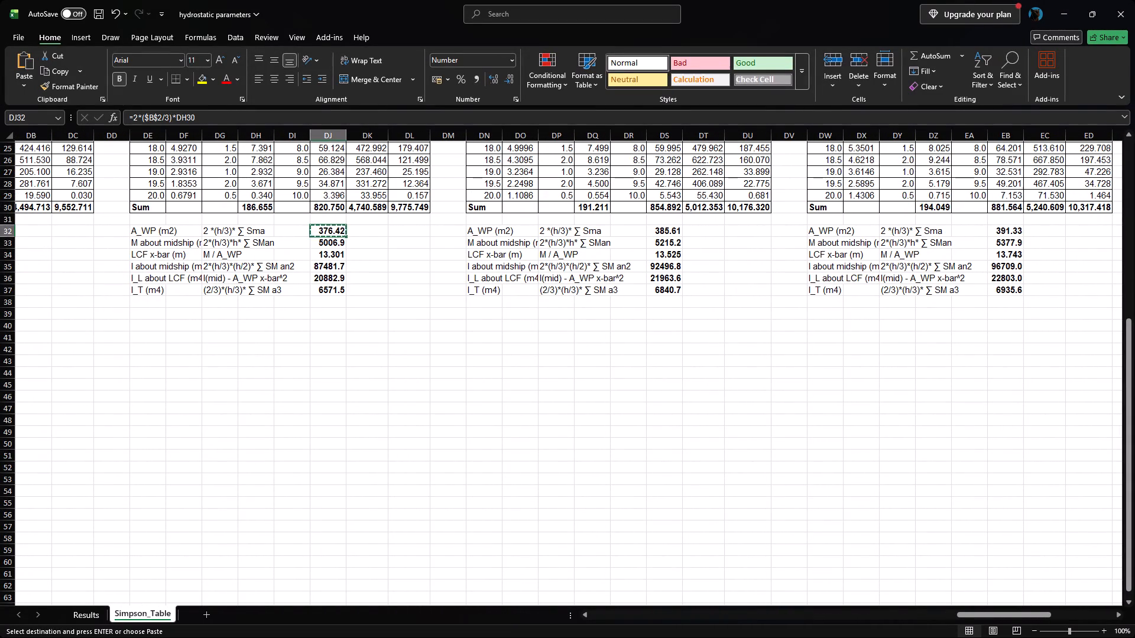
scroll(455, 280, "right", 18)
scroll(394, 284, "right", 20)
scroll(394, 284, "right", 20)
scroll(394, 284, "right", 1)
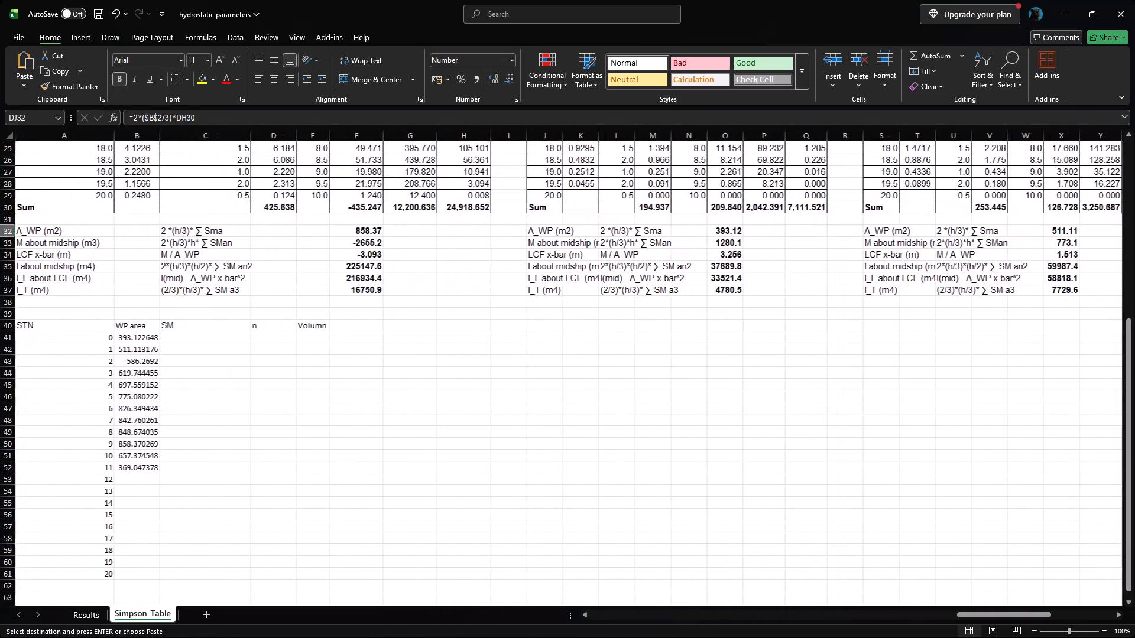
left_click(140, 480)
right_click(137, 477)
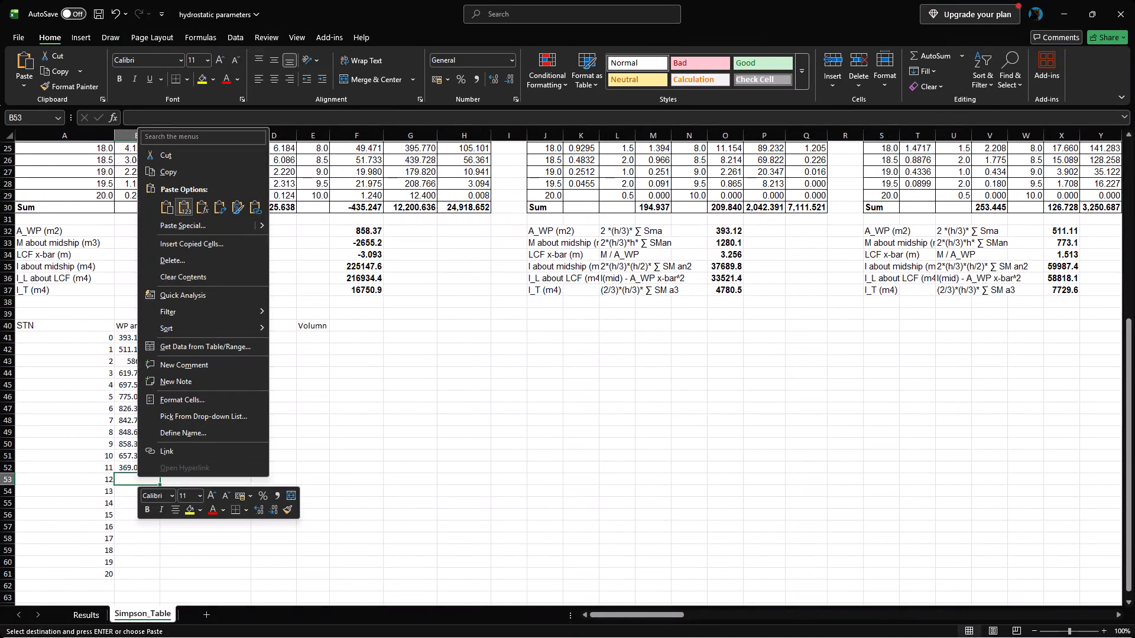
left_click(186, 207)
Copy the fourteenth table's A_WP result from DS32 and paste it as values only into B54 for station 13.
left_click(142, 490)
scroll(553, 330, "left", 5)
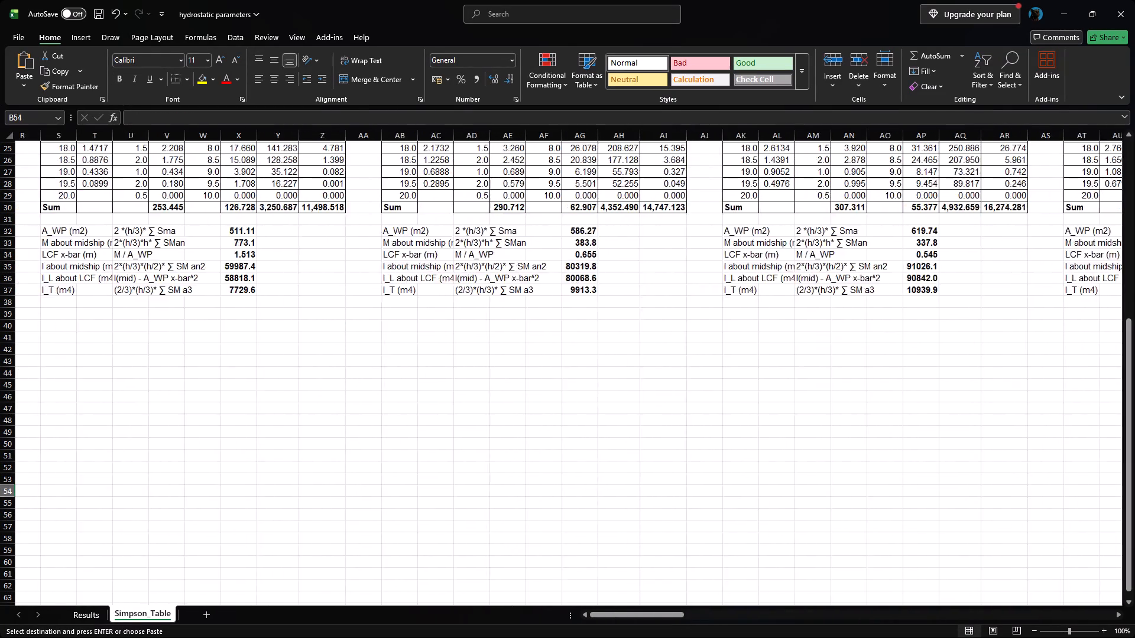
scroll(578, 336, "left", 16)
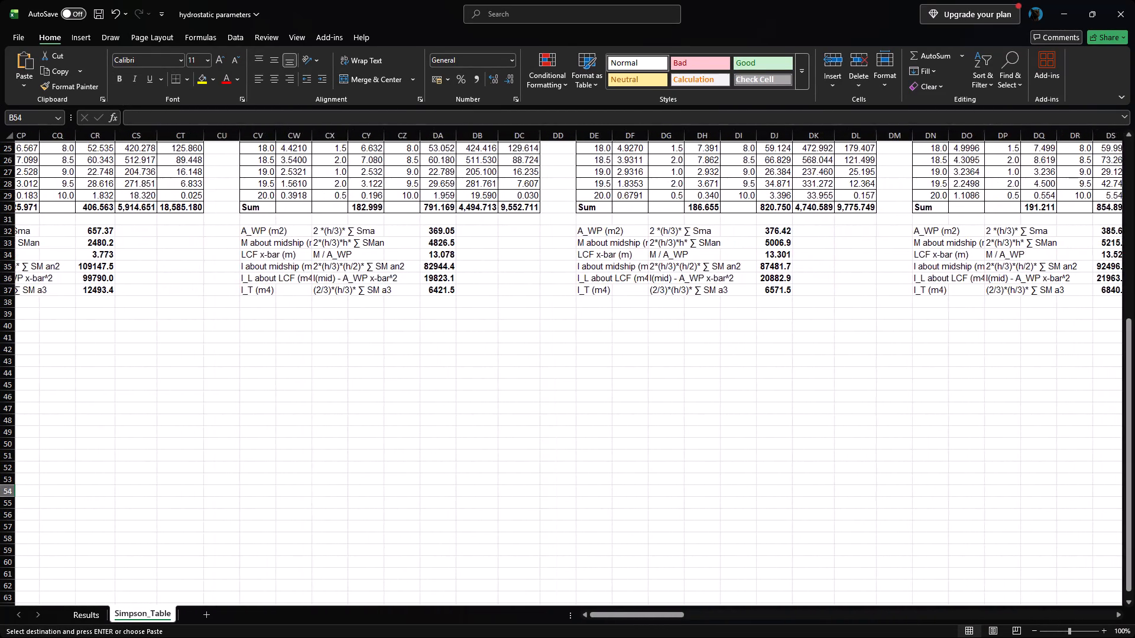
scroll(577, 337, "left", 3)
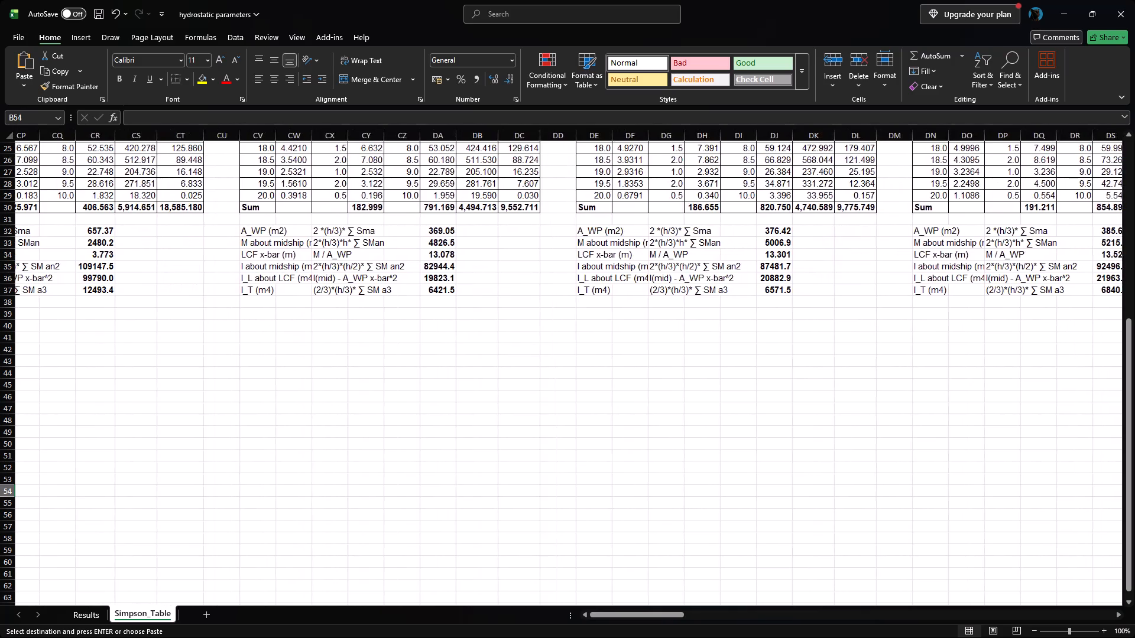
scroll(577, 337, "left", 1)
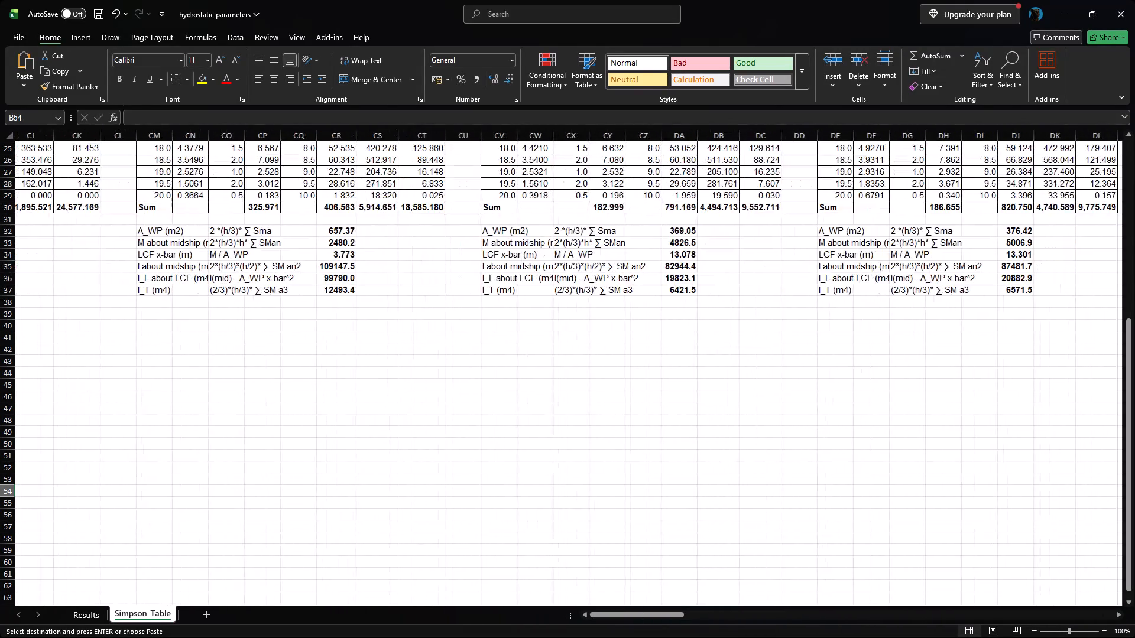
scroll(577, 337, "left", 2)
scroll(577, 337, "right", 5)
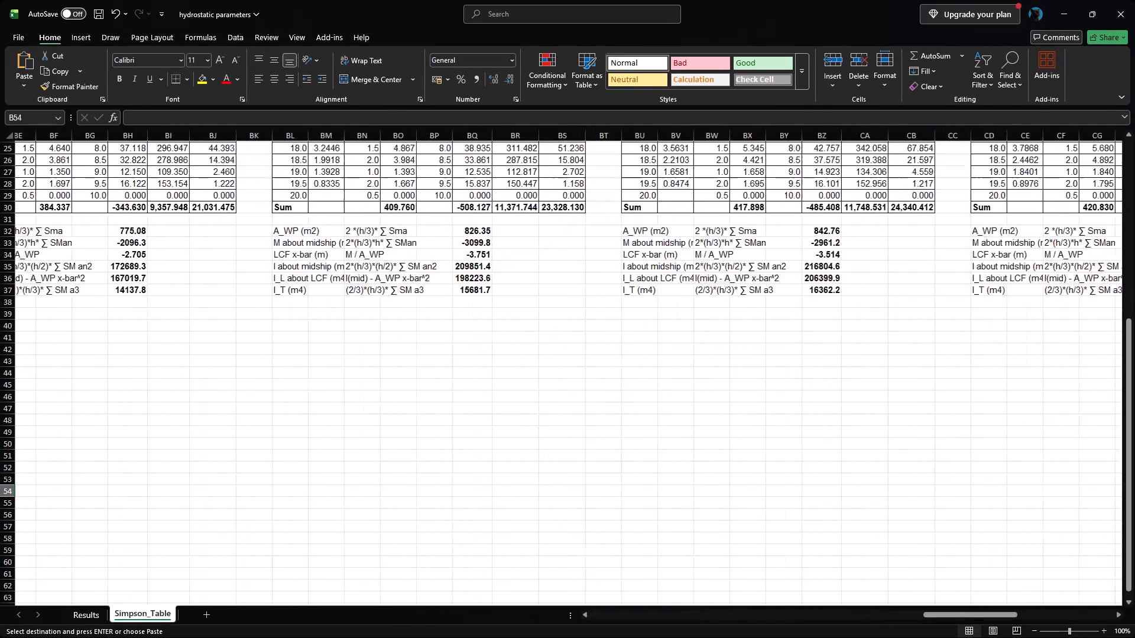
scroll(577, 335, "right", 17)
scroll(578, 333, "left", 5)
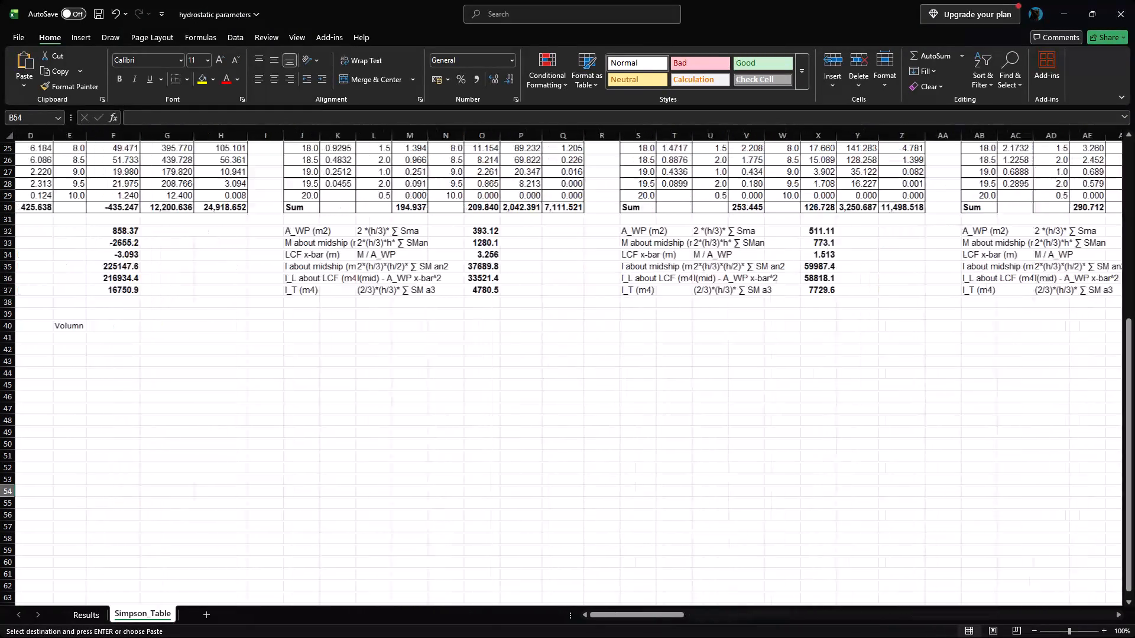
scroll(578, 333, "left", 12)
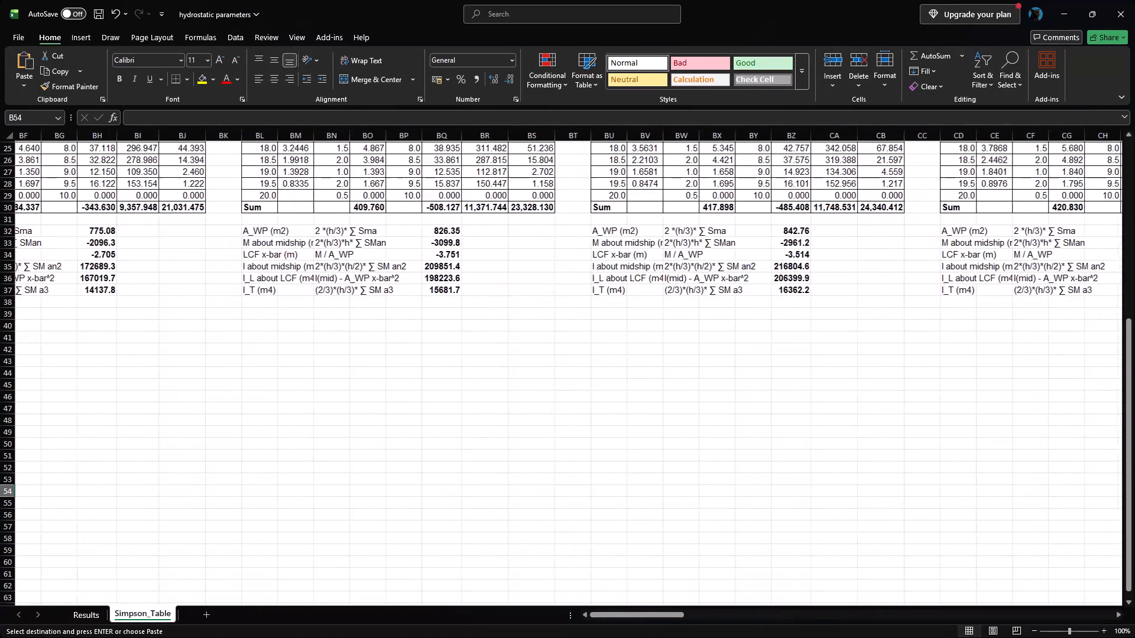
scroll(578, 333, "left", 11)
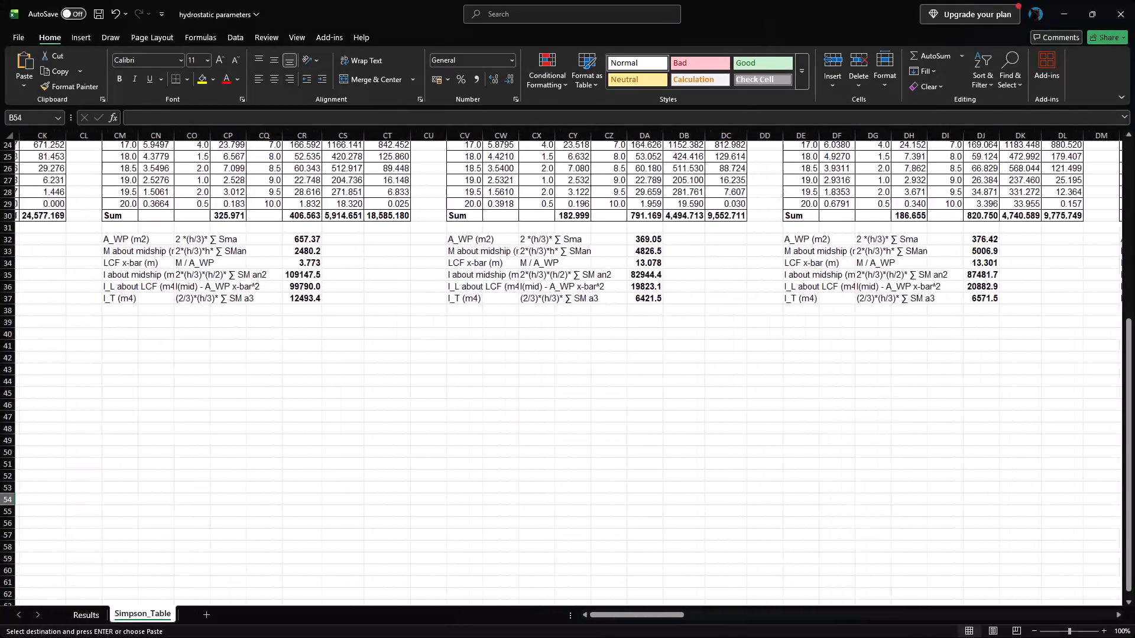
scroll(578, 333, "left", 4)
scroll(462, 269, "left", 1)
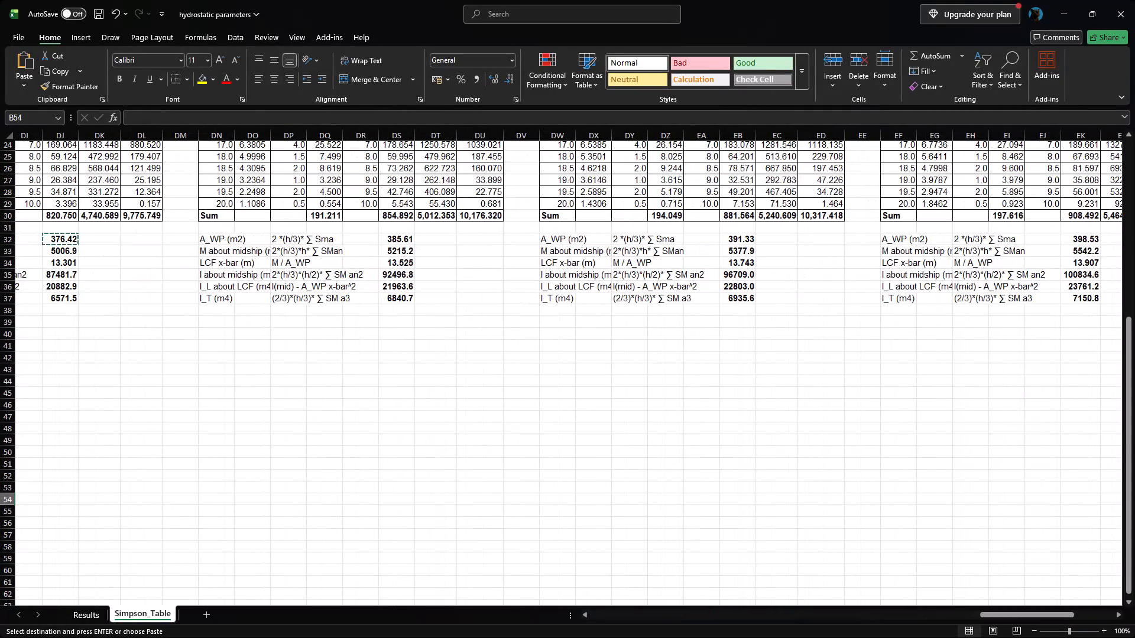
left_click(401, 240)
right_click(401, 240)
left_click(432, 284)
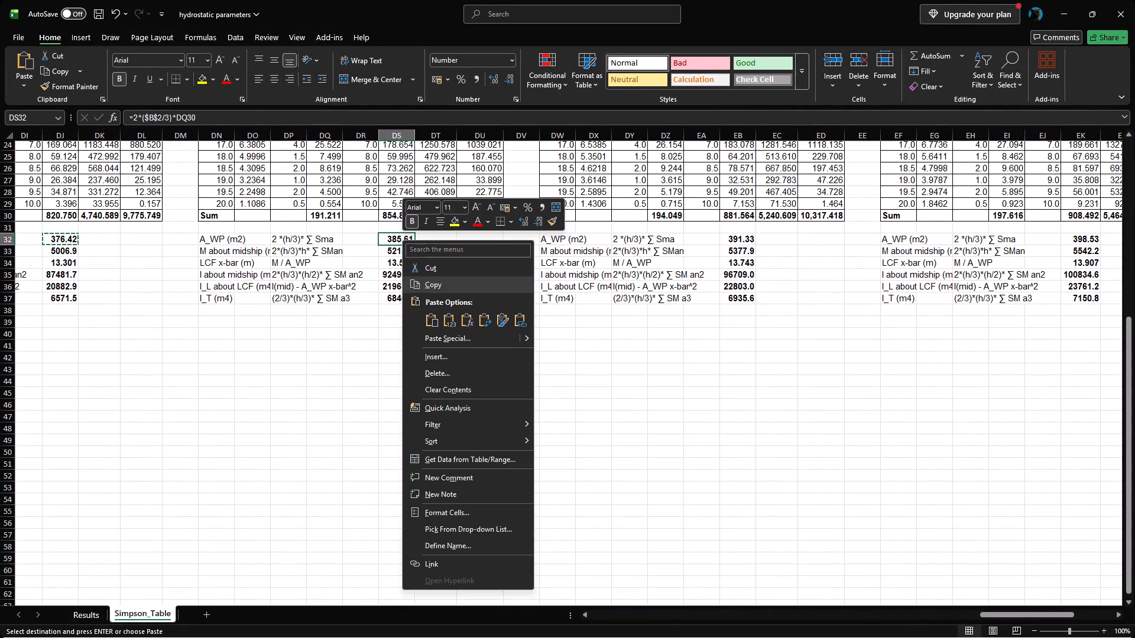
scroll(429, 322, "right", 19)
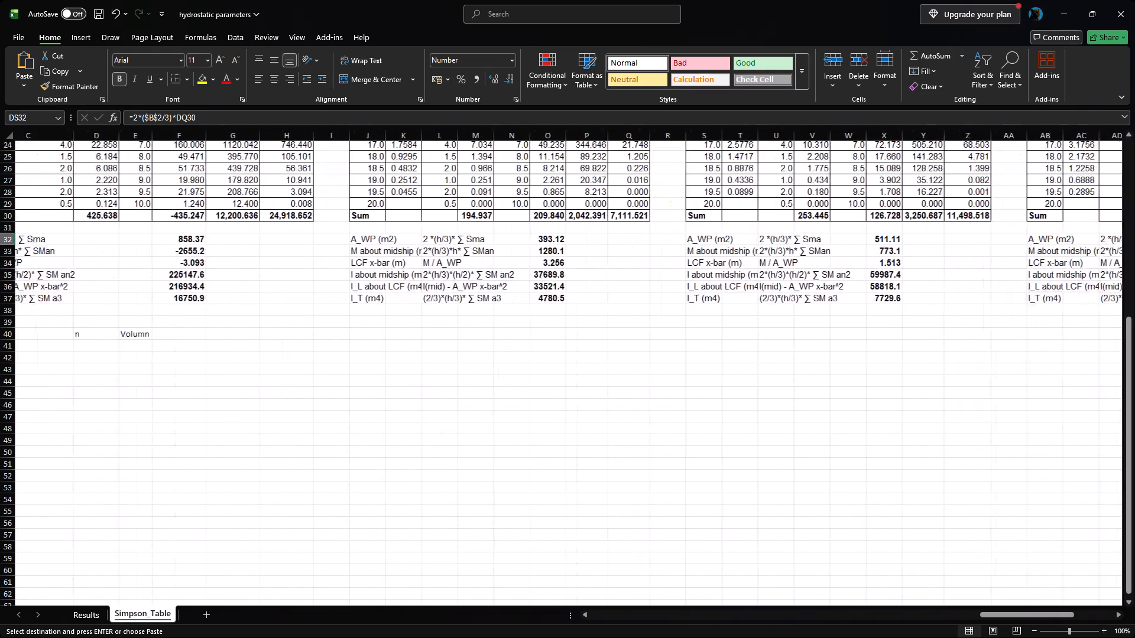
scroll(180, 393, "right", 16)
left_click(128, 502)
right_click(127, 500)
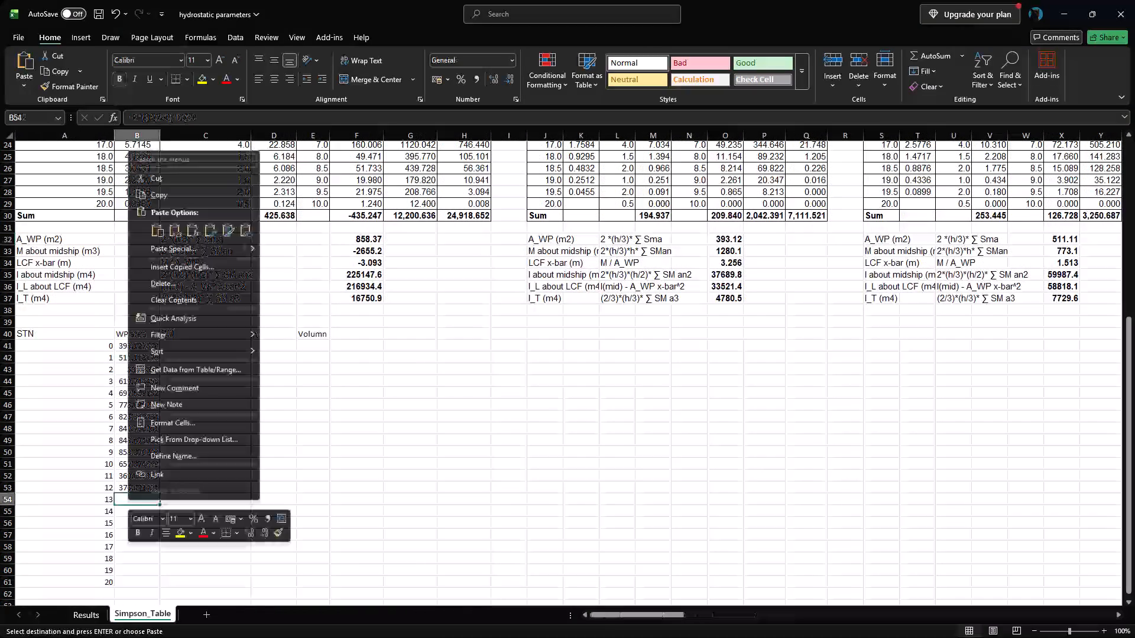
left_click(174, 232)
Copy the fifteenth table's A_WP result from EB32 and paste it as values only into B55 for station 14.
scroll(400, 314, "left", 1)
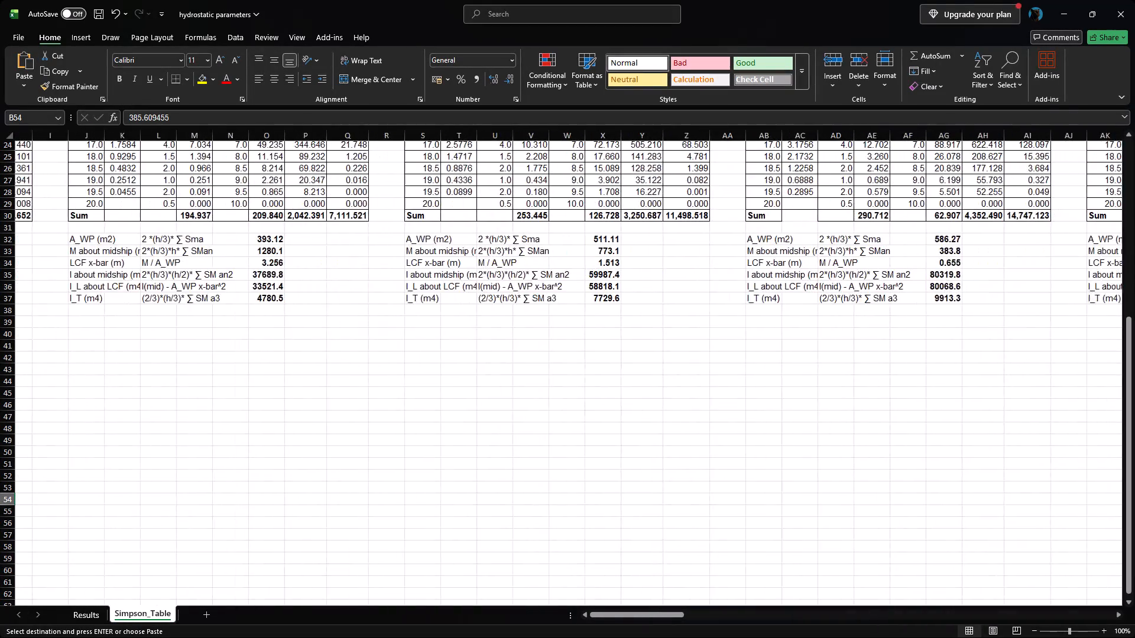
scroll(400, 315, "left", 14)
scroll(400, 316, "right", 3)
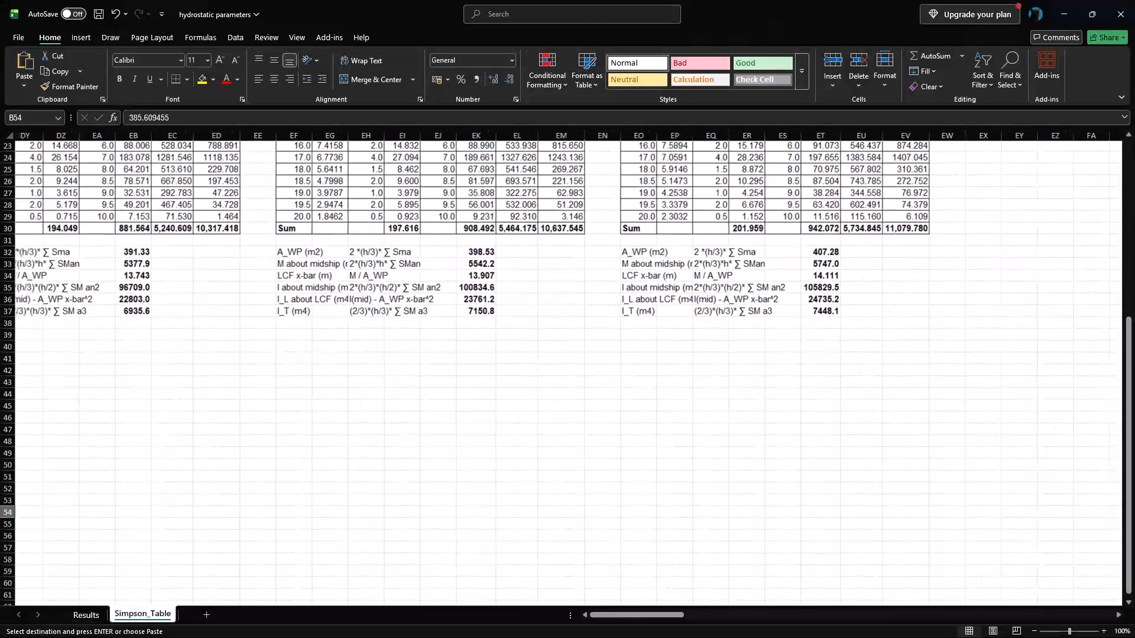
scroll(397, 316, "right", 3)
right_click(531, 254)
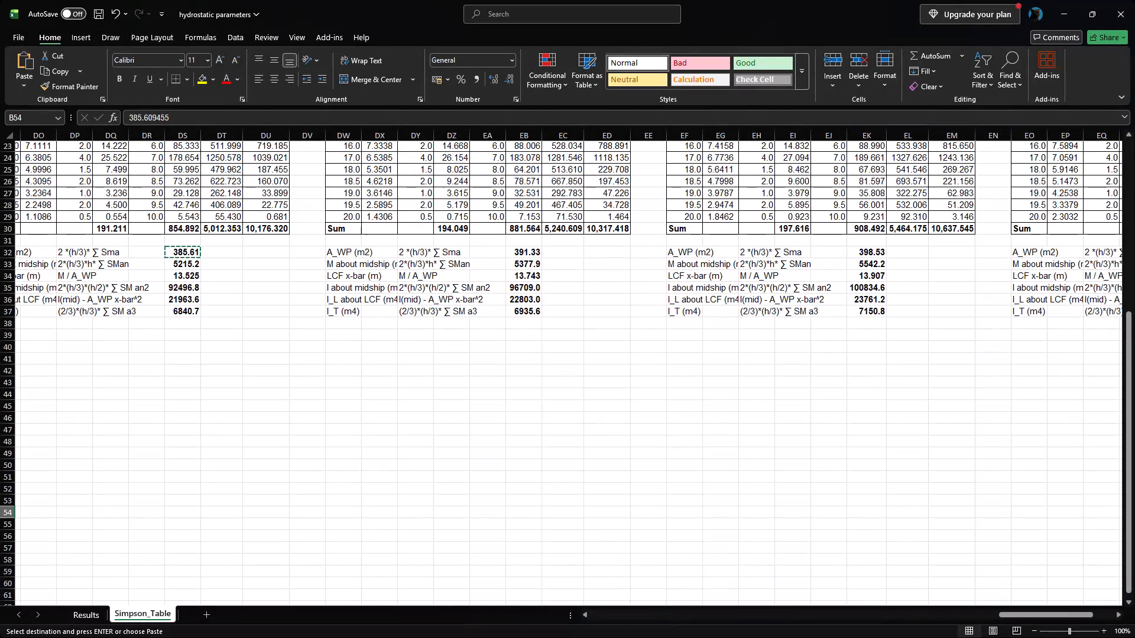
left_click(559, 294)
scroll(402, 294, "right", 15)
scroll(397, 294, "right", 7)
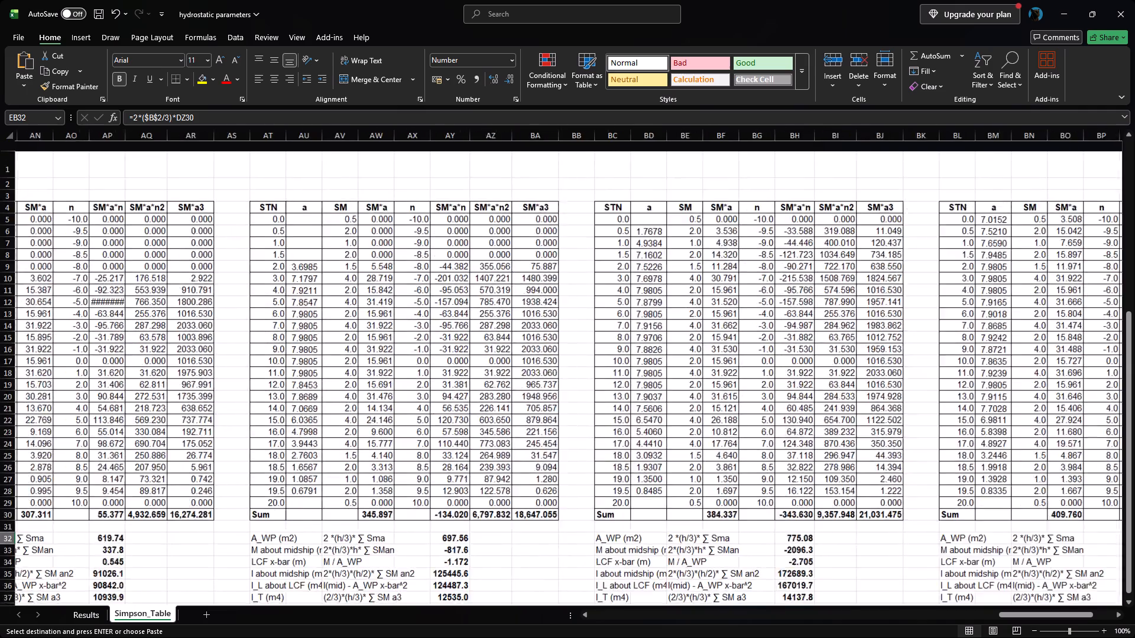
scroll(395, 295, "down", 6)
scroll(395, 295, "right", 8)
scroll(393, 297, "up", 3)
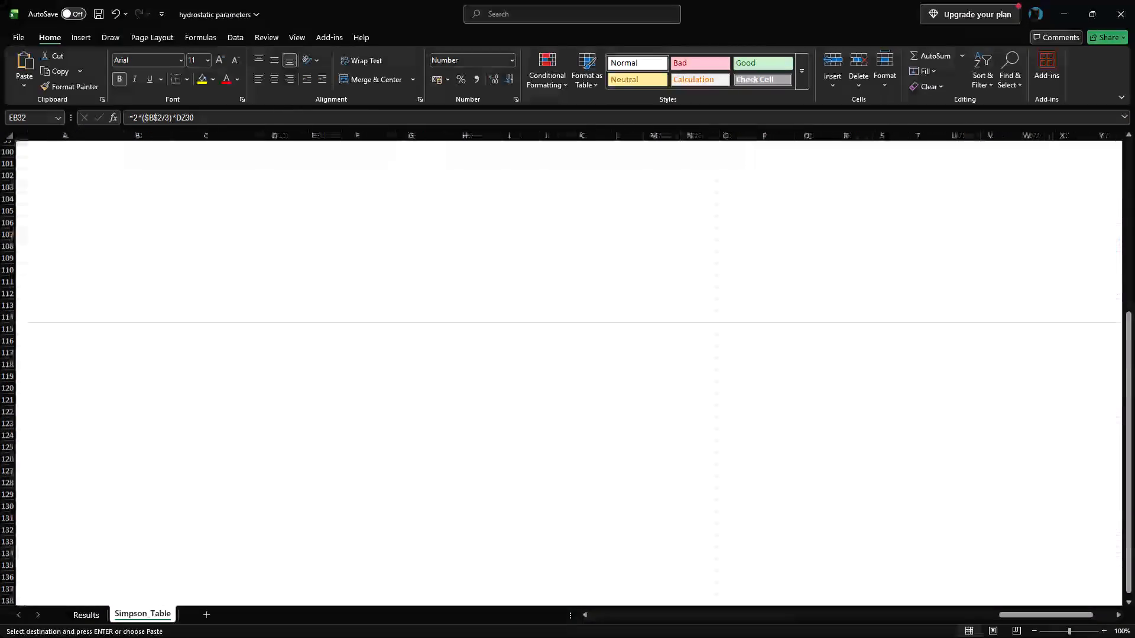
scroll(392, 297, "up", 6)
scroll(392, 297, "down", 3)
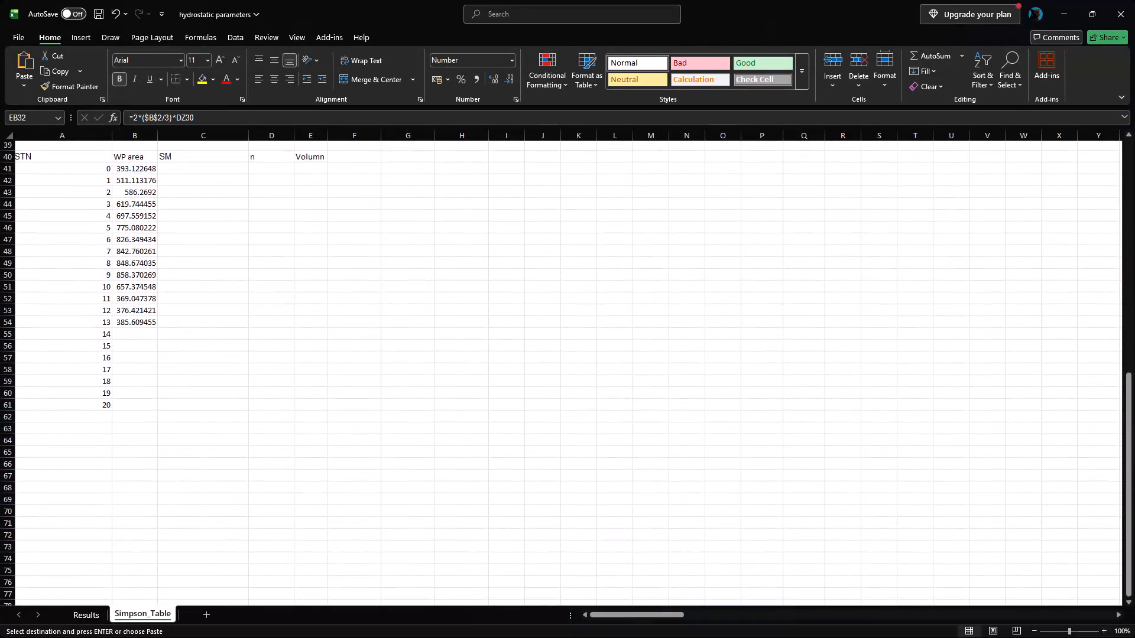
left_click(137, 327)
left_click(137, 331)
right_click(137, 333)
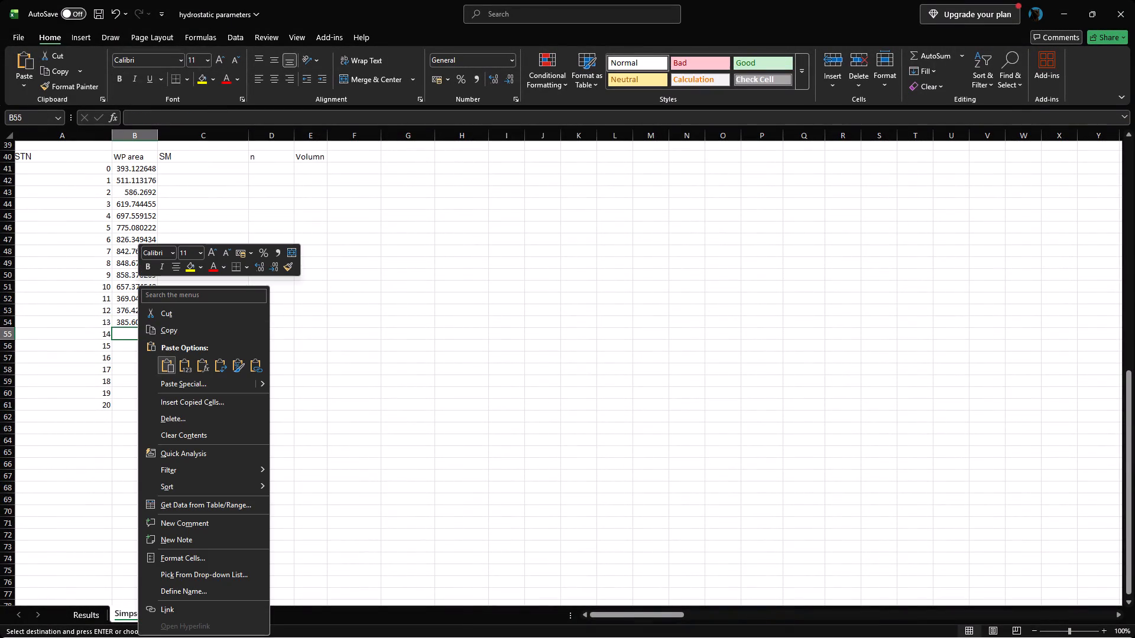
left_click(184, 367)
Copy the sixteenth table's A_WP result from EK32 and paste it as values only into B56 for station 15.
scroll(473, 340, "left", 12)
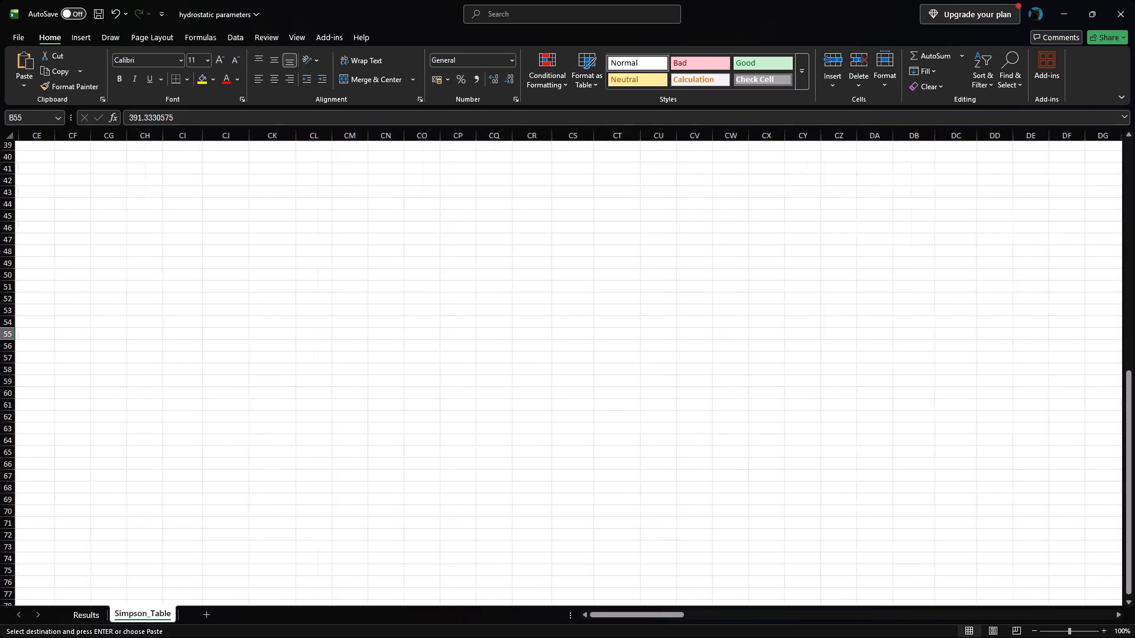
scroll(477, 340, "up", 3)
scroll(575, 410, "up", 11)
scroll(575, 410, "down", 1)
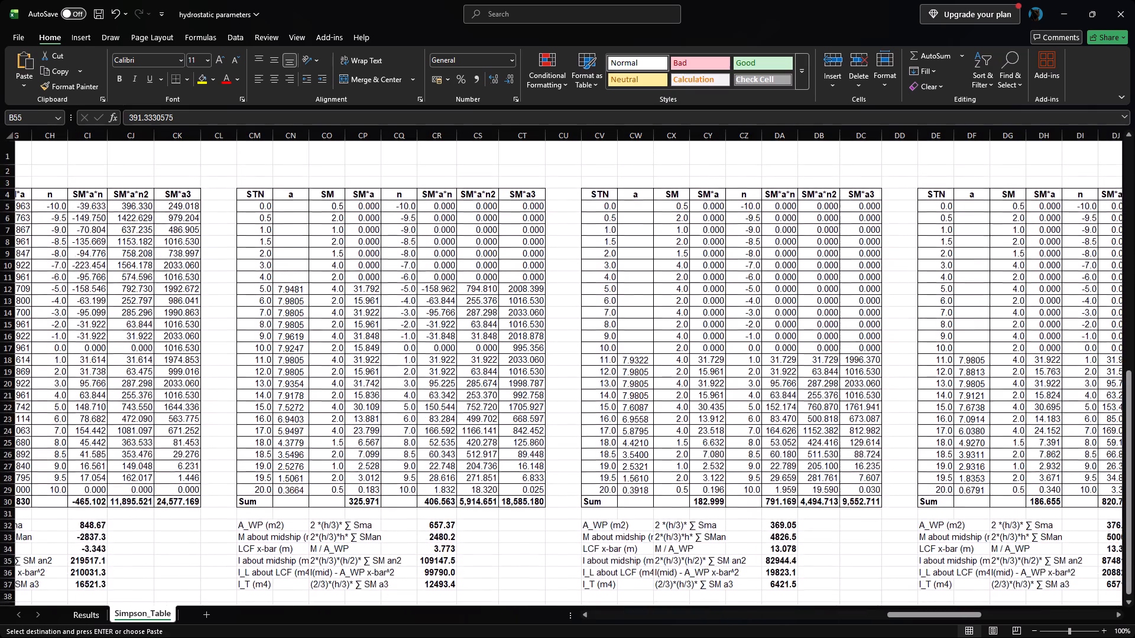
scroll(575, 410, "down", 1)
scroll(575, 409, "left", 7)
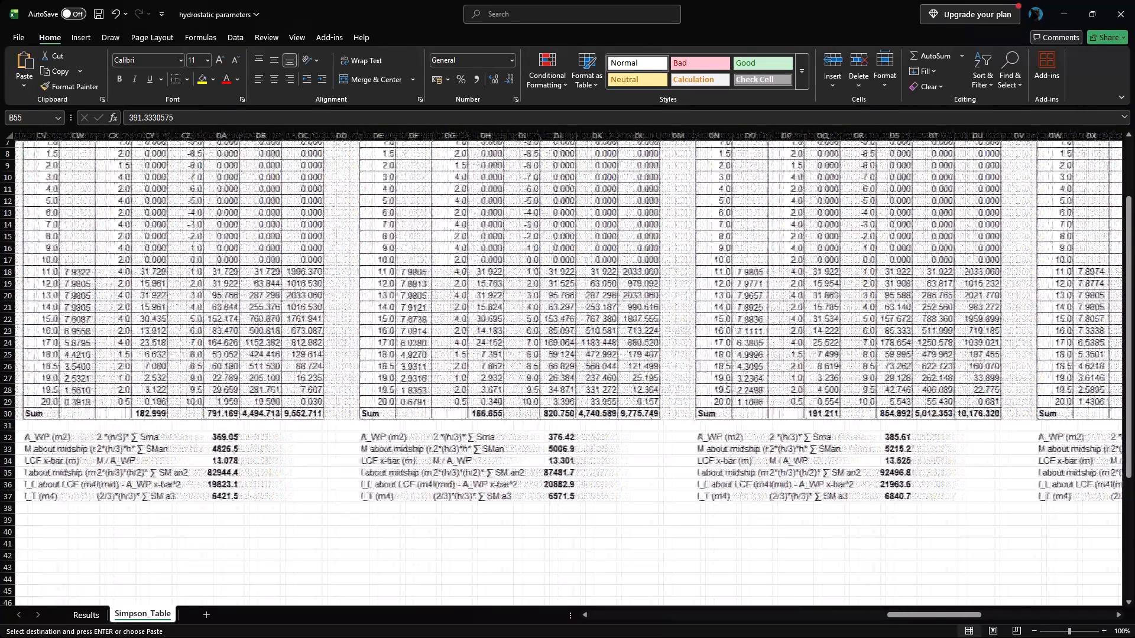
scroll(563, 391, "left", 12)
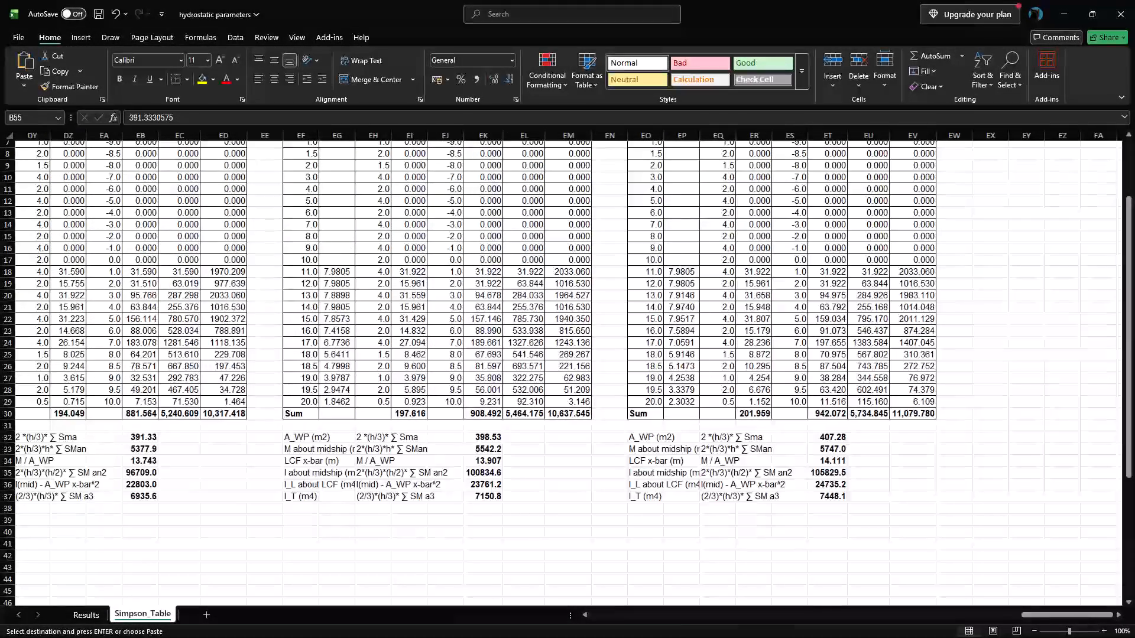
right_click(481, 438)
left_click(469, 438)
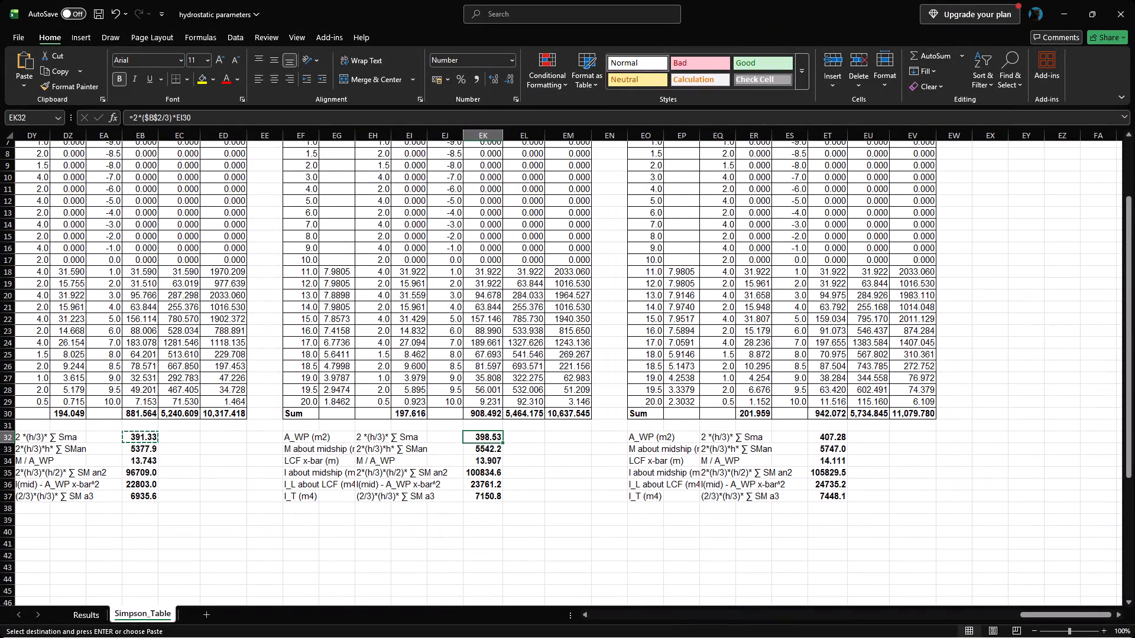
right_click(474, 436)
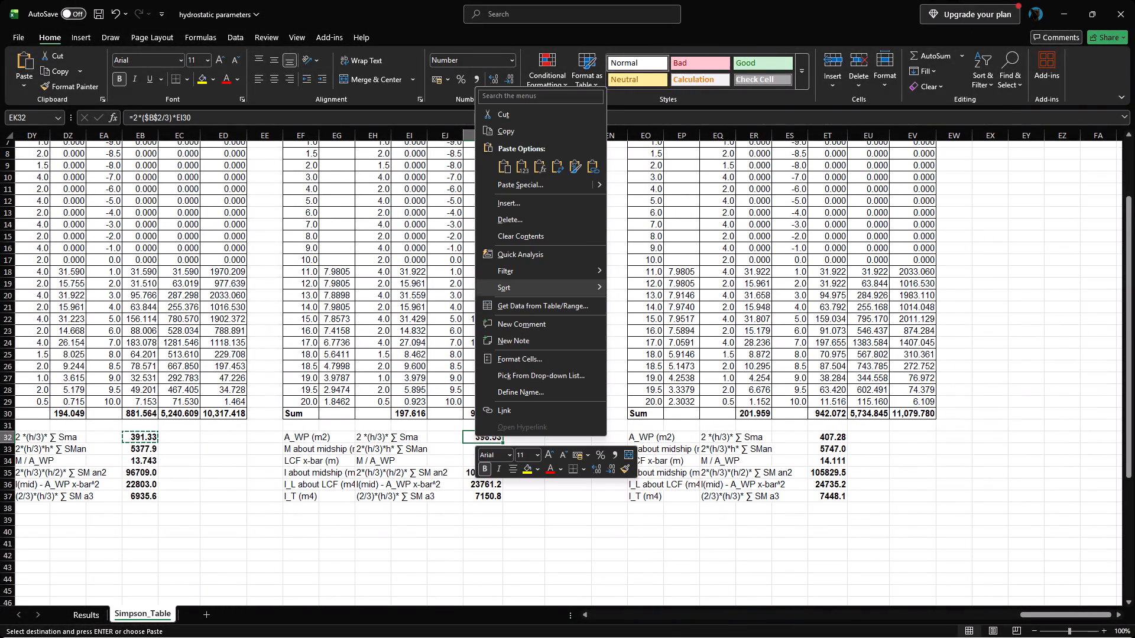
left_click(508, 121)
left_click(526, 445)
left_click(501, 442)
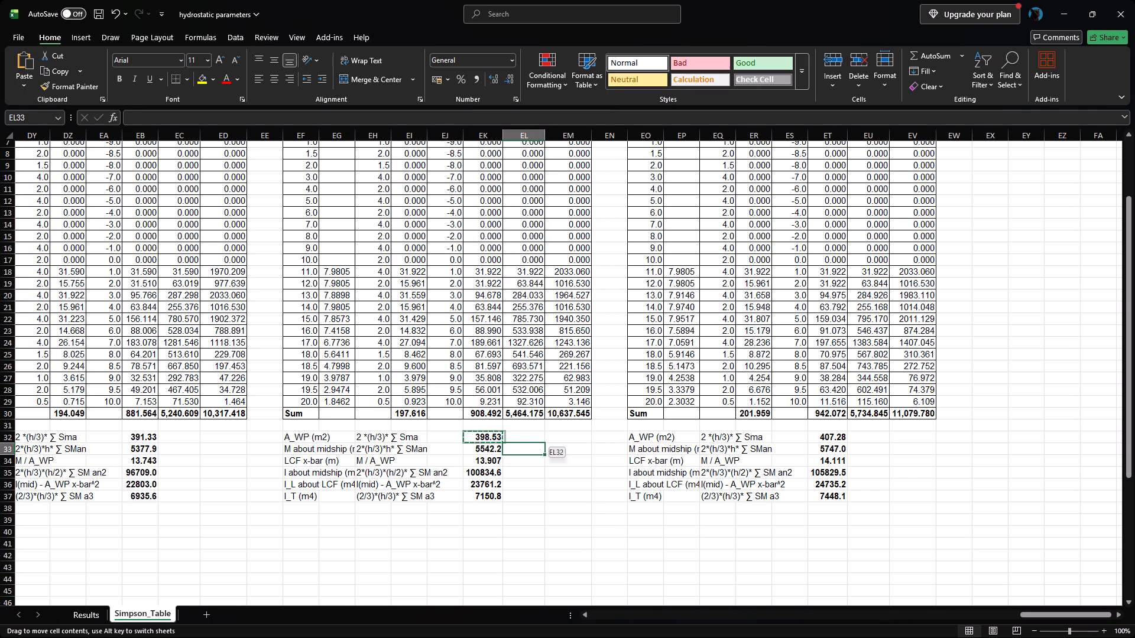
left_click(487, 438)
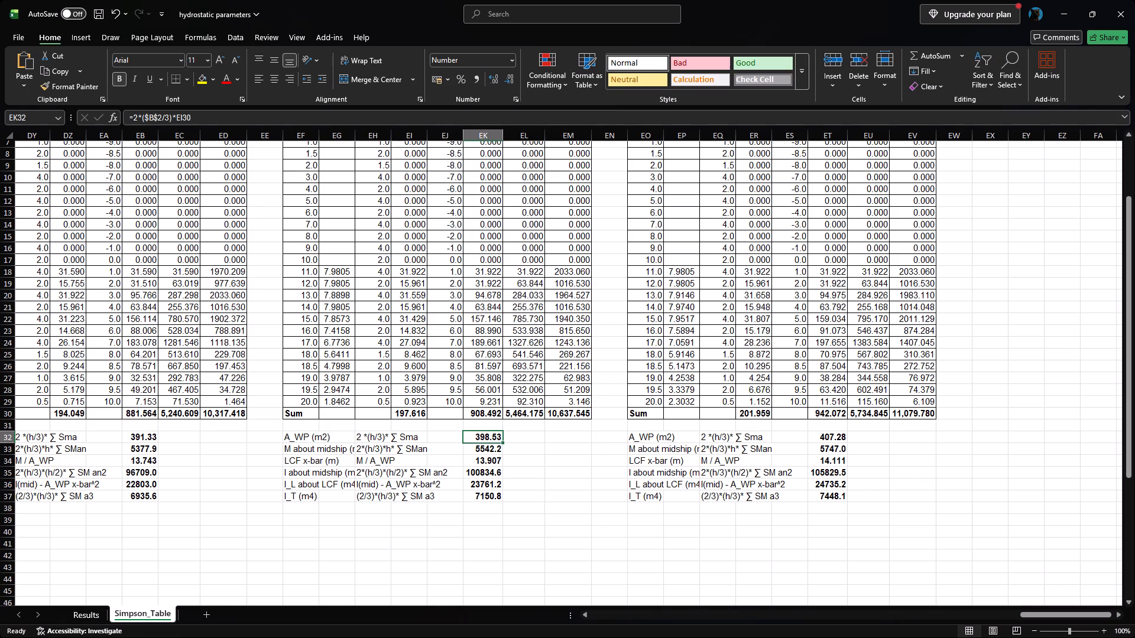
key("ctrl+z")
left_click(494, 439)
right_click(492, 438)
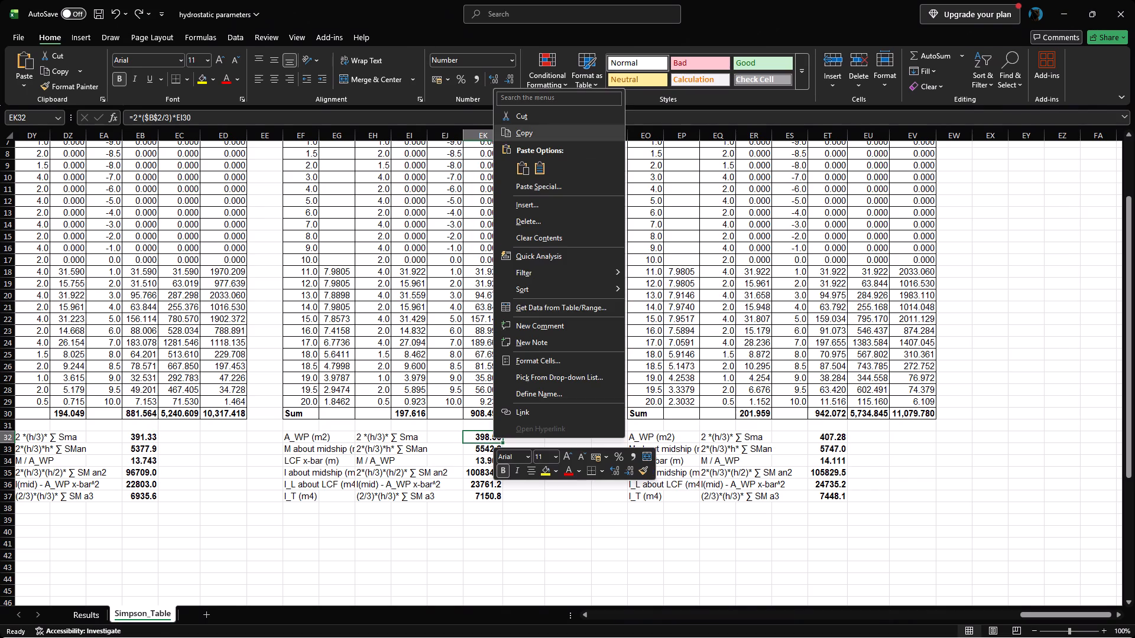
left_click(534, 126)
scroll(470, 327, "right", 20)
scroll(470, 327, "right", 7)
scroll(449, 359, "right", 20)
scroll(449, 359, "right", 4)
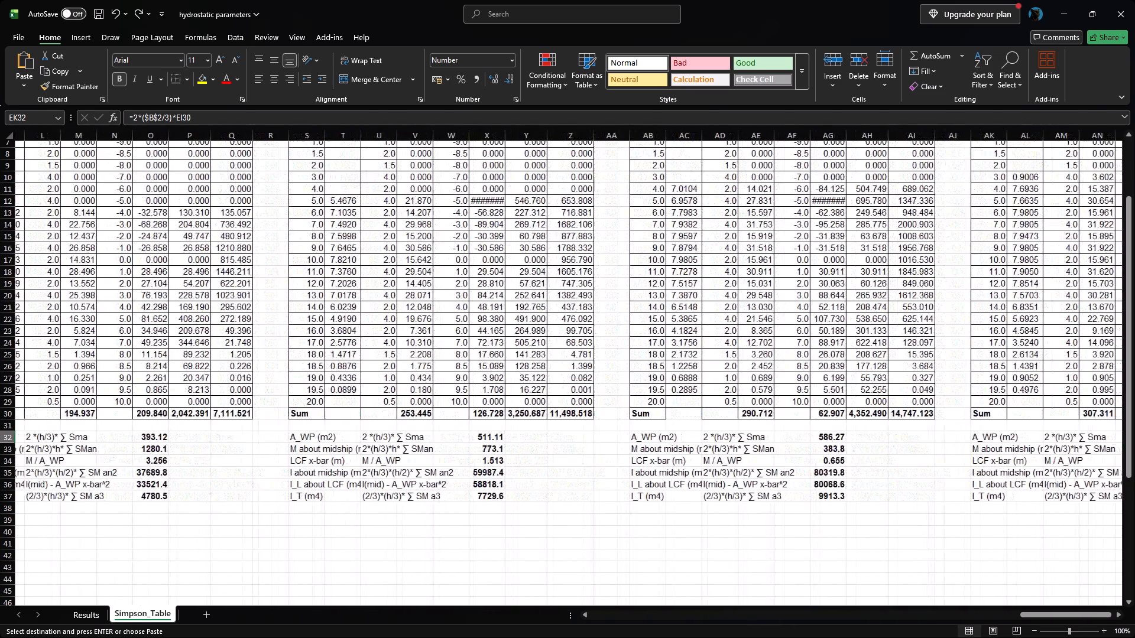
scroll(222, 554, "down", 3)
left_click(132, 483)
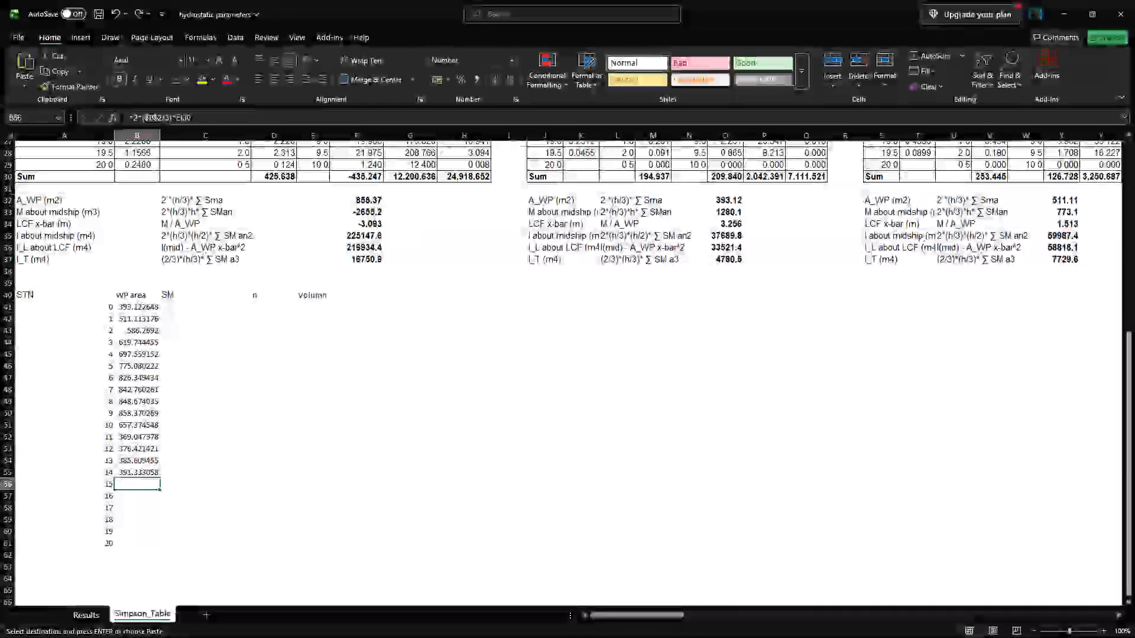
right_click(132, 483)
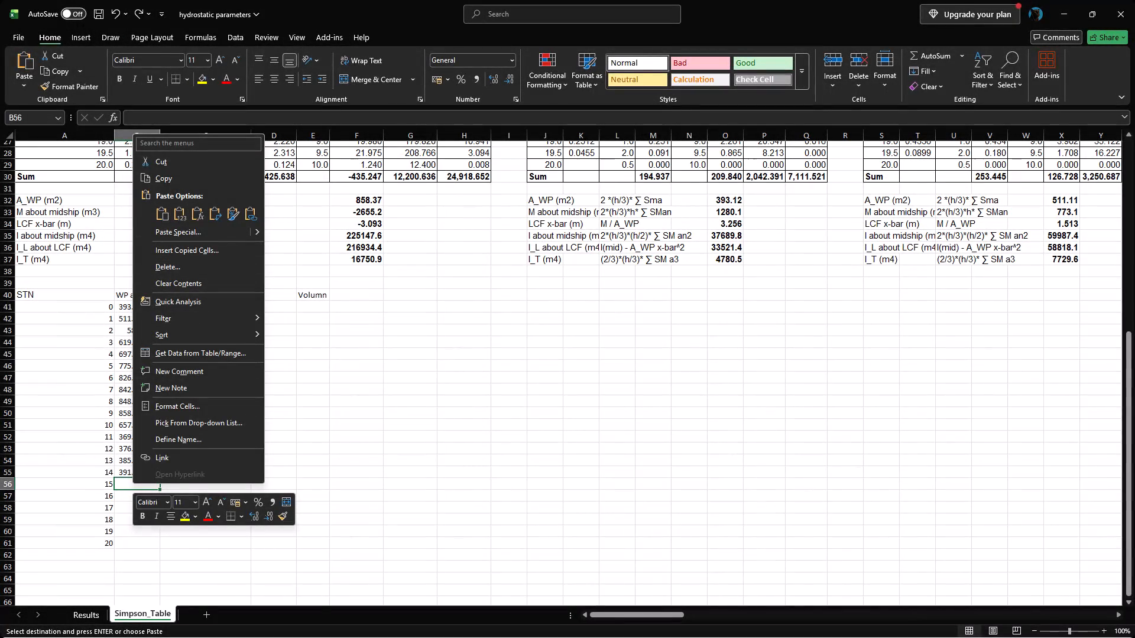
left_click(182, 214)
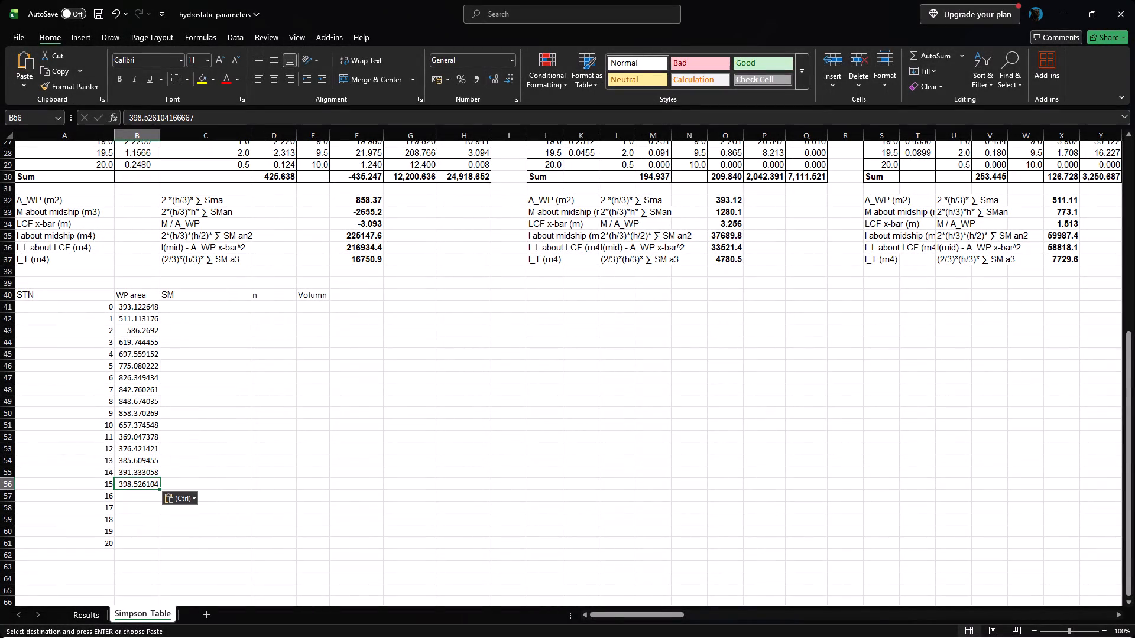
Copy the seventeenth table's A_WP result from ET32 and paste it as values only into B57 for station 16.
scroll(470, 347, "up", 3)
scroll(470, 349, "left", 12)
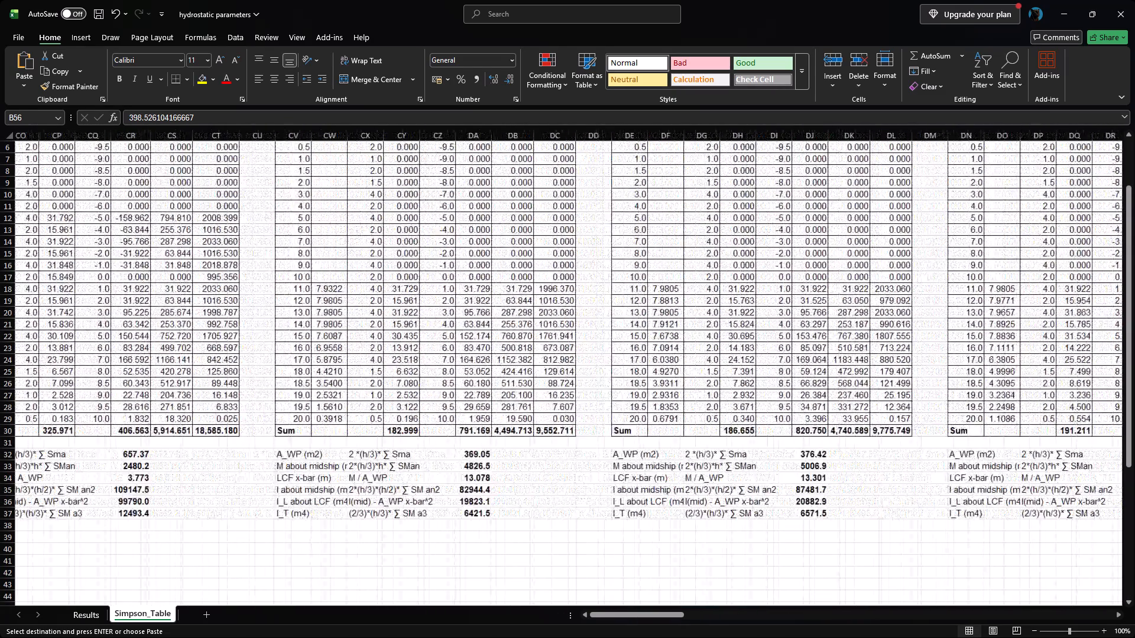
scroll(470, 349, "left", 6)
scroll(470, 349, "right", 9)
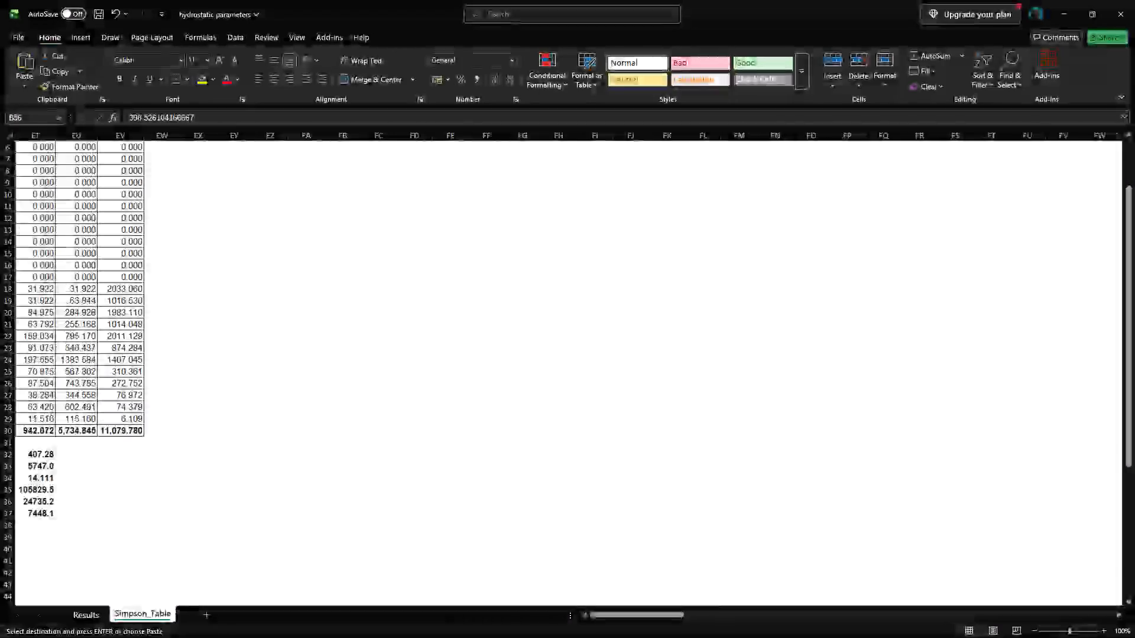
scroll(470, 349, "right", 1)
left_click(534, 455)
right_click(534, 455)
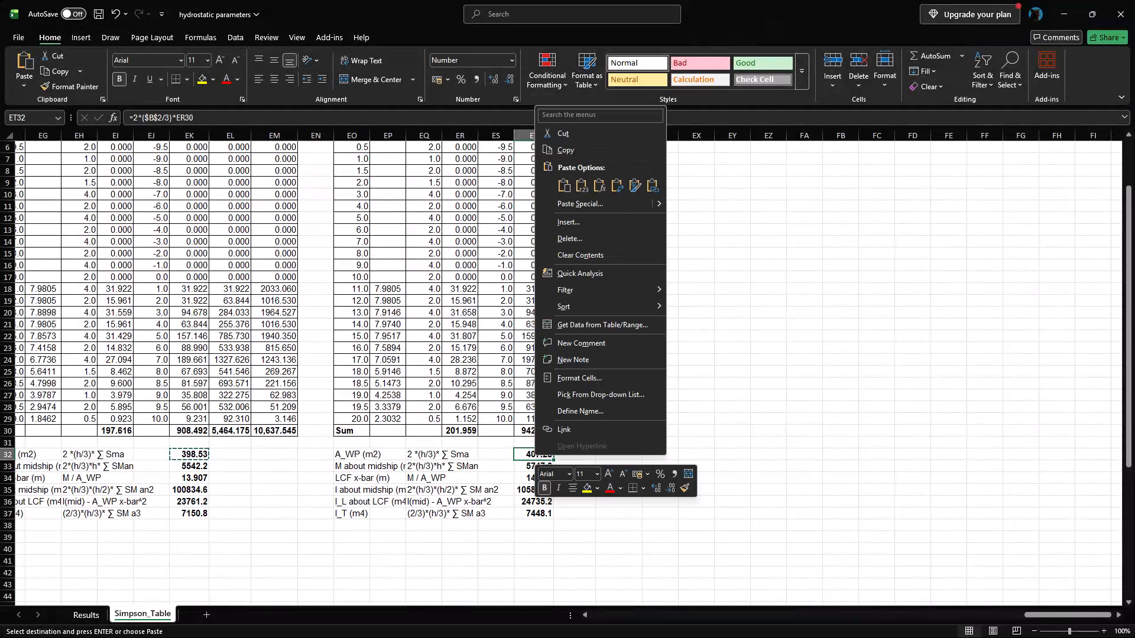
left_click(565, 145)
scroll(440, 362, "right", 16)
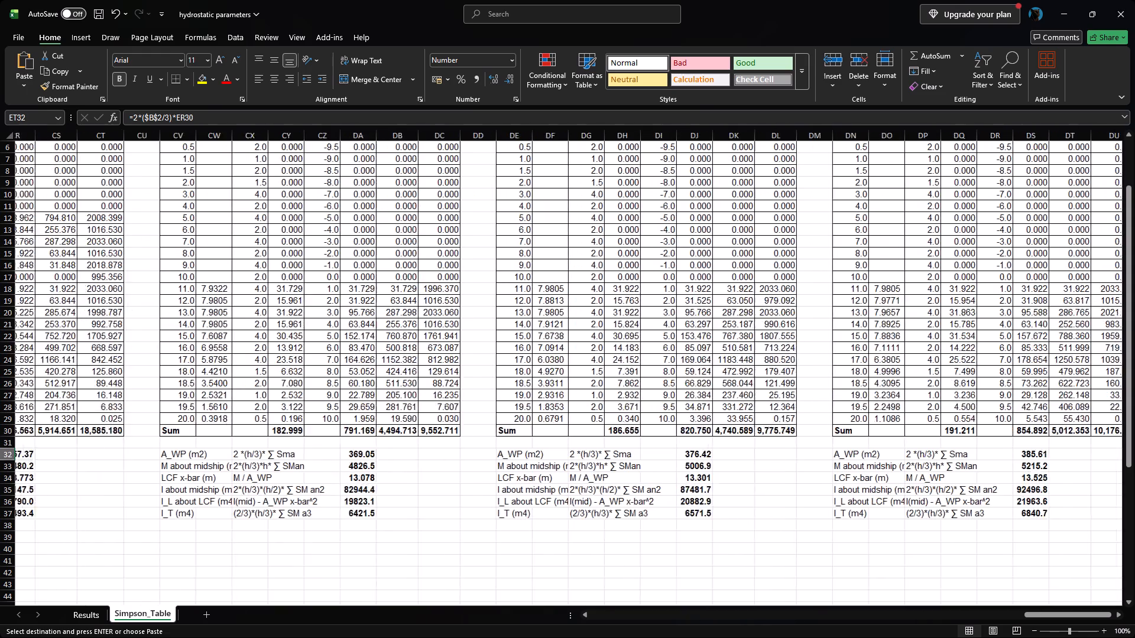
scroll(437, 370, "right", 11)
scroll(430, 372, "right", 12)
scroll(391, 406, "down", 1)
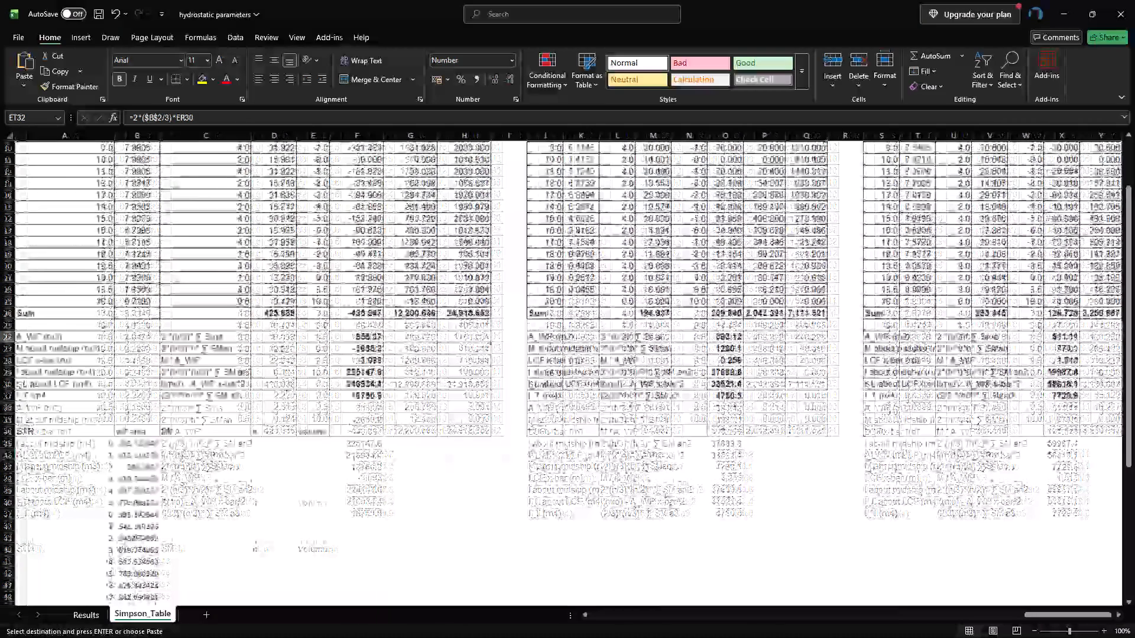
scroll(387, 409, "down", 2)
left_click(124, 447)
right_click(132, 454)
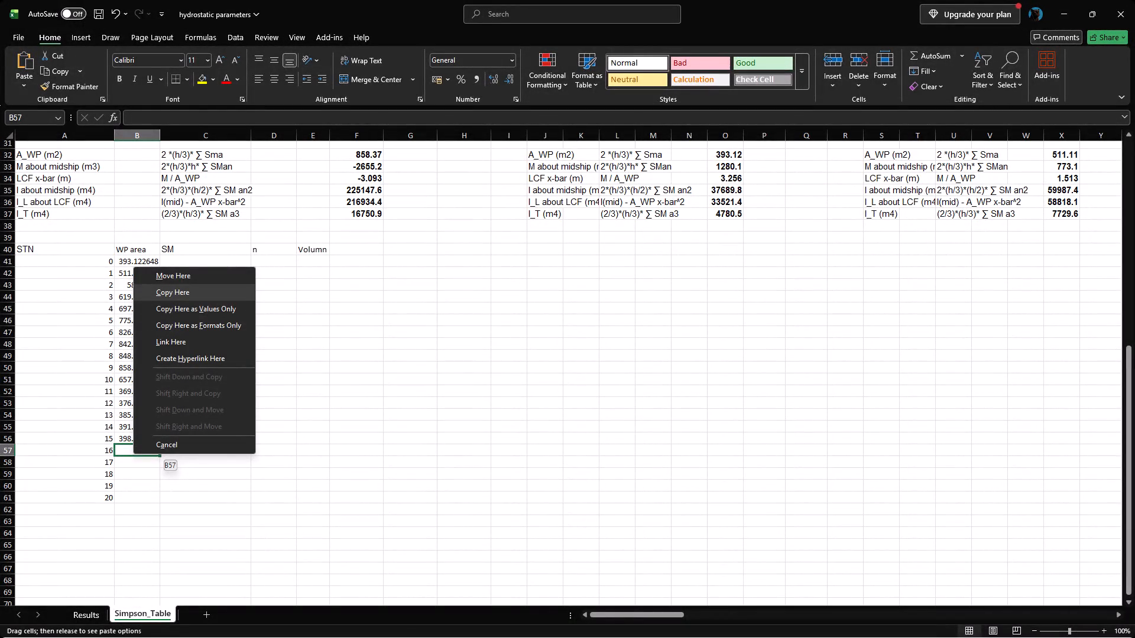
left_click(213, 483)
left_click(154, 447)
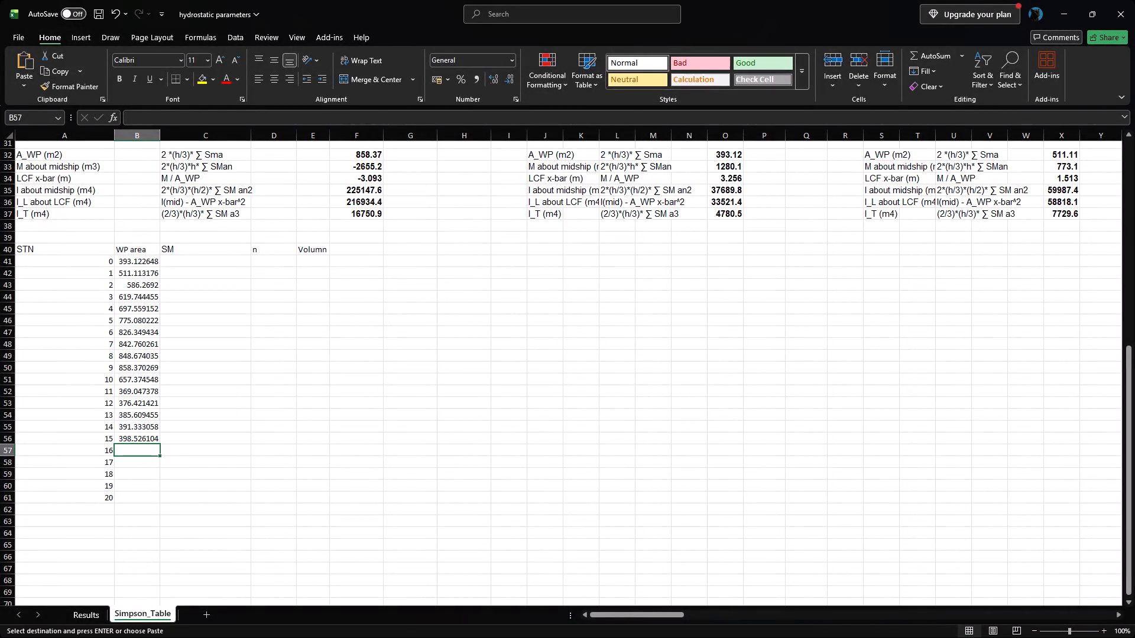
right_click(148, 451)
left_click(193, 178)
Look for further A_WP tables beyond column EV and review the WP area list and the first table's SM column.
scroll(580, 285, "left", 8)
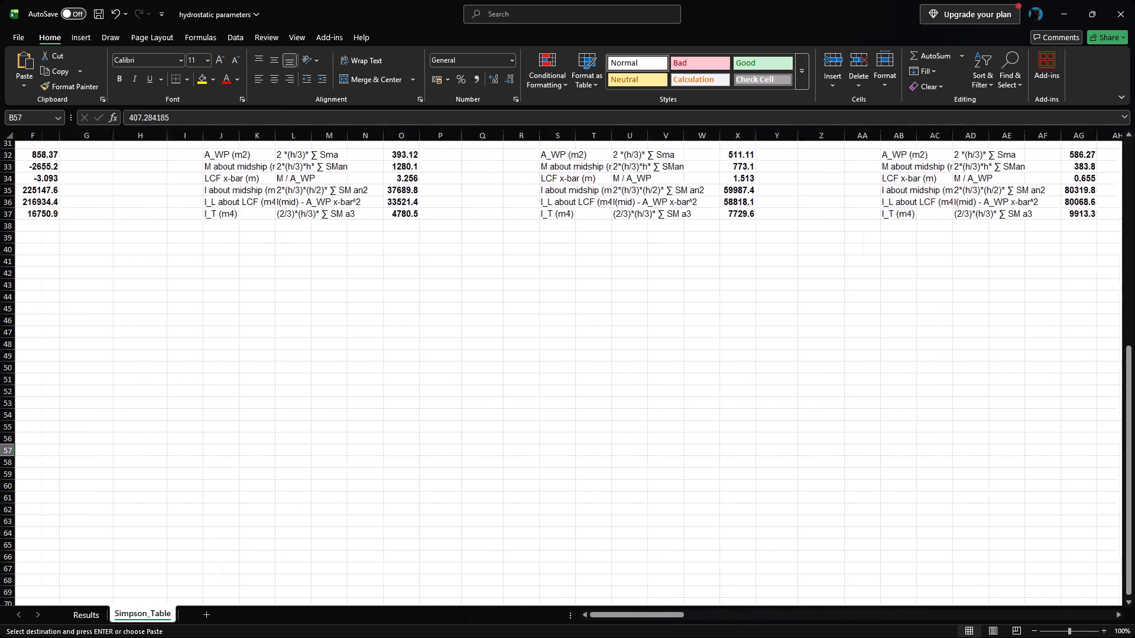
scroll(580, 290, "up", 10)
scroll(579, 293, "left", 17)
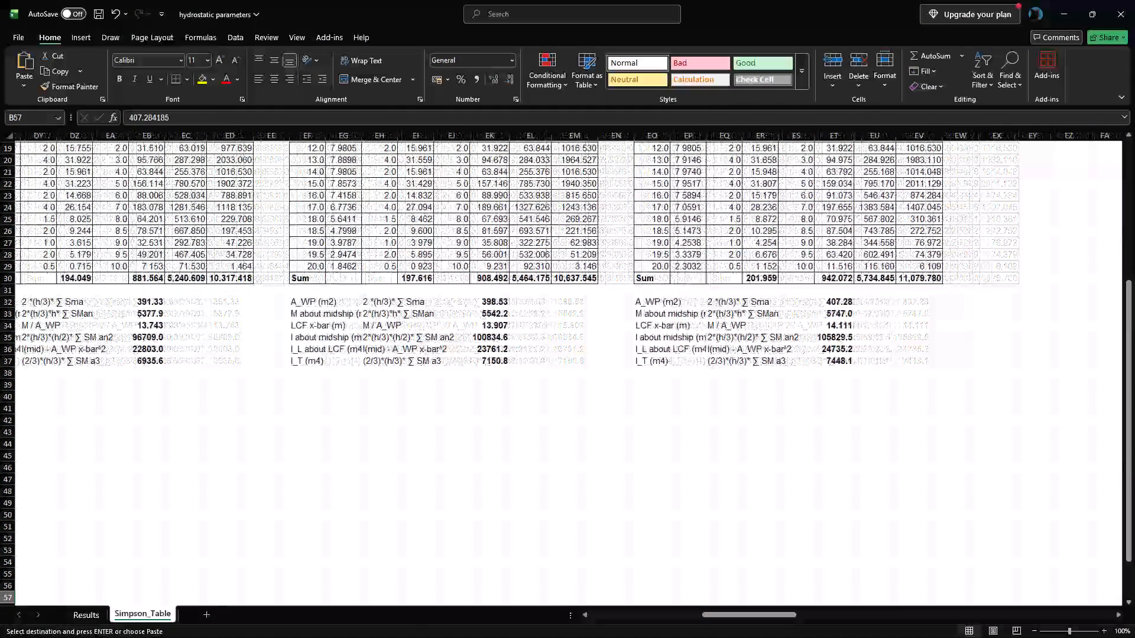
scroll(711, 303, "left", 1)
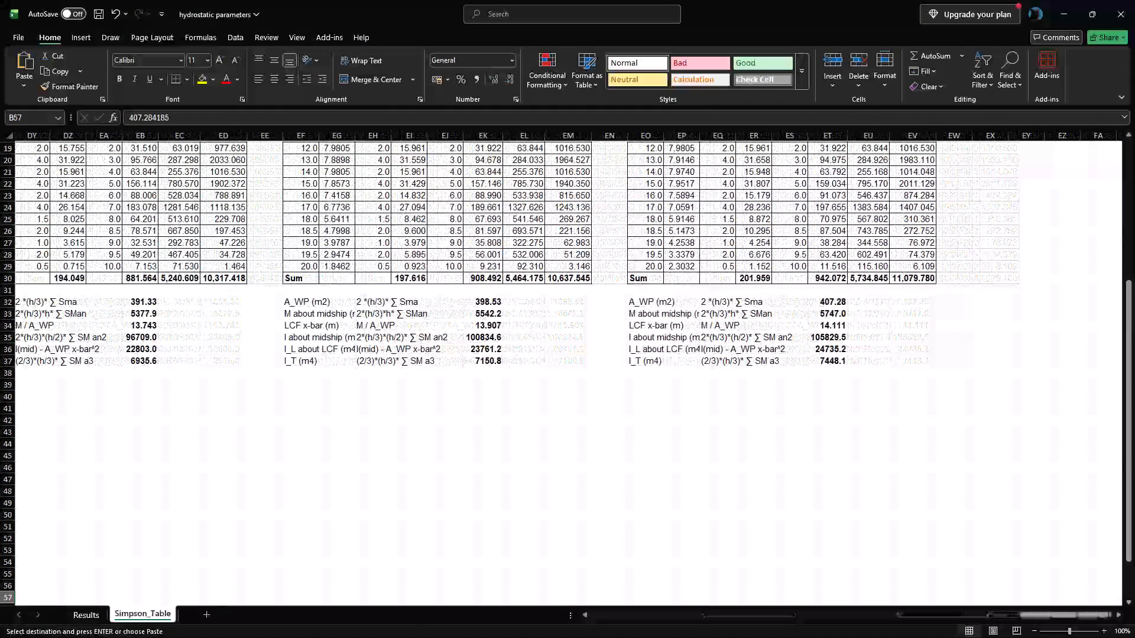
scroll(766, 309, "up", 5)
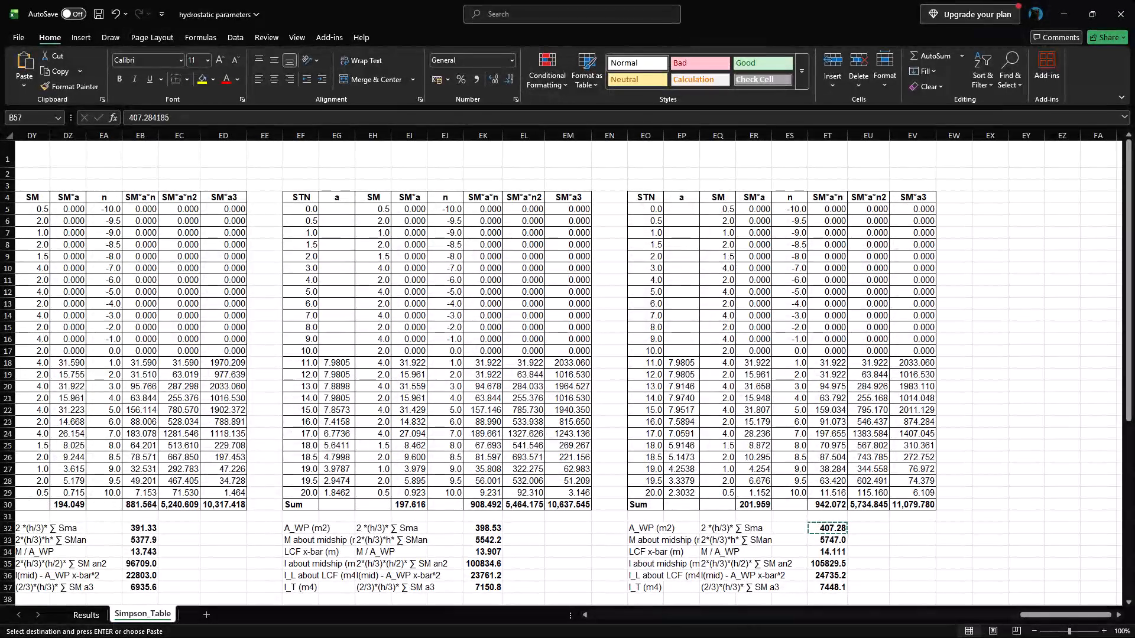
left_click(990, 370)
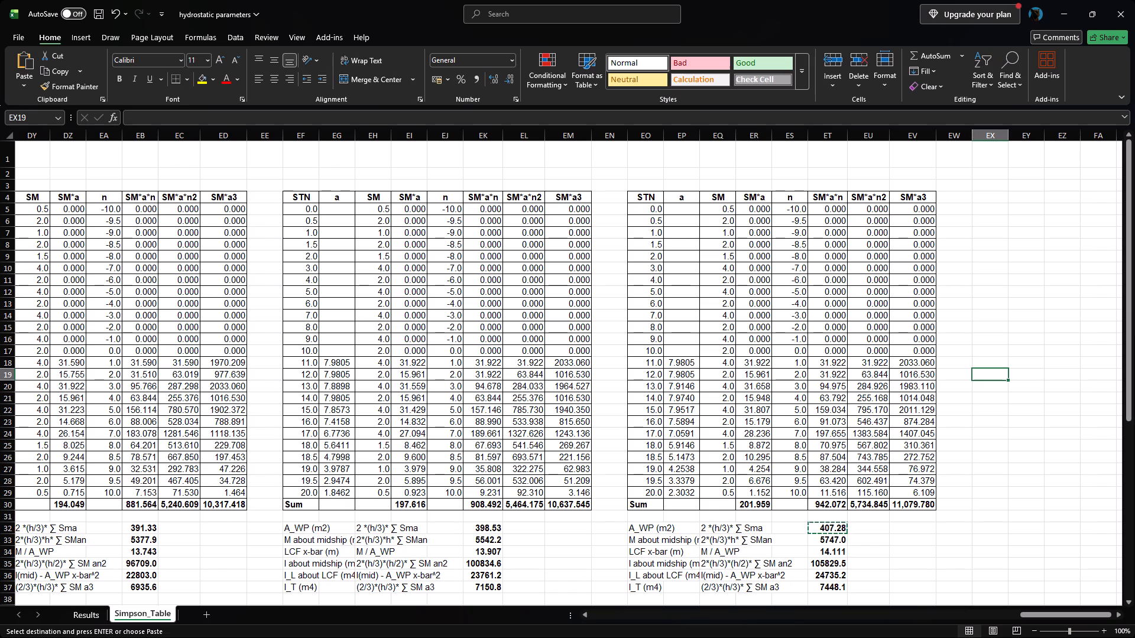
scroll(990, 370, "right", 14)
scroll(990, 370, "right", 11)
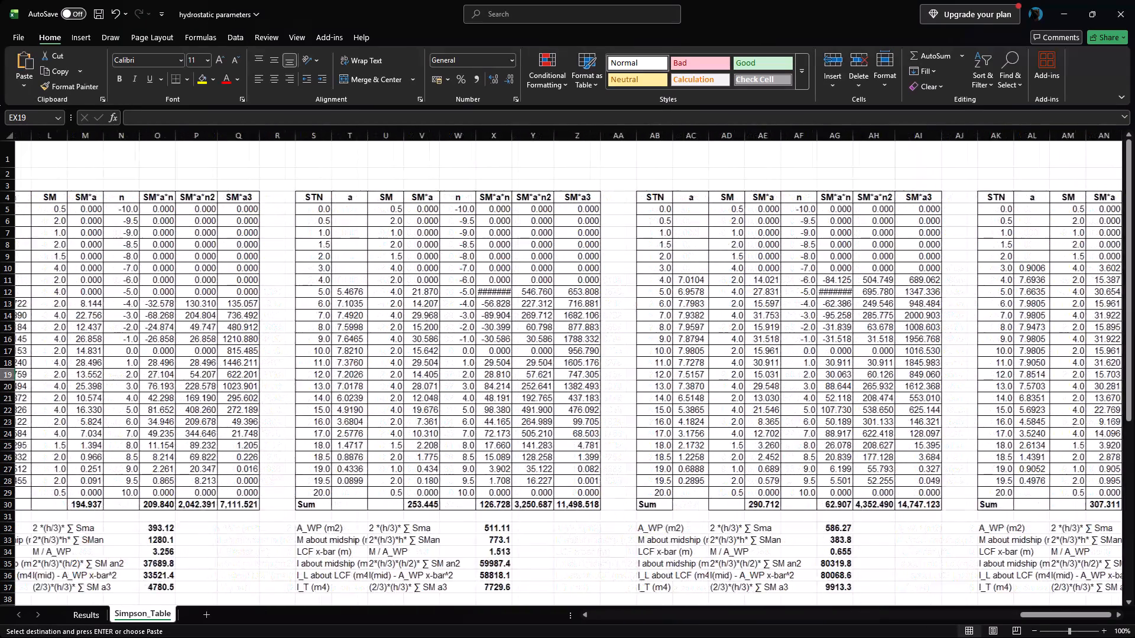
scroll(990, 370, "down", 8)
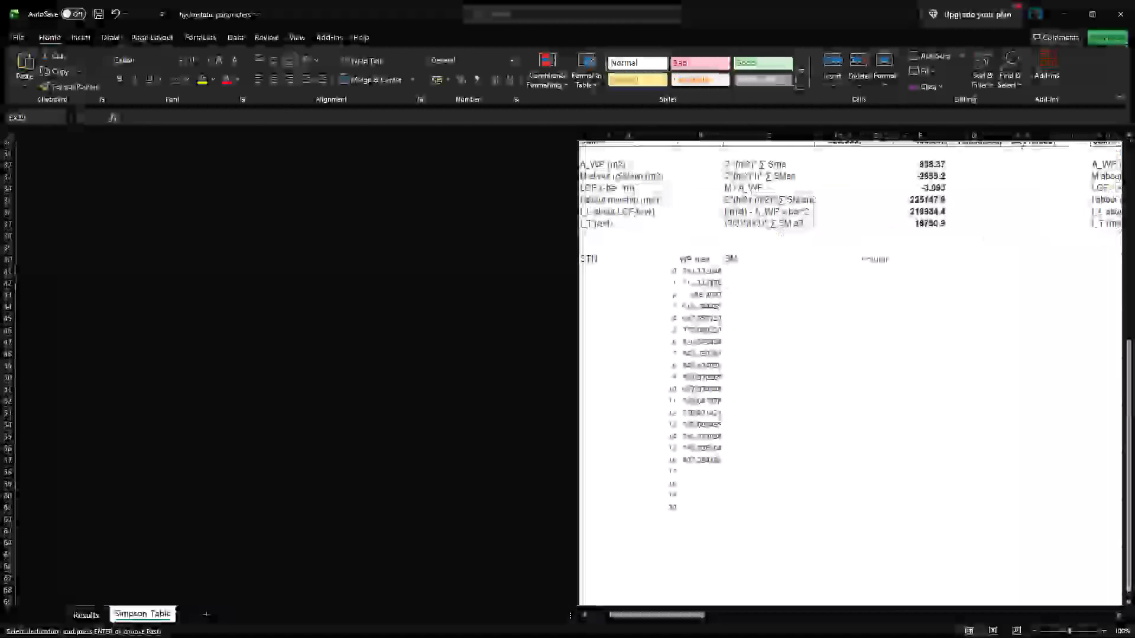
scroll(979, 370, "left", 3)
scroll(979, 370, "right", 4)
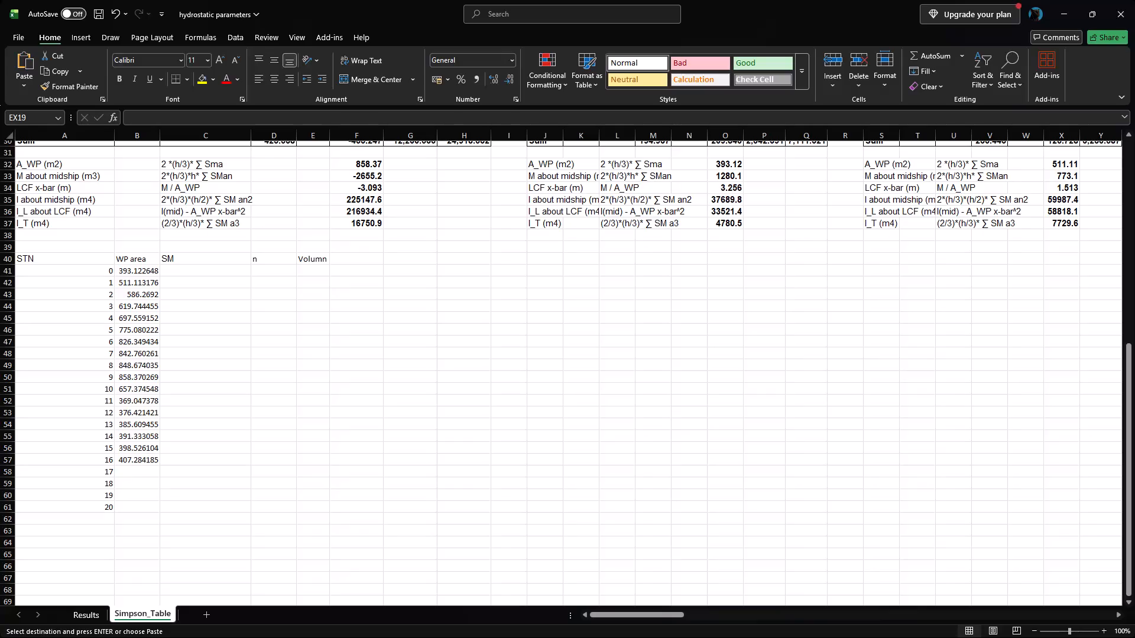
scroll(257, 285, "up", 10)
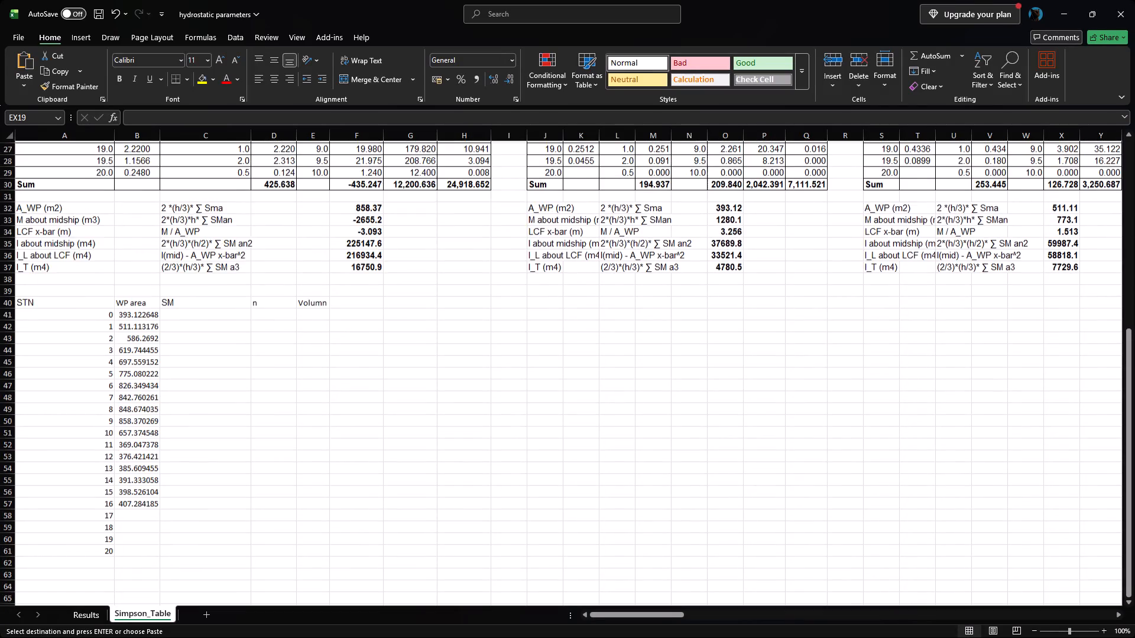
scroll(260, 273, "up", 12)
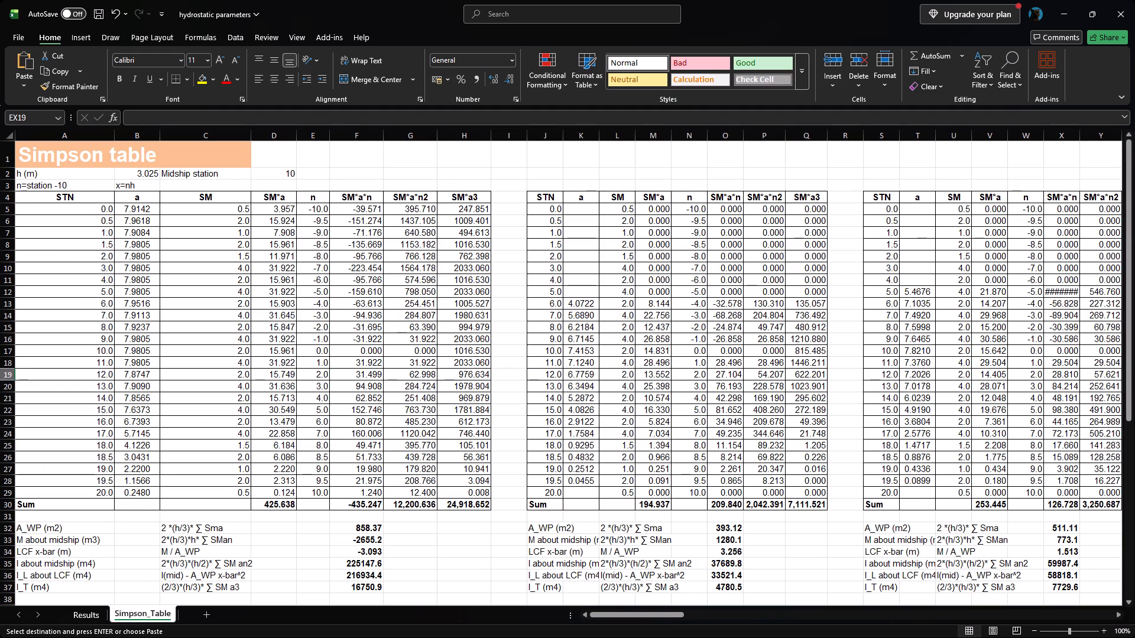
scroll(174, 324, "down", 8)
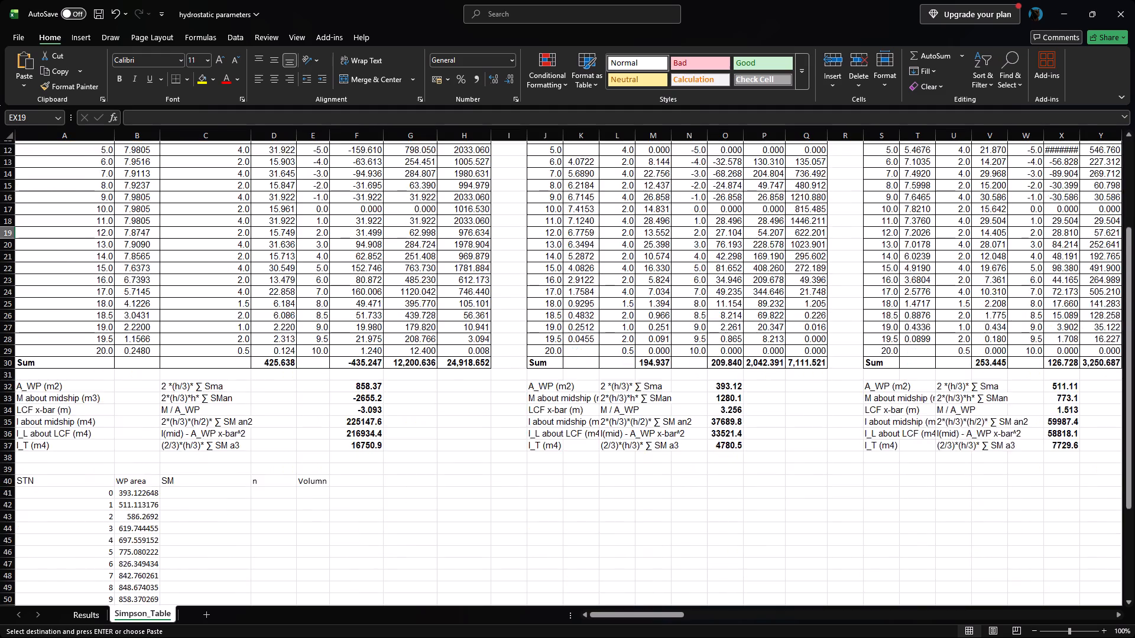
scroll(171, 323, "down", 3)
Enter the SM values 1, 2, 4 and 2 in C41:C44 for stations 0 to 3.
left_click(196, 373)
scroll(220, 369, "up", 13)
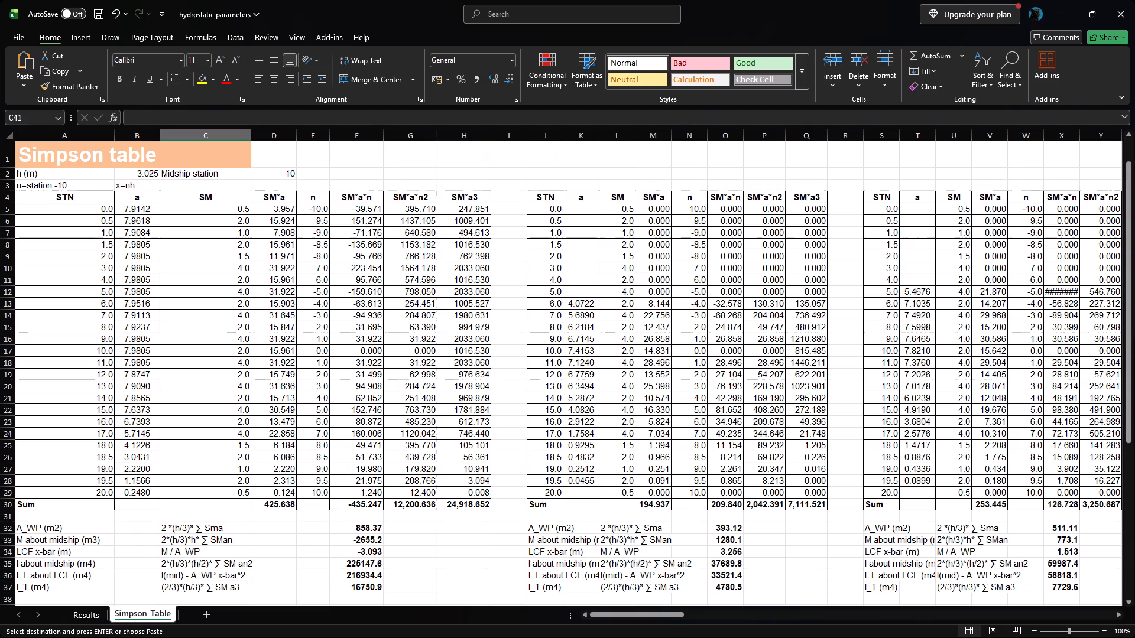
scroll(220, 369, "down", 12)
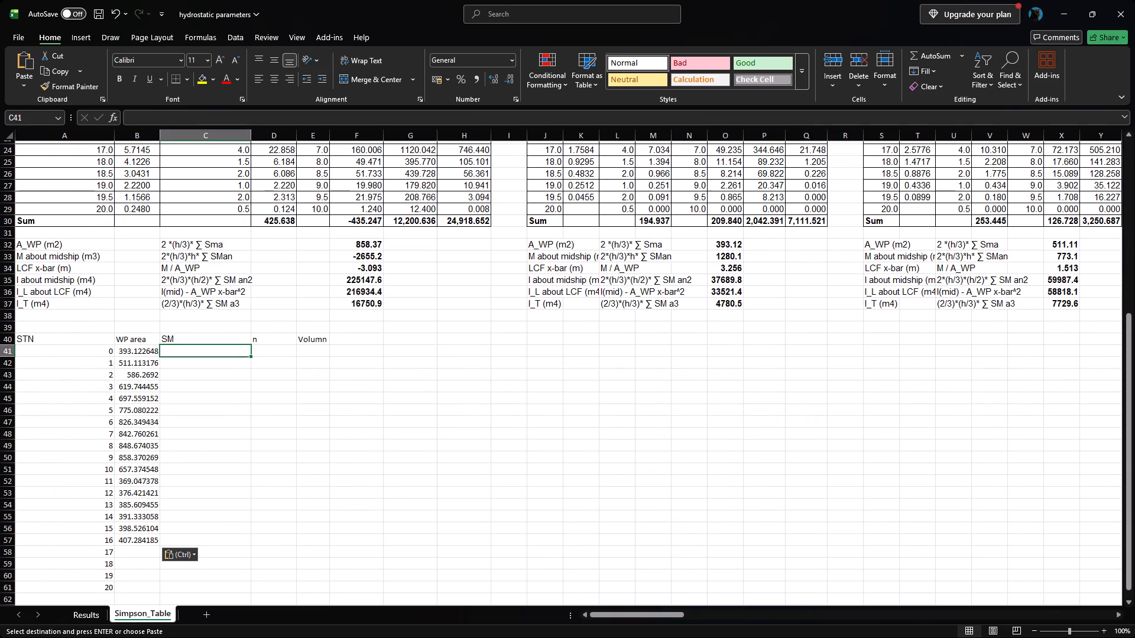
double_click(218, 353)
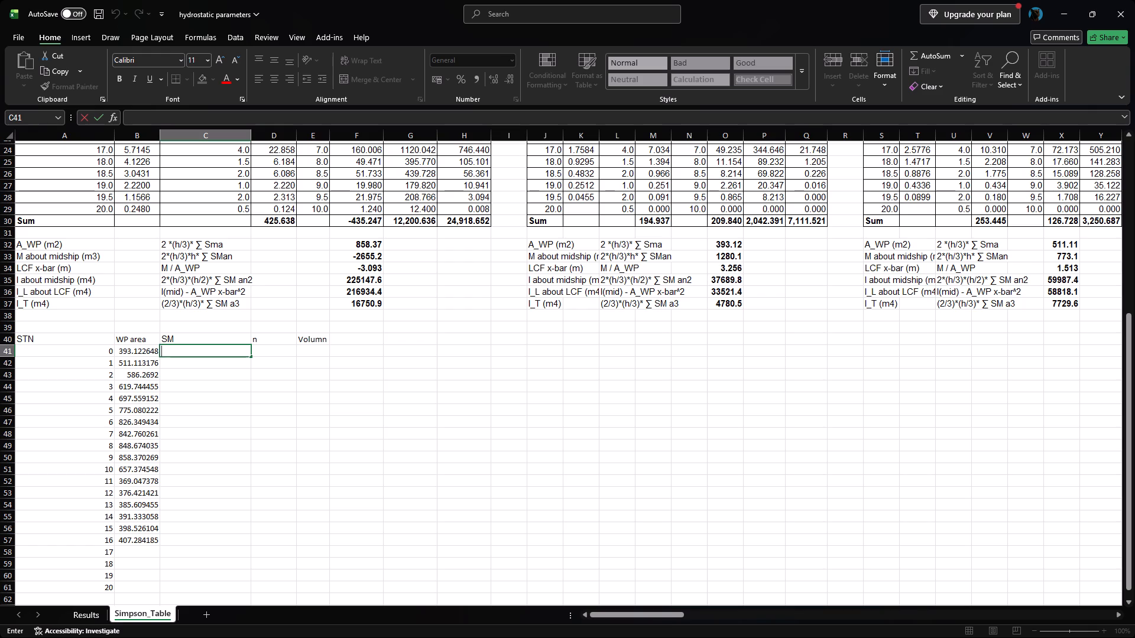
key("1")
key("Down")
key("2")
key("Down")
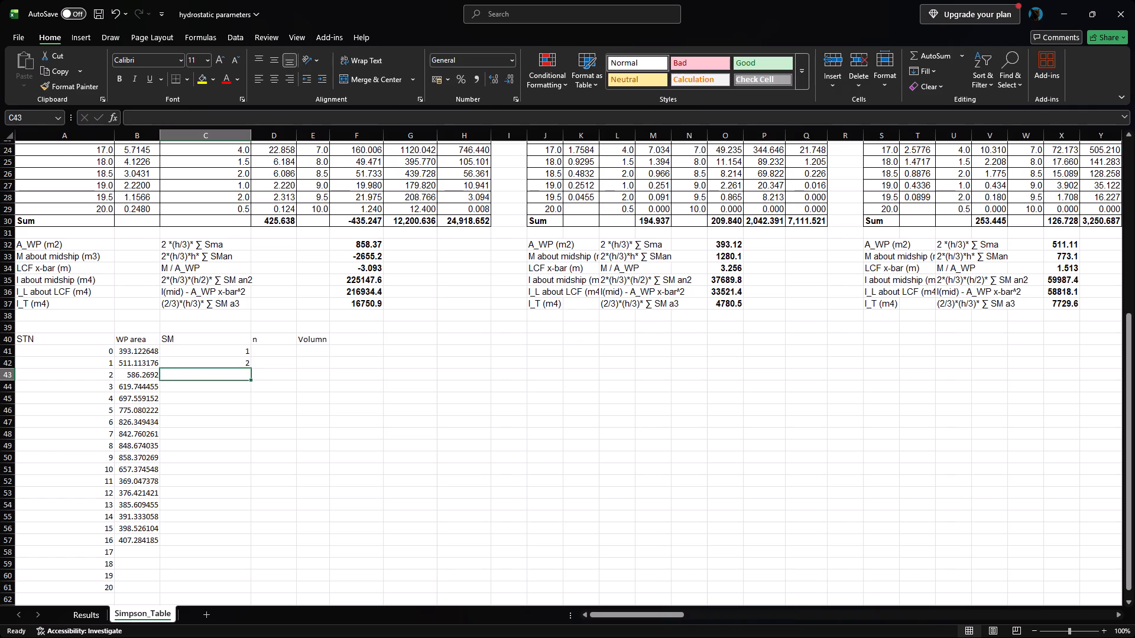
key("4")
key("Down")
key("2")
key("Down")
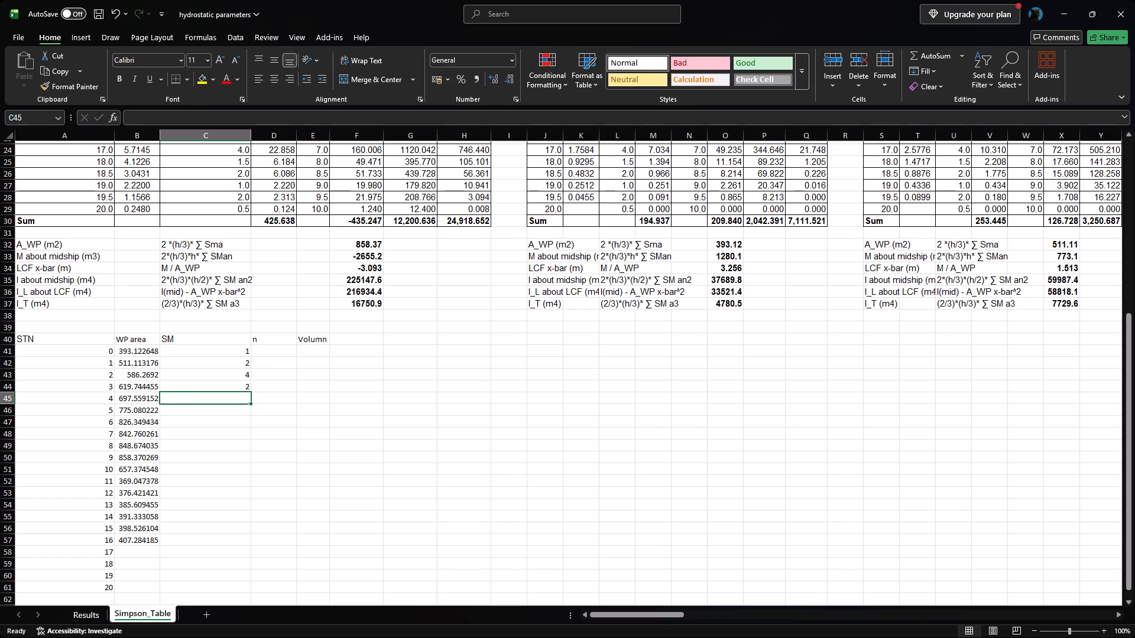
Enter the alternating SM values 4, 2, 4, 2, 4 and 2 in C45:C50 for stations 4 to 9.
key("4")
key("Down")
key("2")
key("Down")
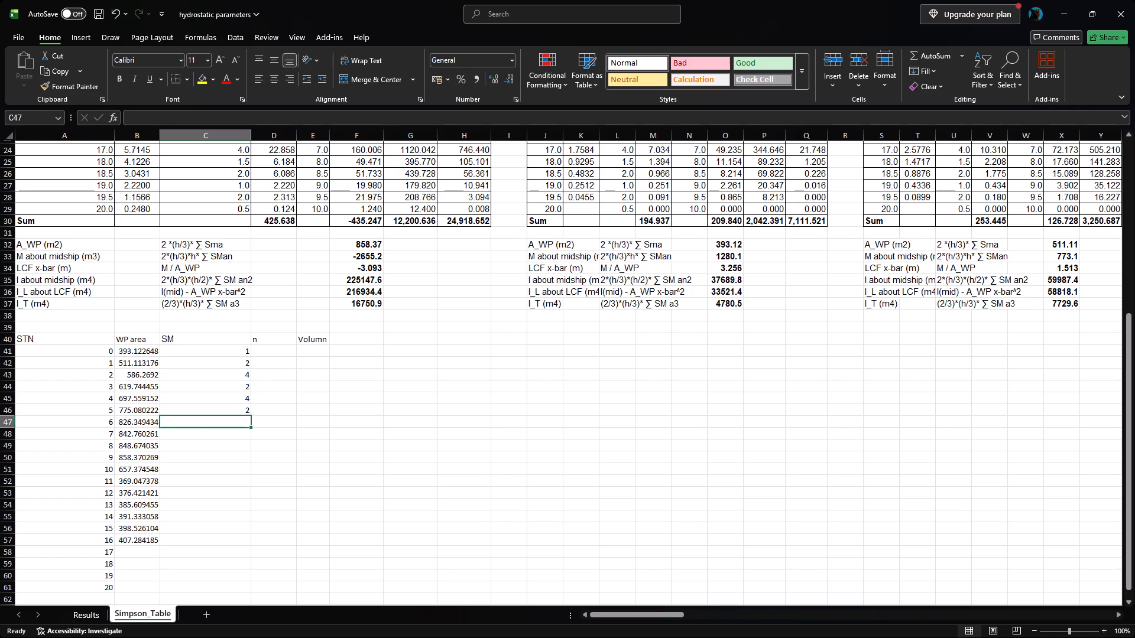
key("4")
key("Down")
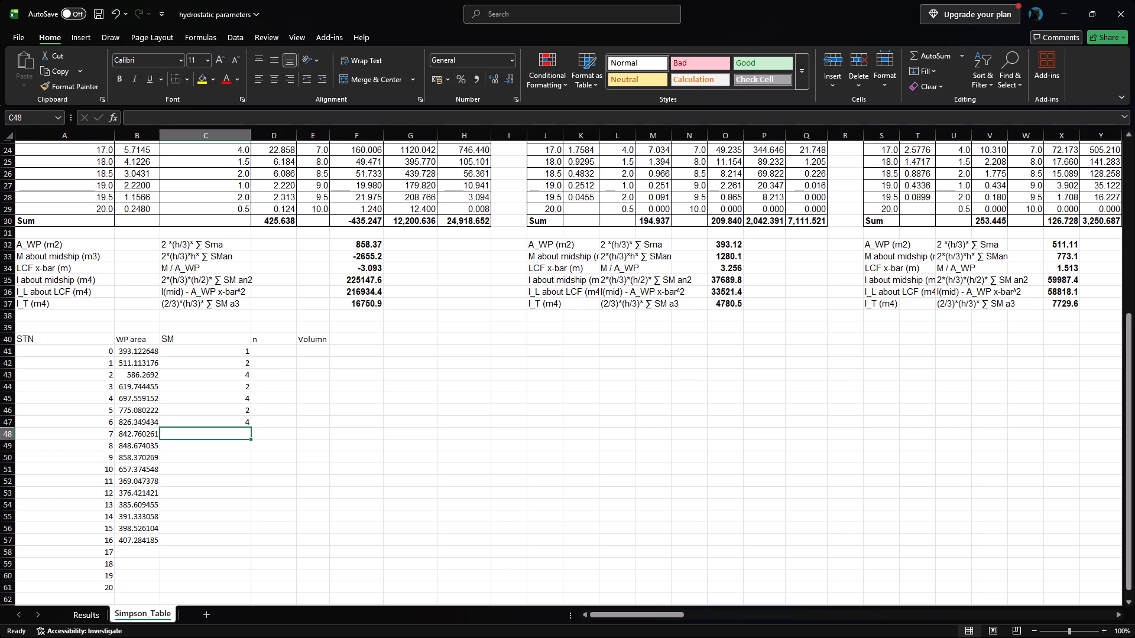
key("2")
key("Down")
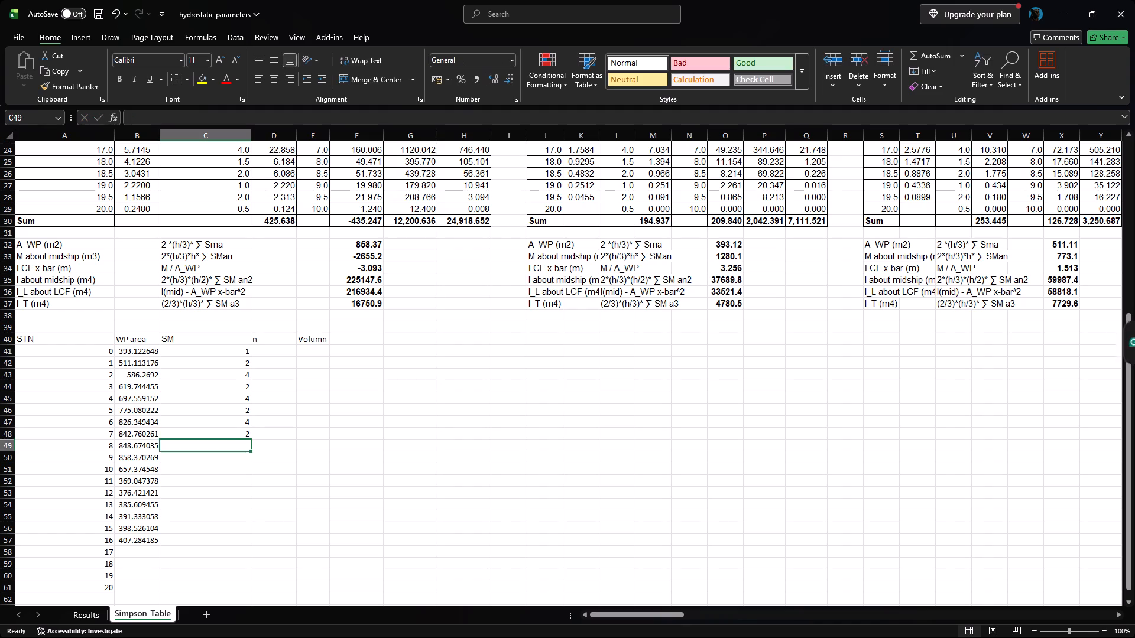
key("4")
key("Down")
key("2")
key("Down")
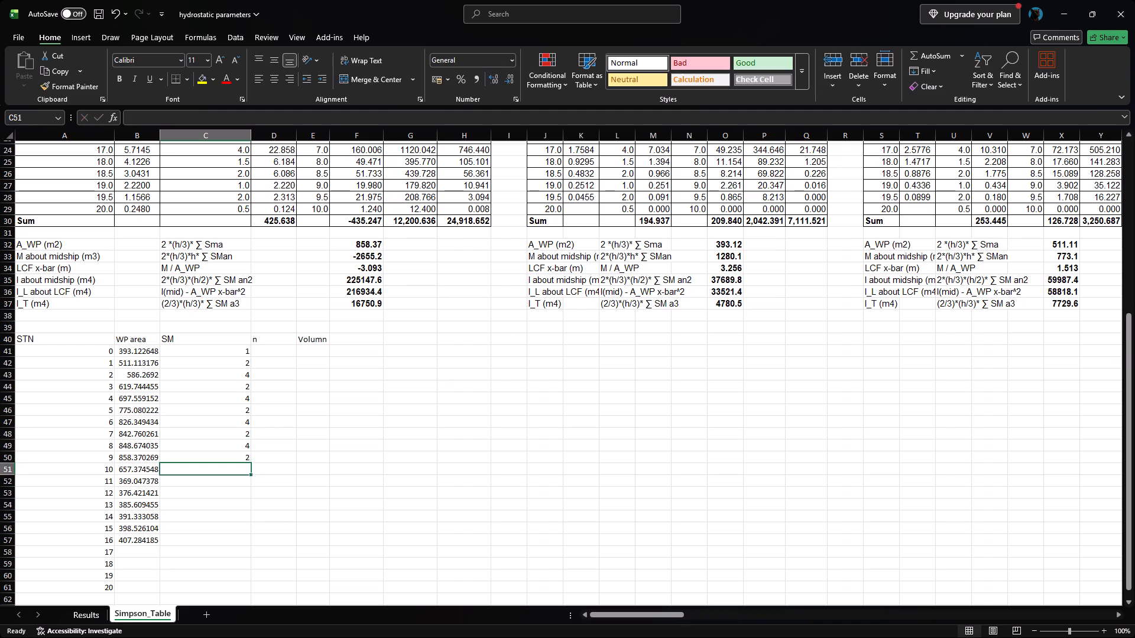
Enter the SM values 4, 2, 4 and 2 in C51:C54 for stations 10 to 13.
key("4")
key("Down")
key("Down")
key("BackSpace")
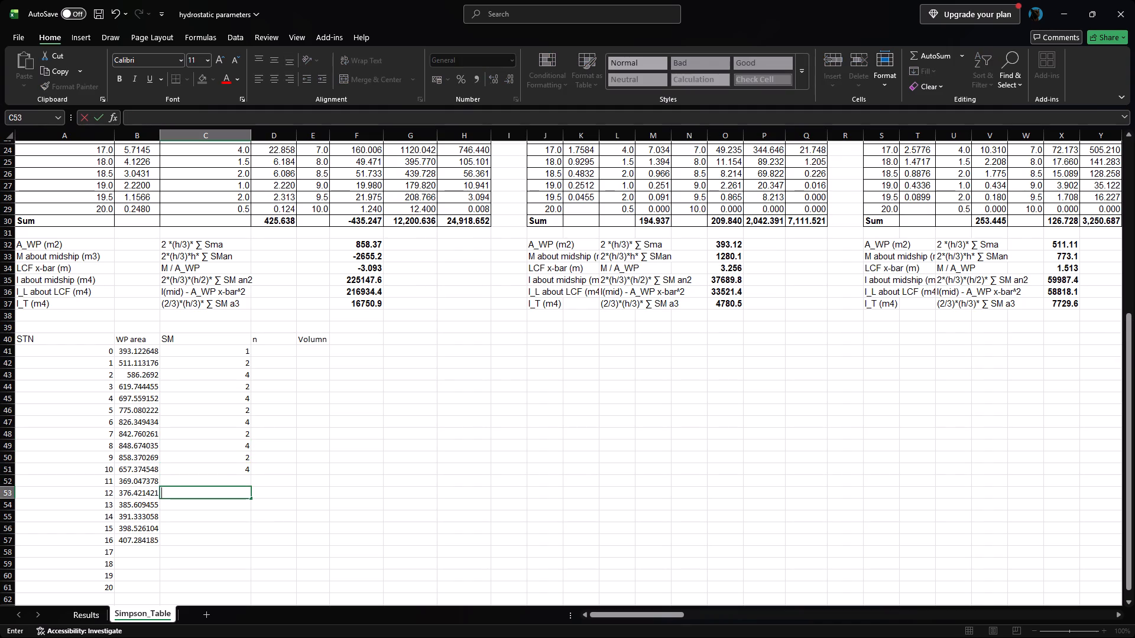
key("Up")
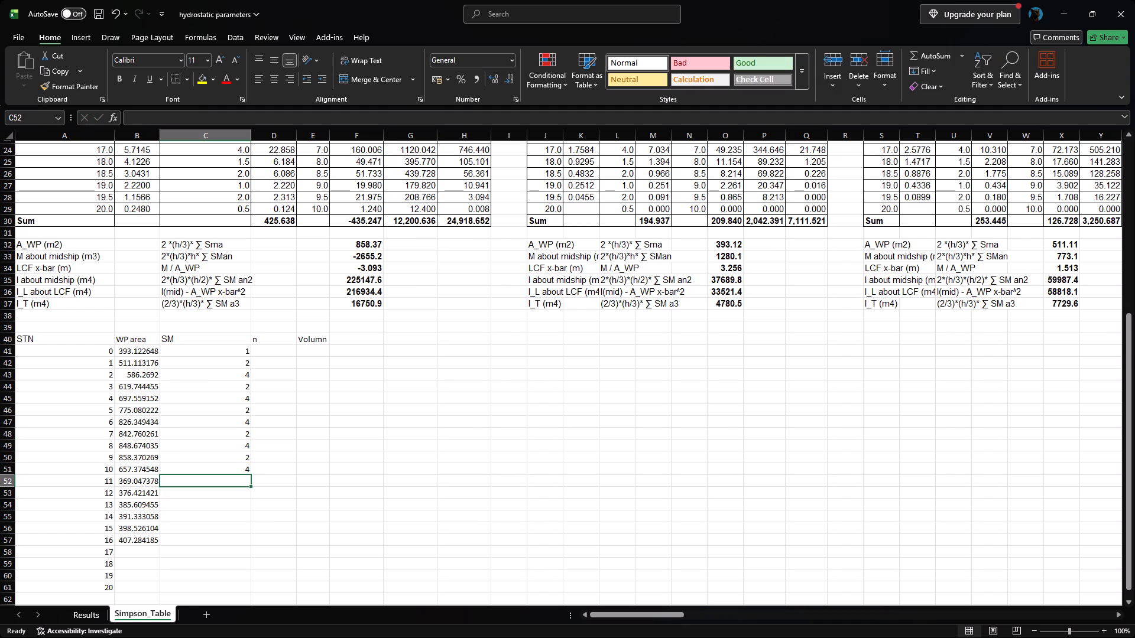
key("2")
key("Down")
key("4")
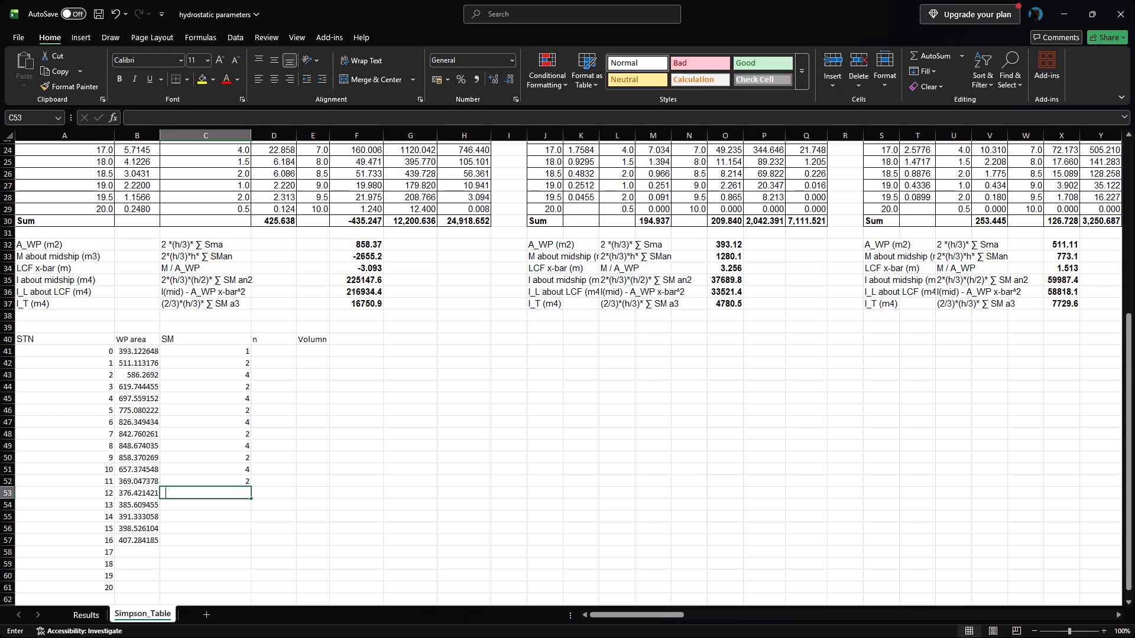
key("Down")
key("2")
key("Down")
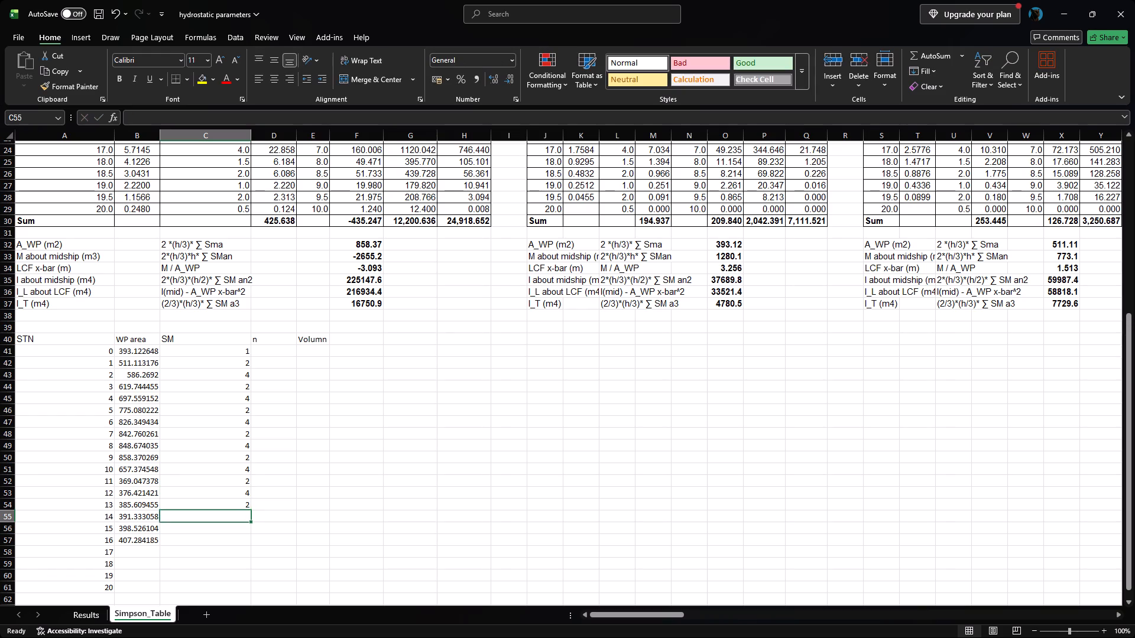
Enter the SM values 4, 2 and 1 in C55:C57 for stations 14 to 16.
key("4")
key("Down")
key("2")
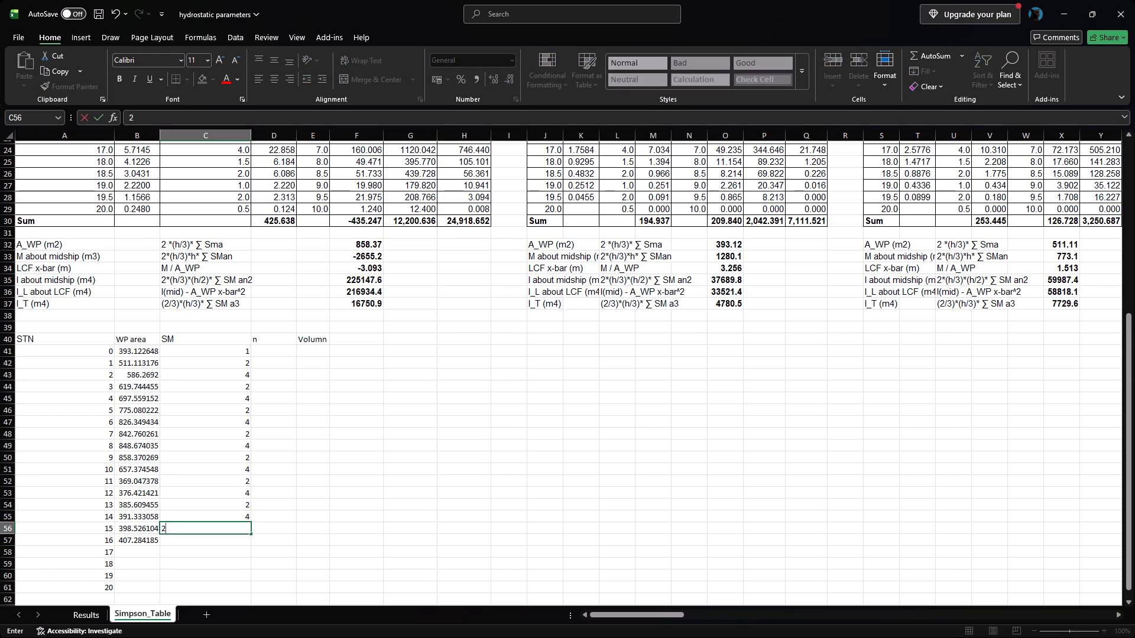
key("Down")
key("1")
key("Down")
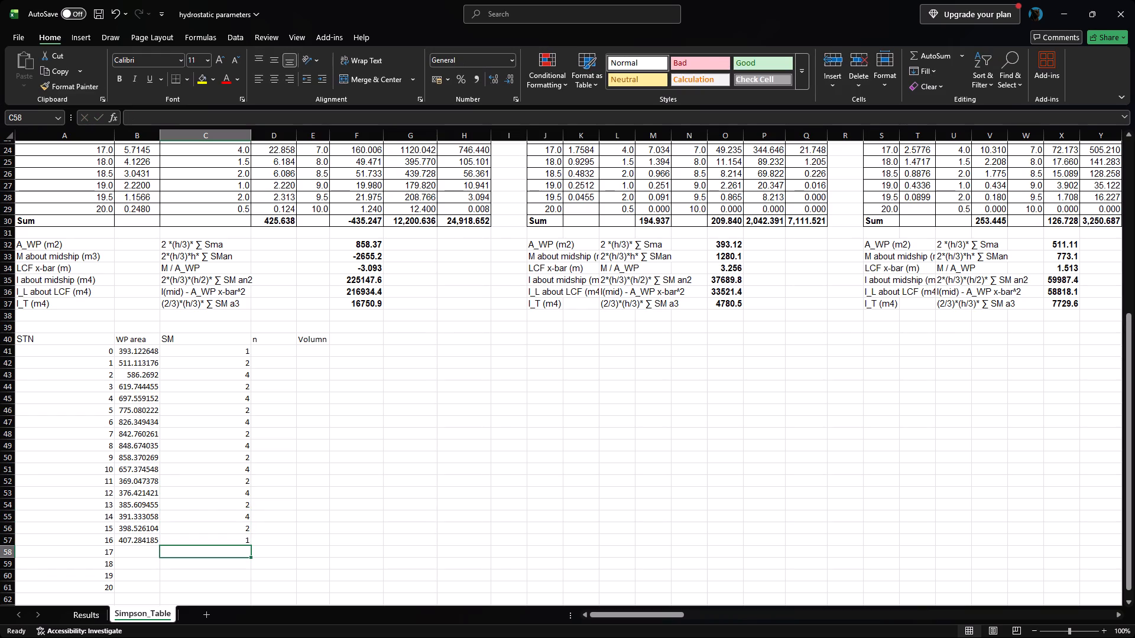
Delete the unused station numbers 17 to 20 from A58:A61 in the STN column.
scroll(239, 399, "down", 3)
scroll(360, 396, "up", 1)
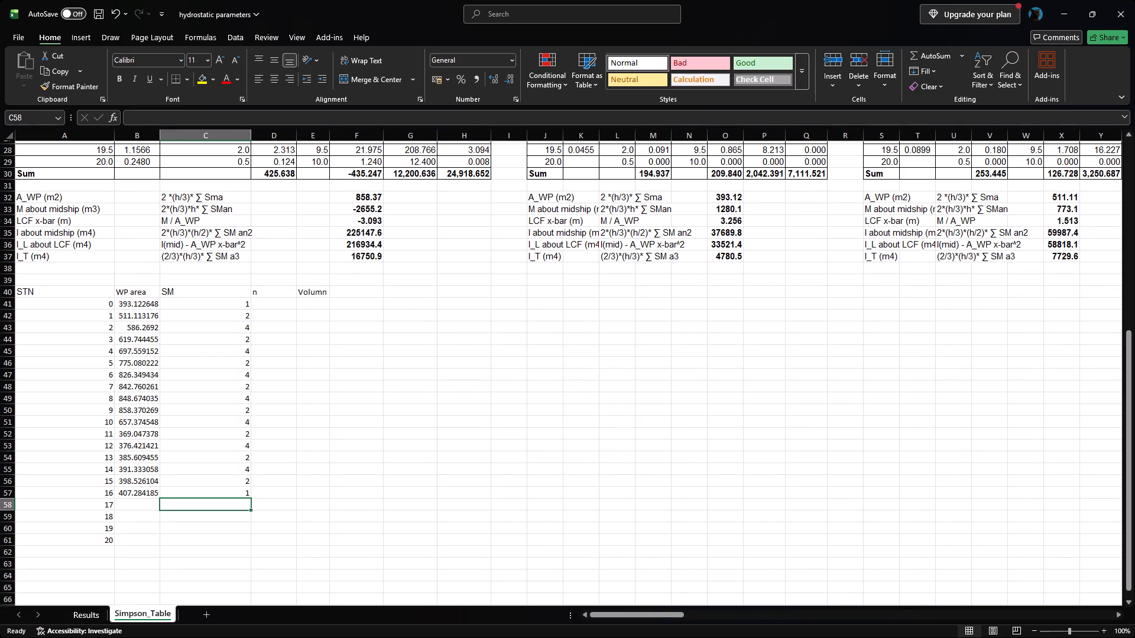
left_click(96, 507)
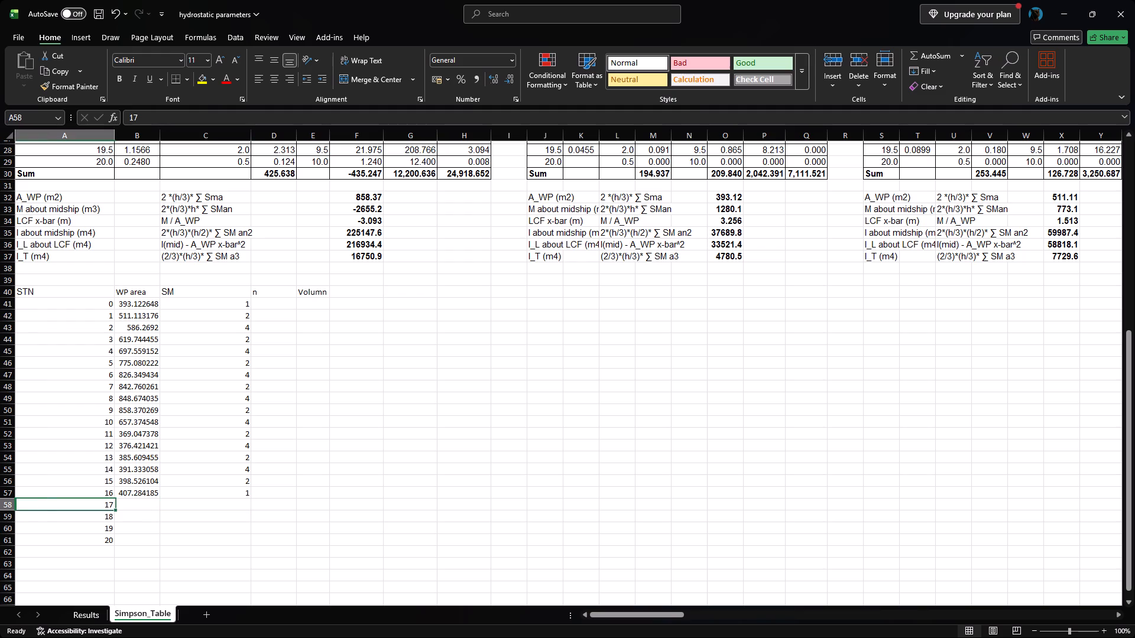
left_click_drag(113, 507, 113, 538)
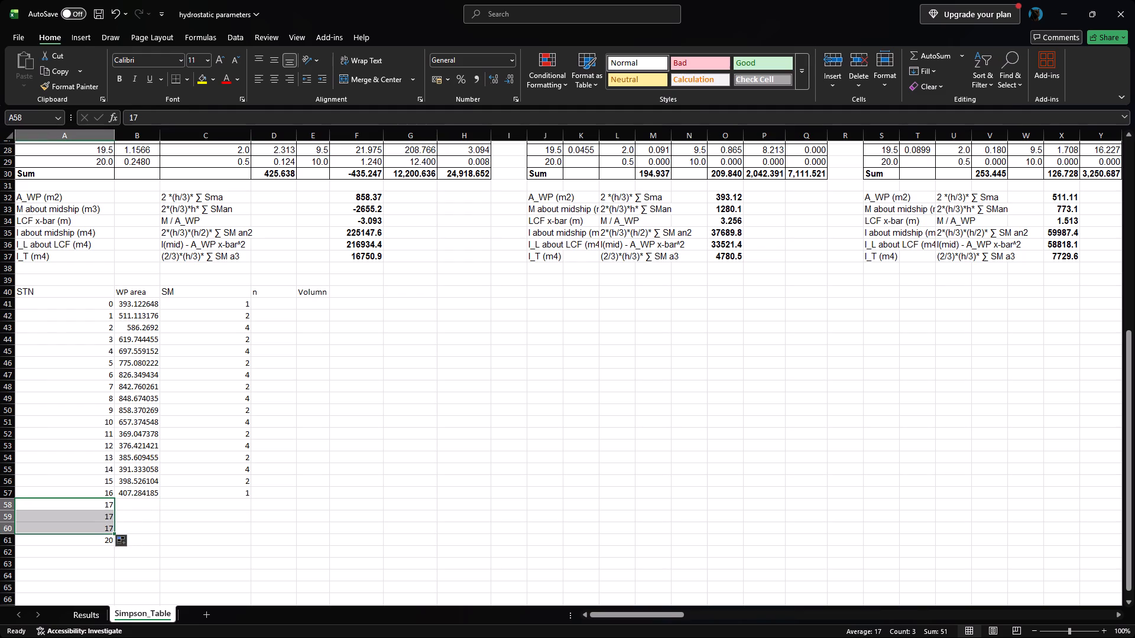
key("Delete")
left_click(105, 549)
key("Delete")
left_click(105, 544)
key("Delete")
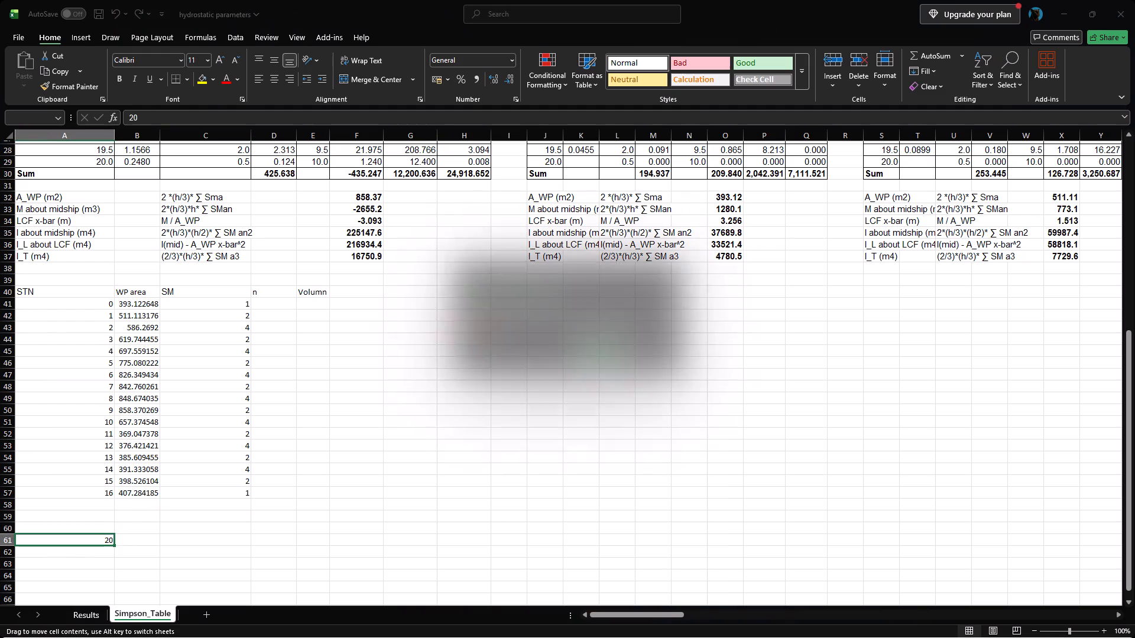
left_click(598, 349)
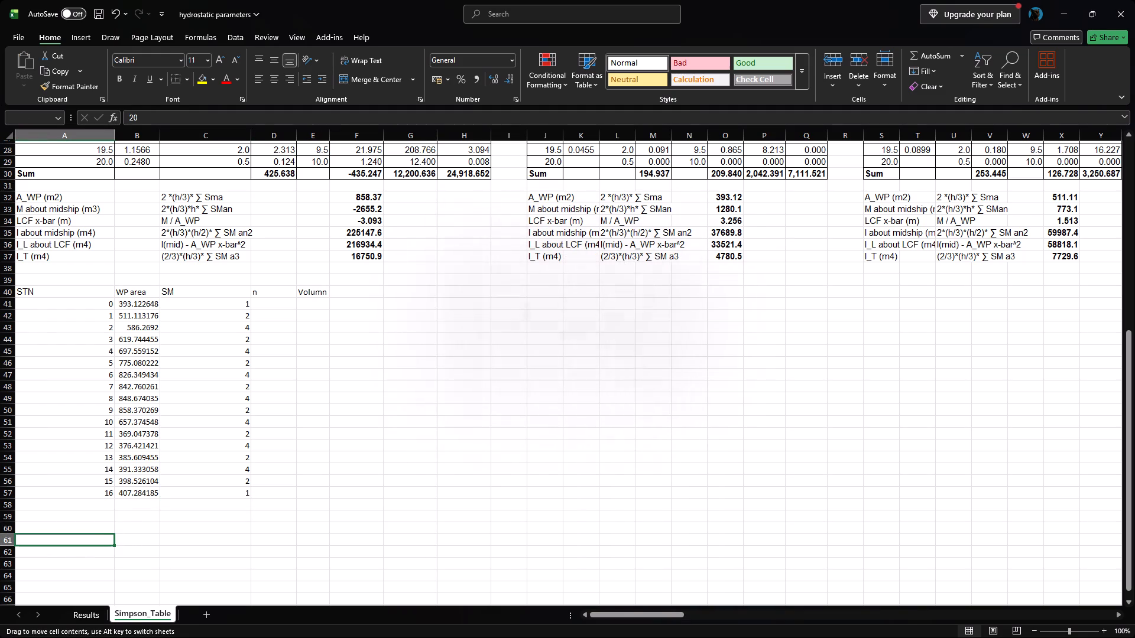
key("Delete")
left_click(479, 463)
Select the n cell for station 0, D41, and check the n column of the first Simpson table for reference.
left_click(274, 306)
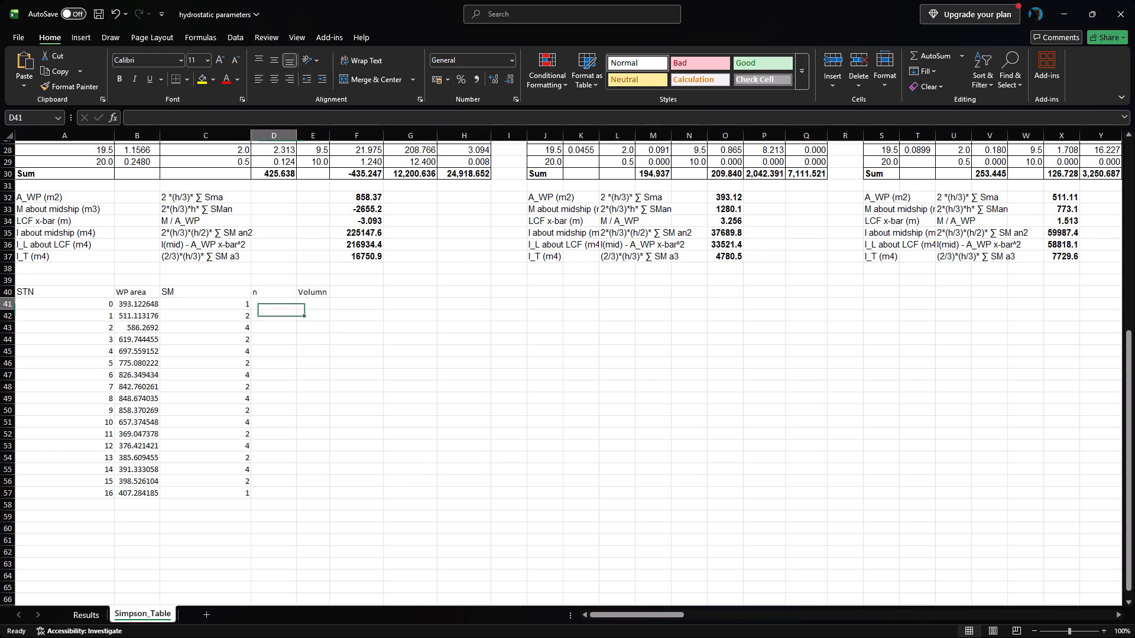
scroll(354, 335, "up", 10)
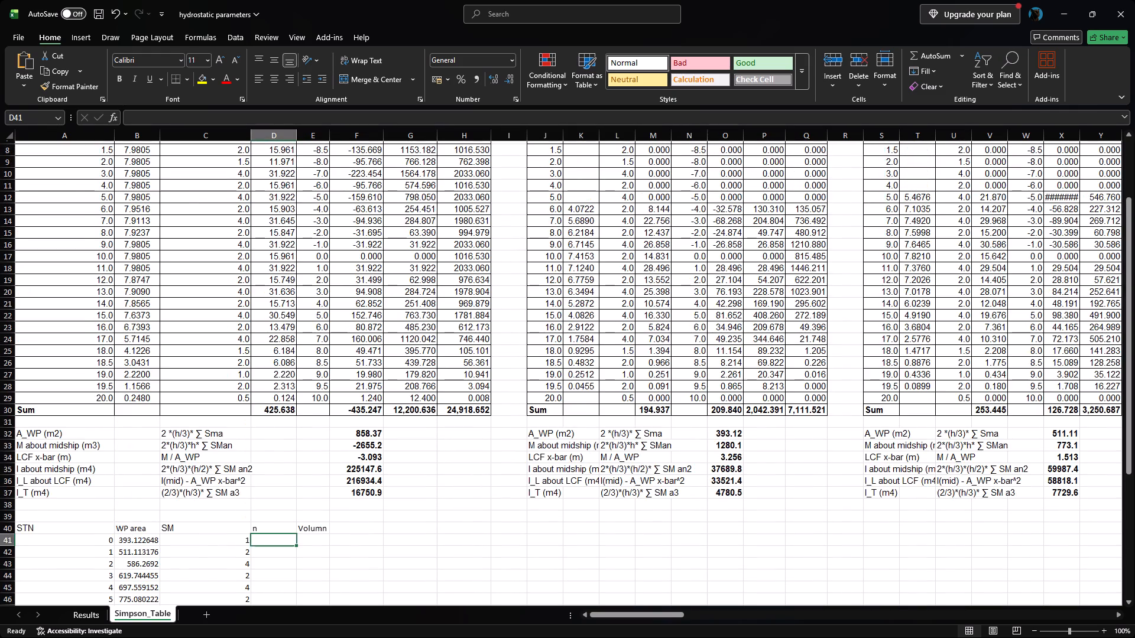
scroll(361, 330, "up", 4)
scroll(361, 350, "down", 16)
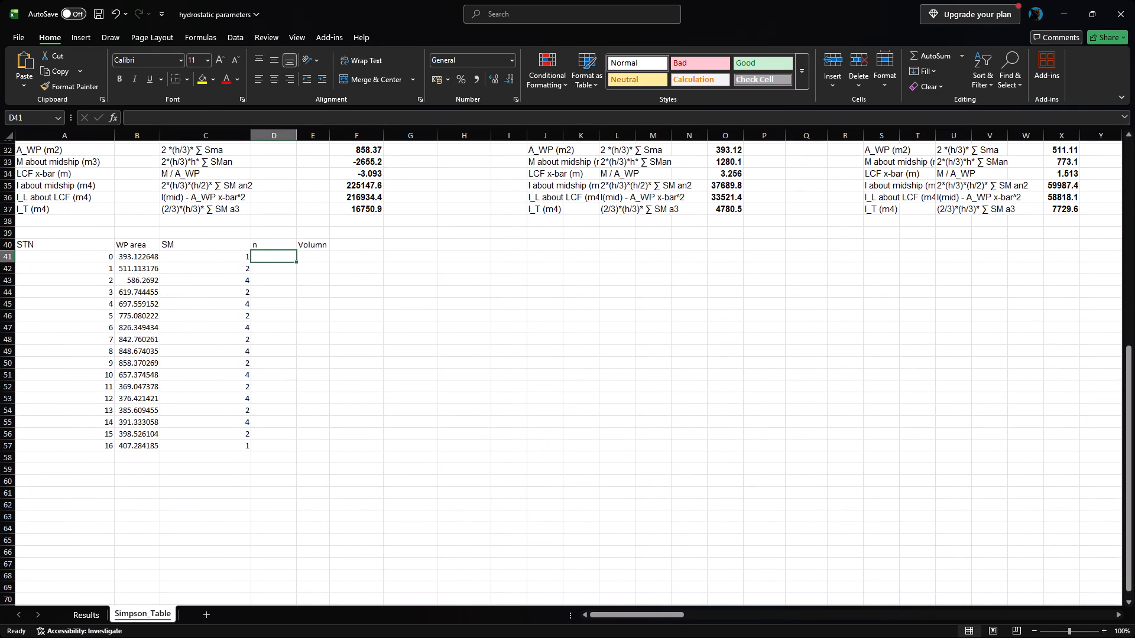
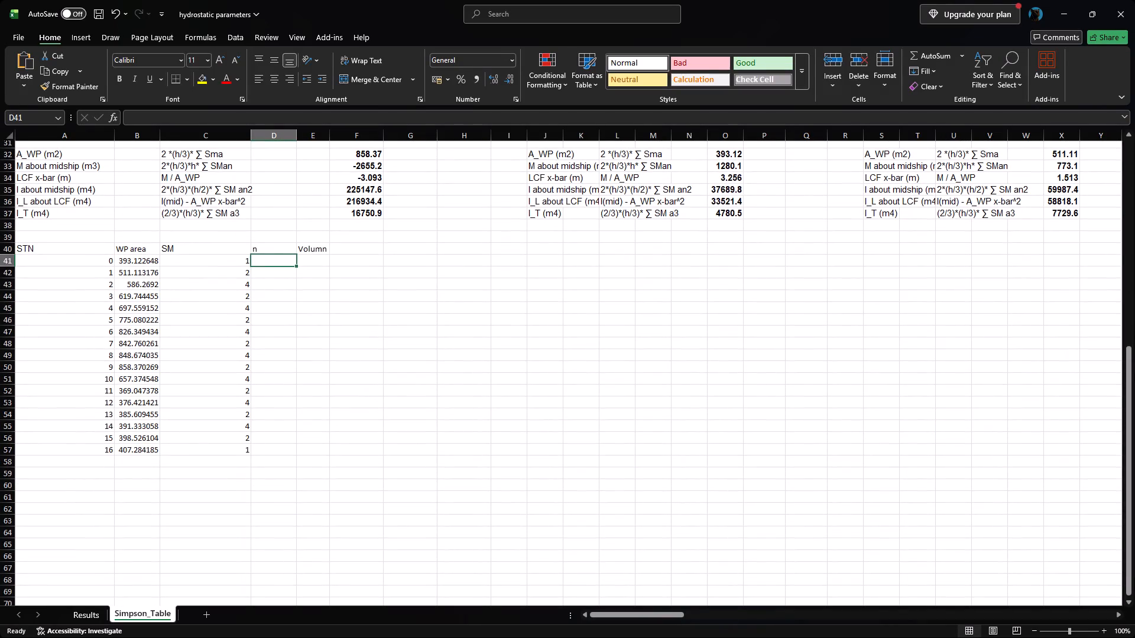
Examine the n columns of the existing Simpson tables at the top of Simpson_Table as a reference for the n values.
left_click(281, 275)
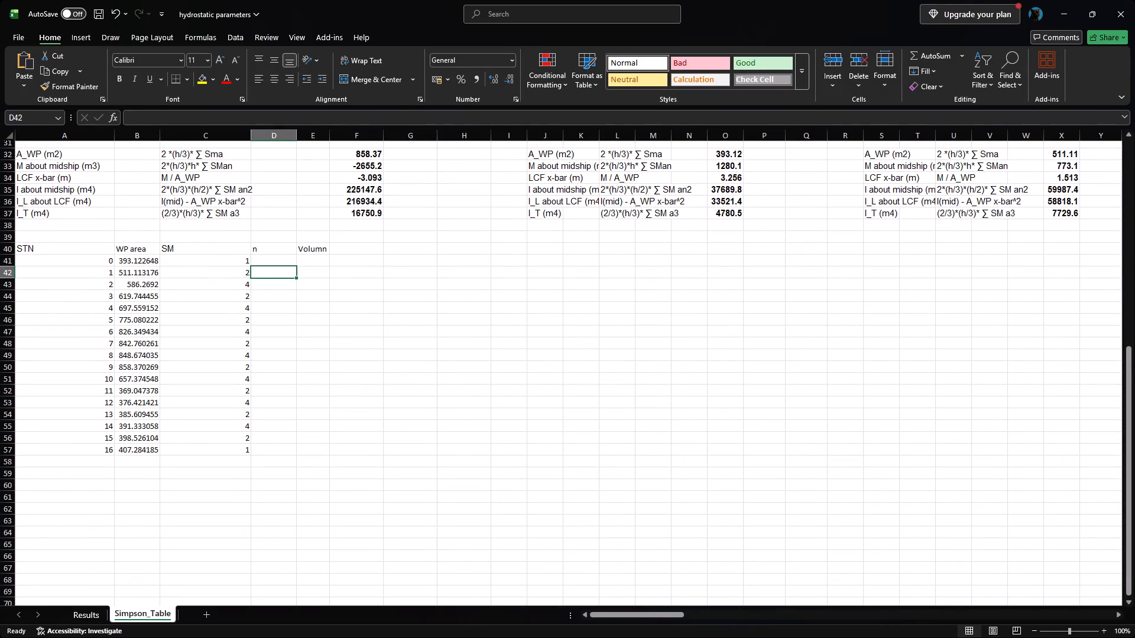
left_click(276, 262)
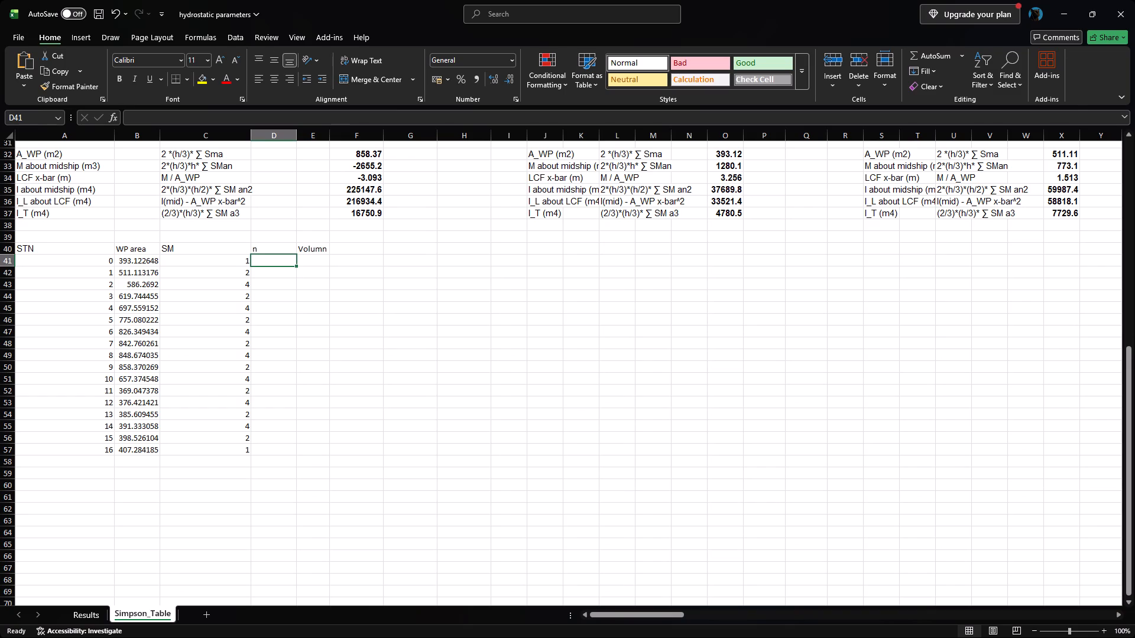
scroll(276, 262, "up", 1)
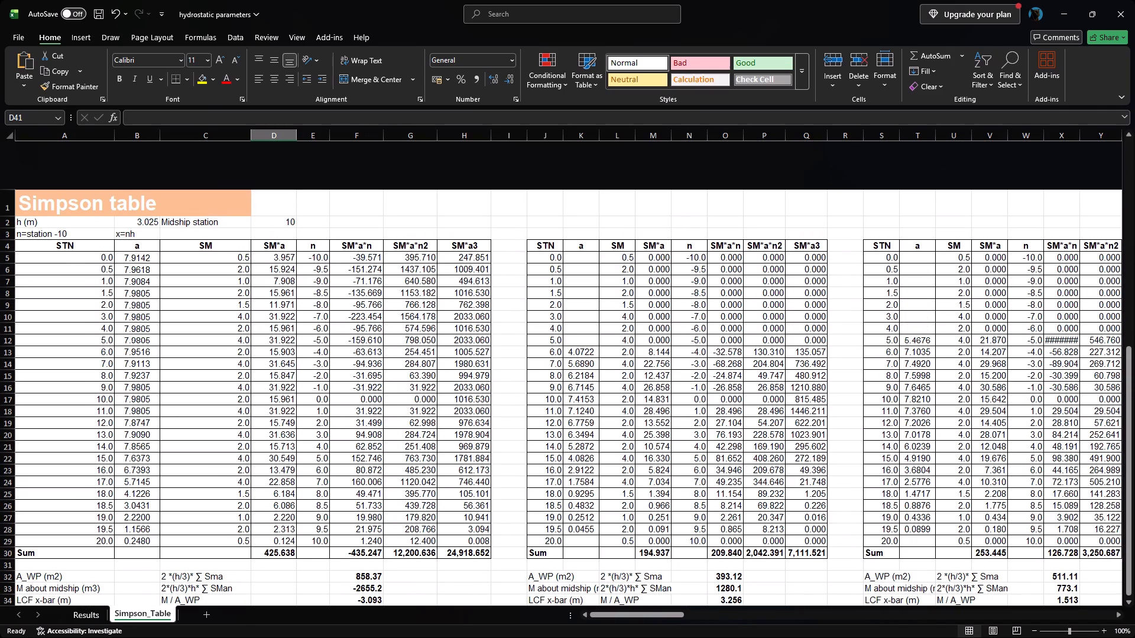
scroll(276, 262, "up", 7)
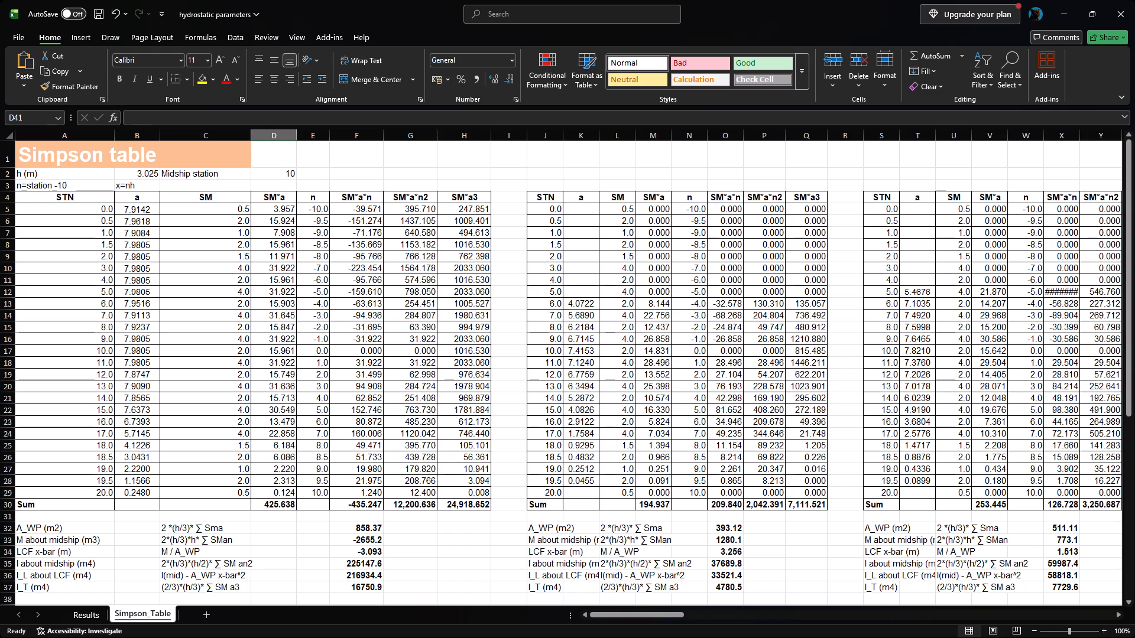
scroll(276, 262, "down", 5)
scroll(276, 262, "up", 1)
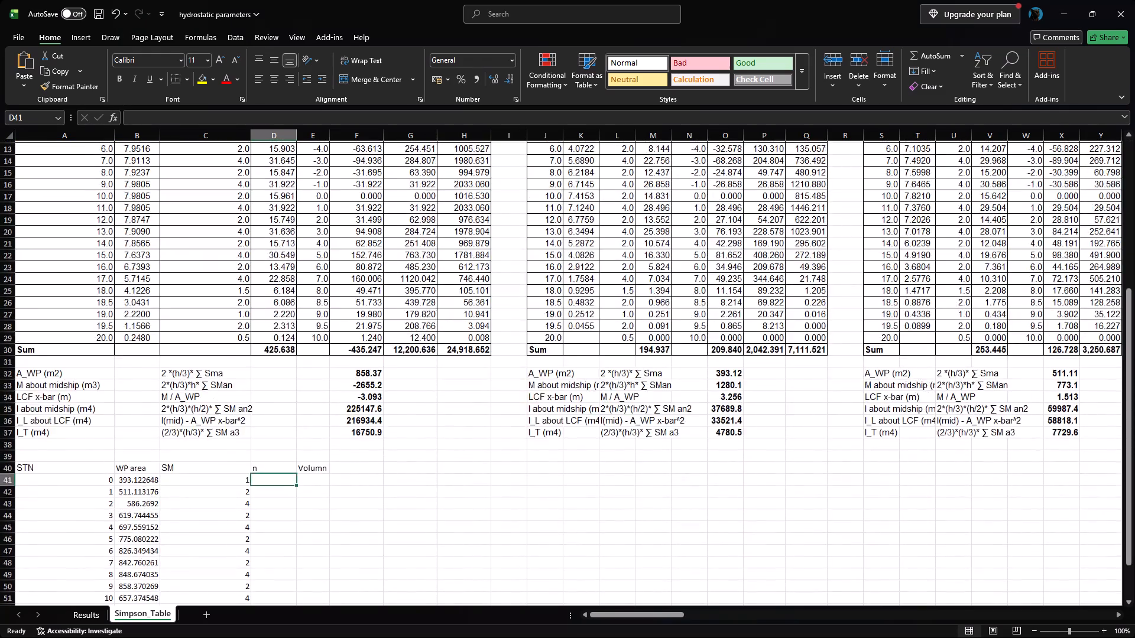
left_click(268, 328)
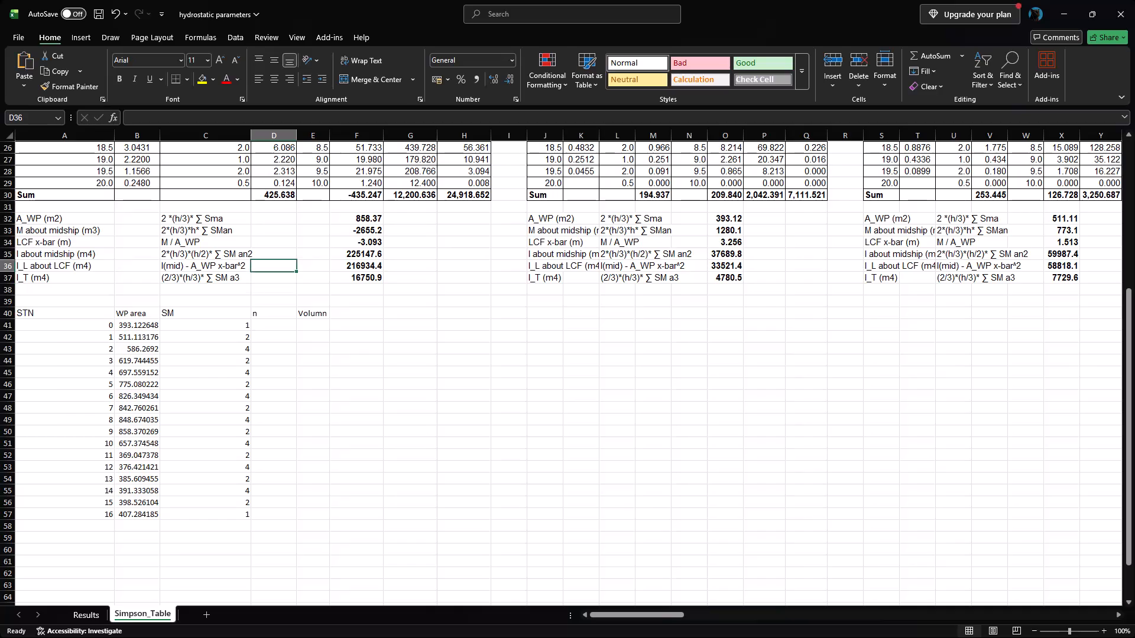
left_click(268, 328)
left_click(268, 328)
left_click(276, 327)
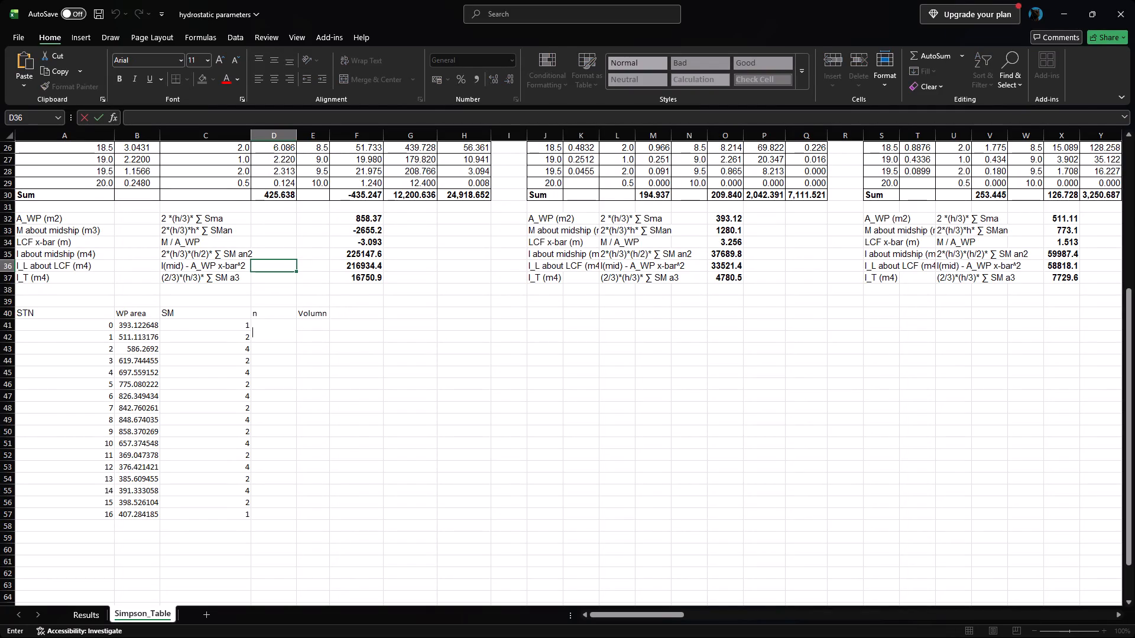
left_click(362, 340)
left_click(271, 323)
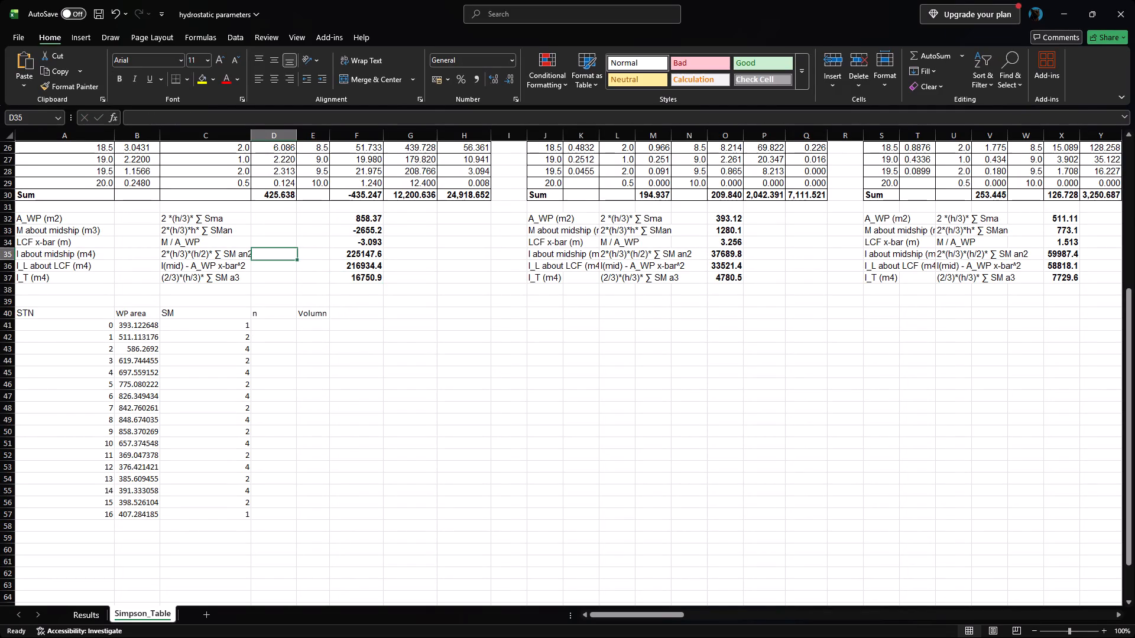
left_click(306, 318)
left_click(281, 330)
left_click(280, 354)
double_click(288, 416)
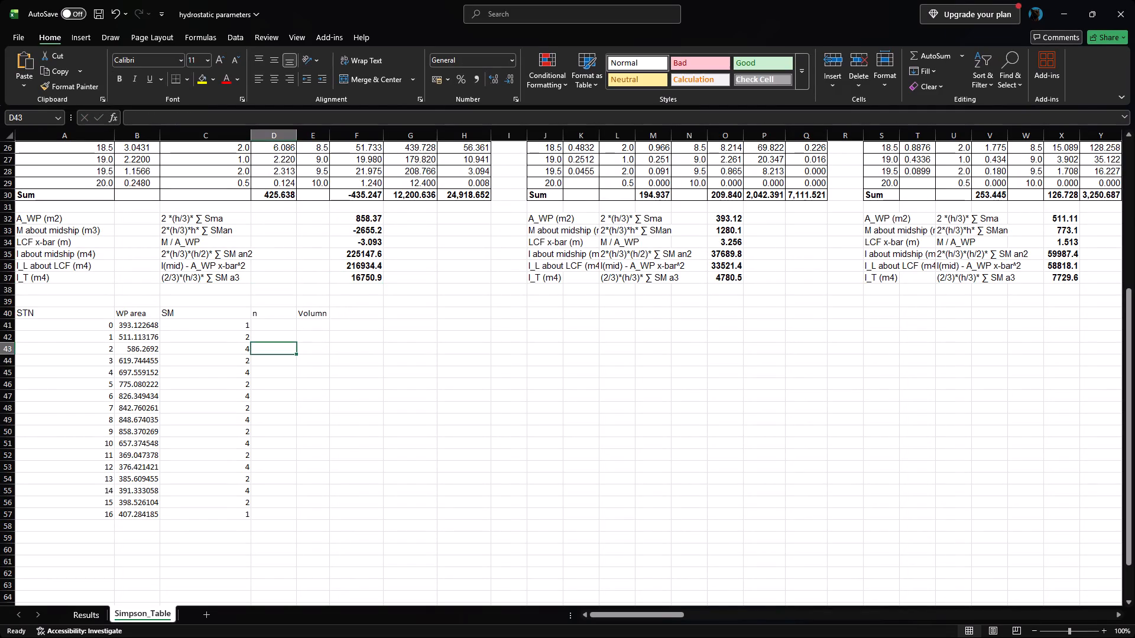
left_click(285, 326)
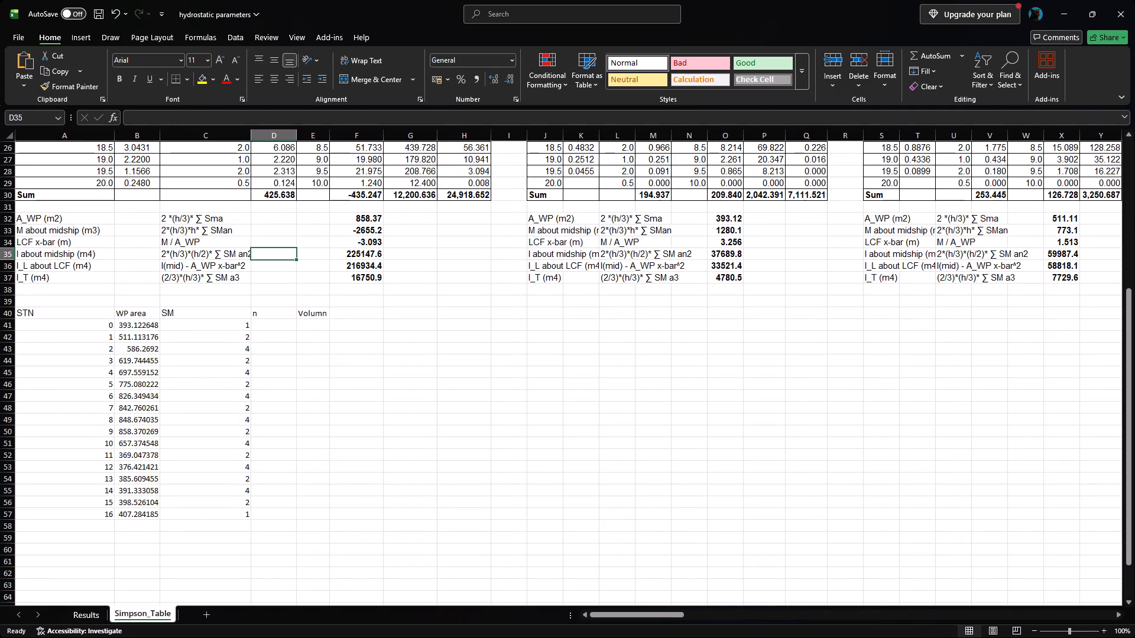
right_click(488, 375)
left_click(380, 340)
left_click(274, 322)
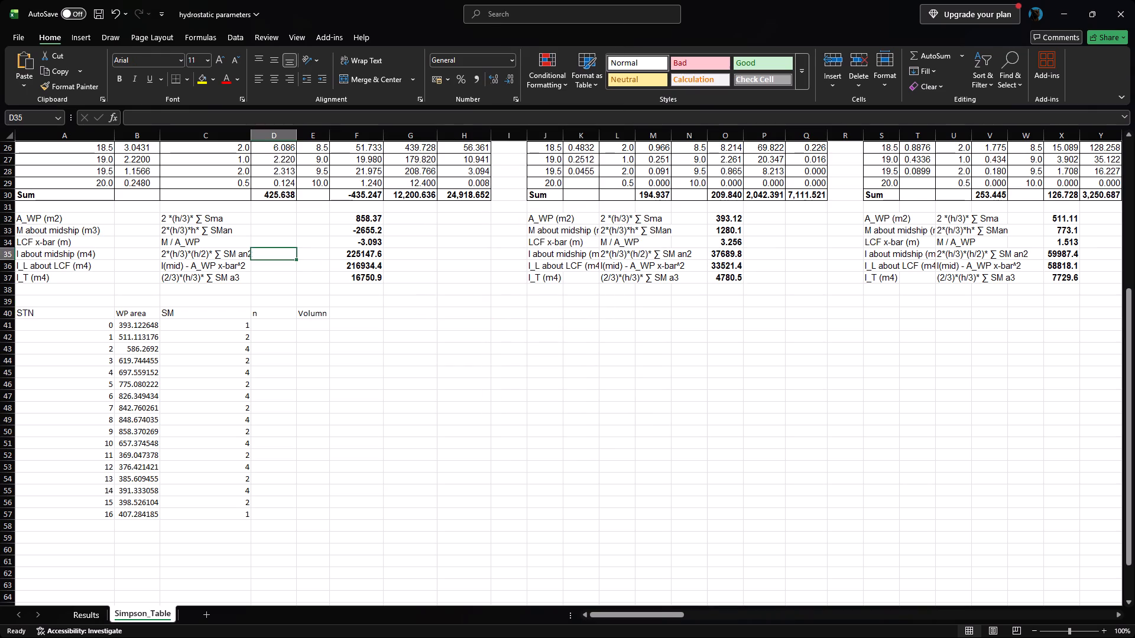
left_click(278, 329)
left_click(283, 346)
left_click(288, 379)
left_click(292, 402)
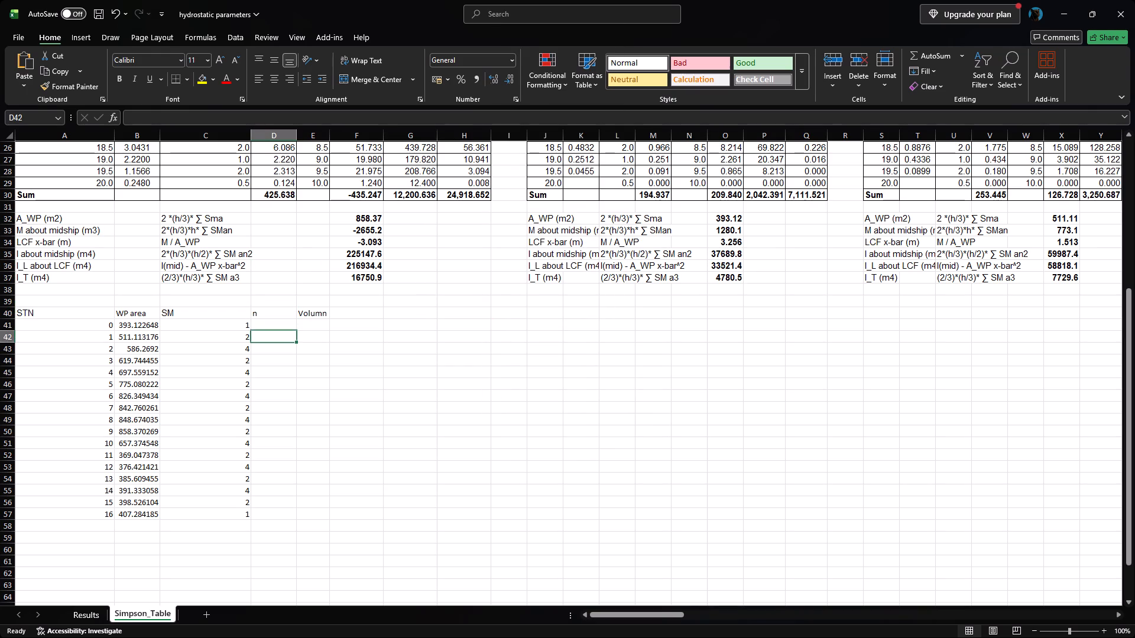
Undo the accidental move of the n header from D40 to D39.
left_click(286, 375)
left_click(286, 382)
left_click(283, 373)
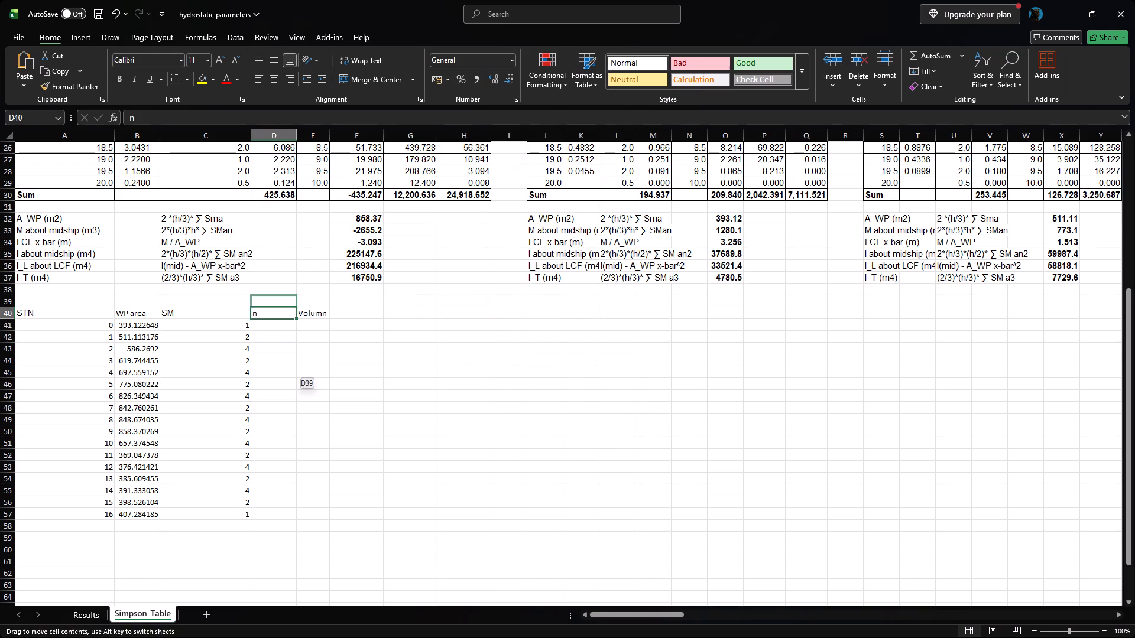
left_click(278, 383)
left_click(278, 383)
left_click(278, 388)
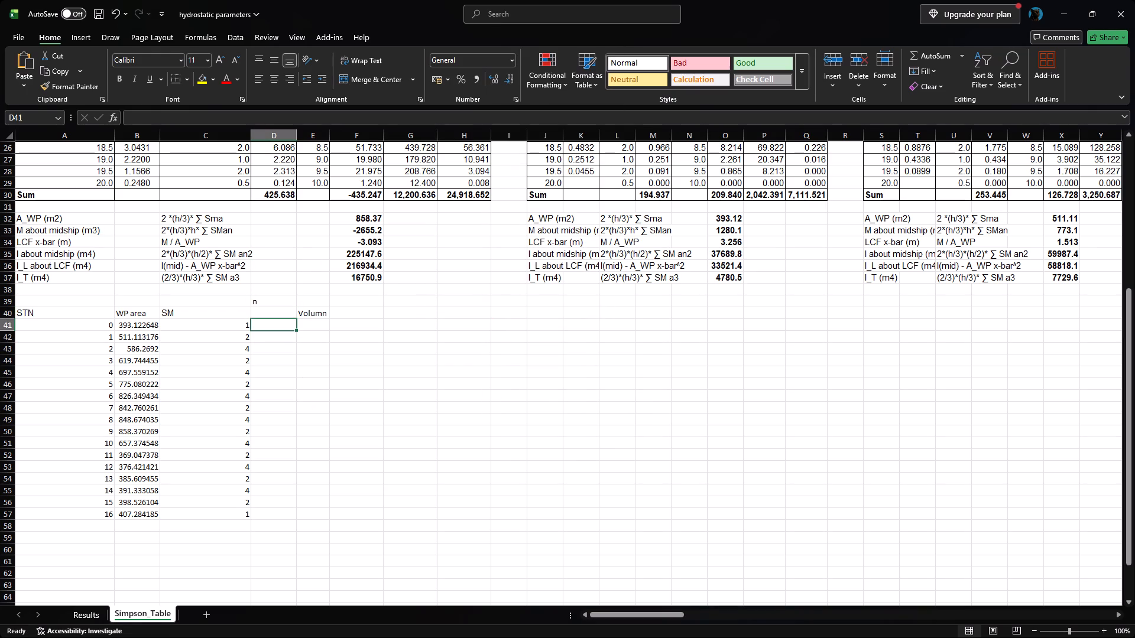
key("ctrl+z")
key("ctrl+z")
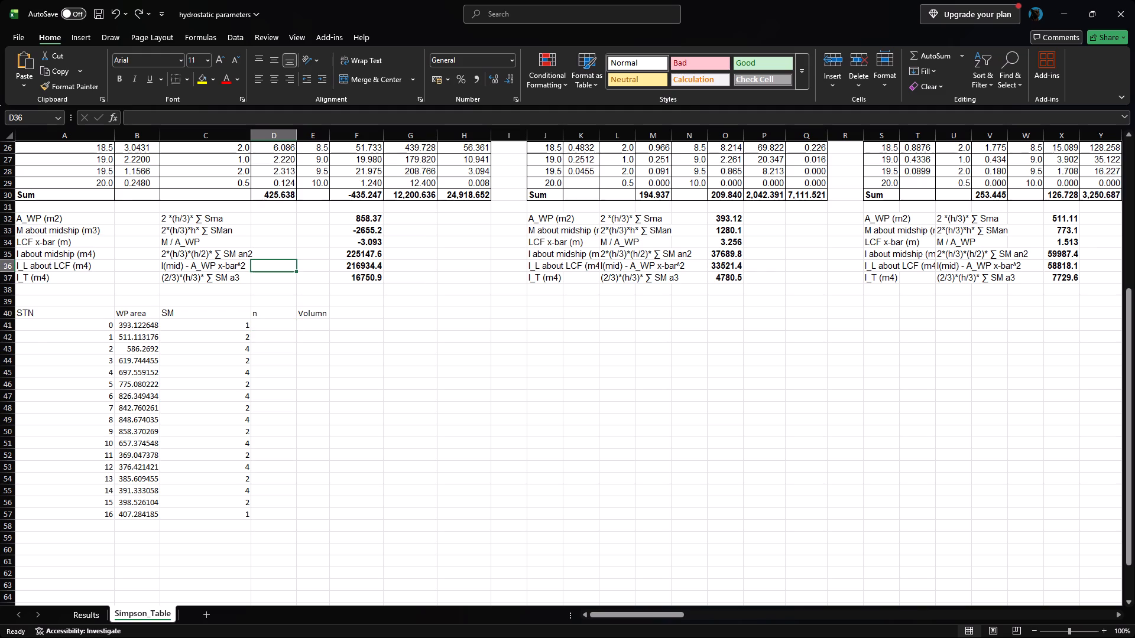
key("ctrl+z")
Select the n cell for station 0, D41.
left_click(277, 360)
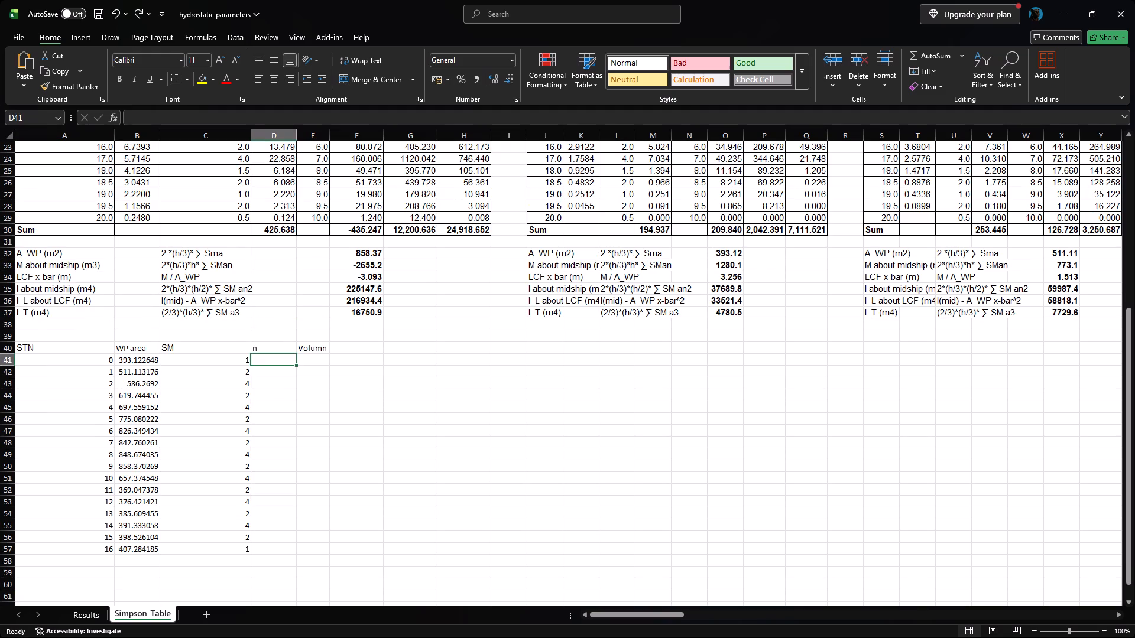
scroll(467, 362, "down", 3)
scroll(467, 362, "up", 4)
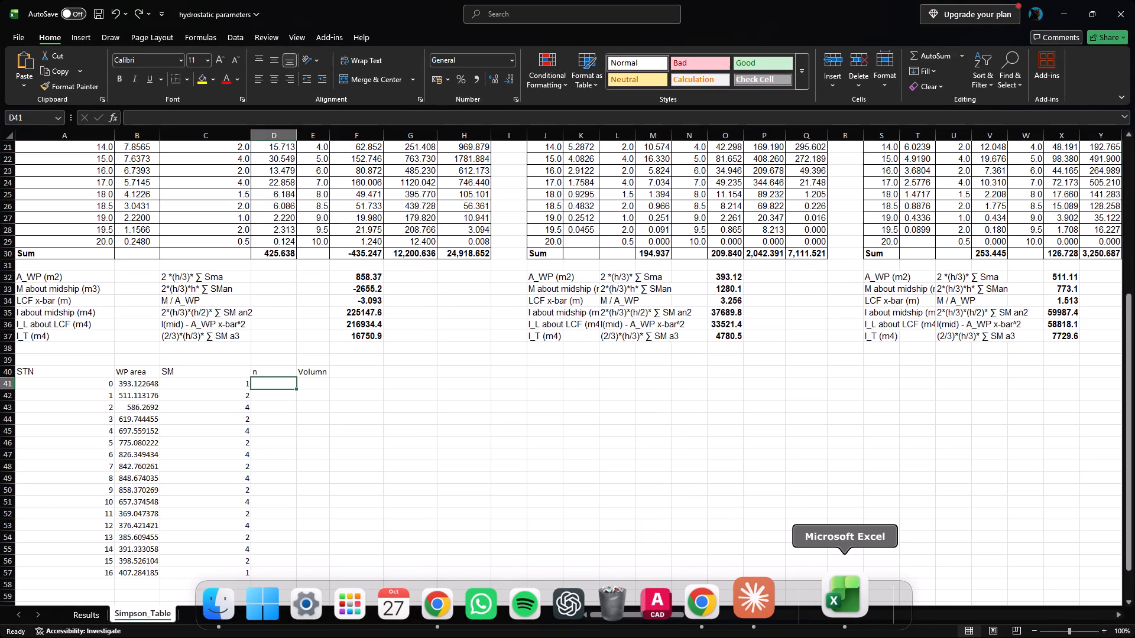
Launch AutoCAD.
left_click(698, 591)
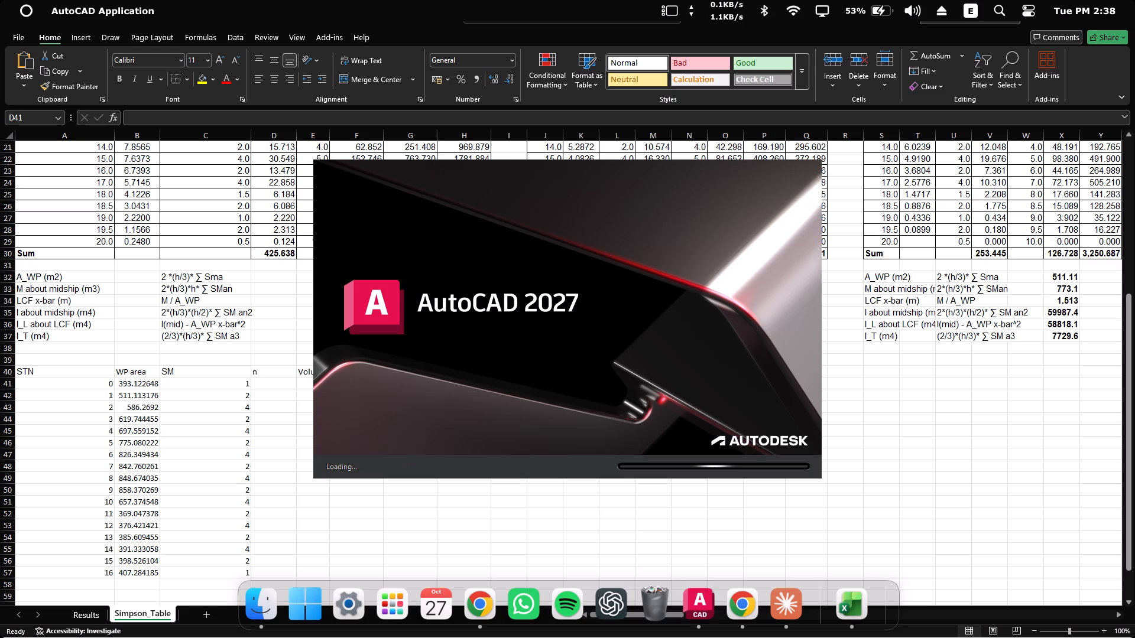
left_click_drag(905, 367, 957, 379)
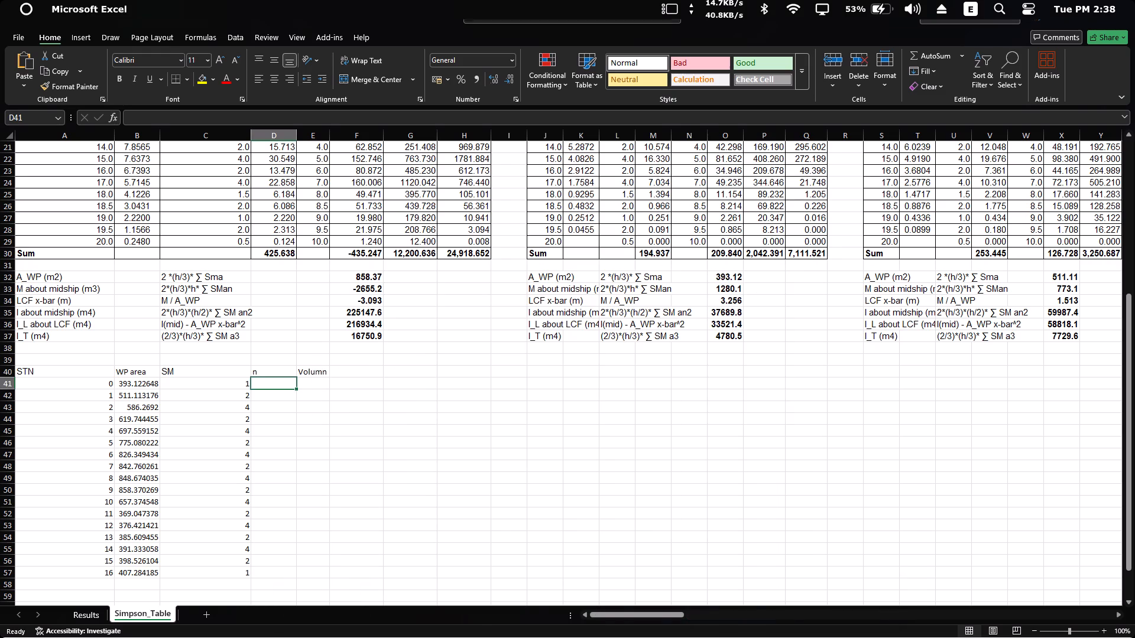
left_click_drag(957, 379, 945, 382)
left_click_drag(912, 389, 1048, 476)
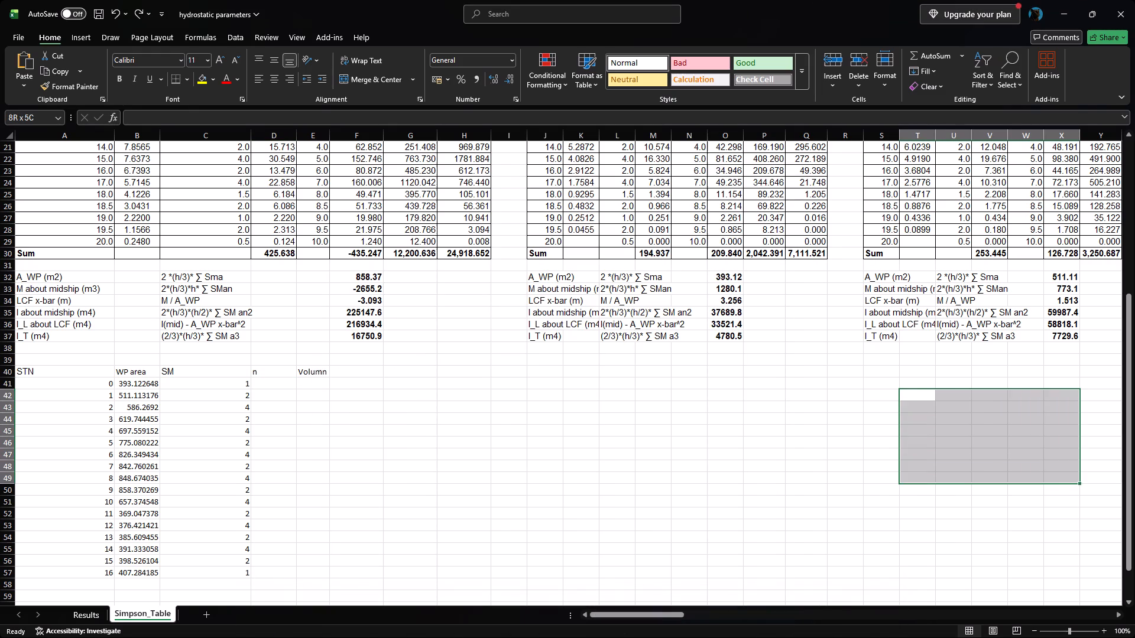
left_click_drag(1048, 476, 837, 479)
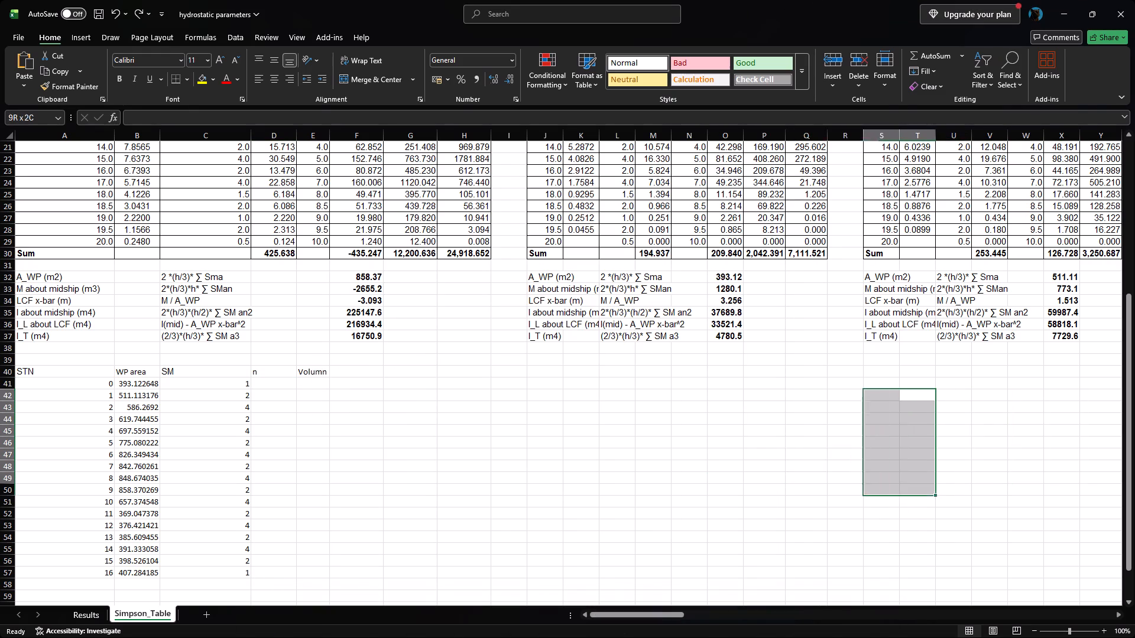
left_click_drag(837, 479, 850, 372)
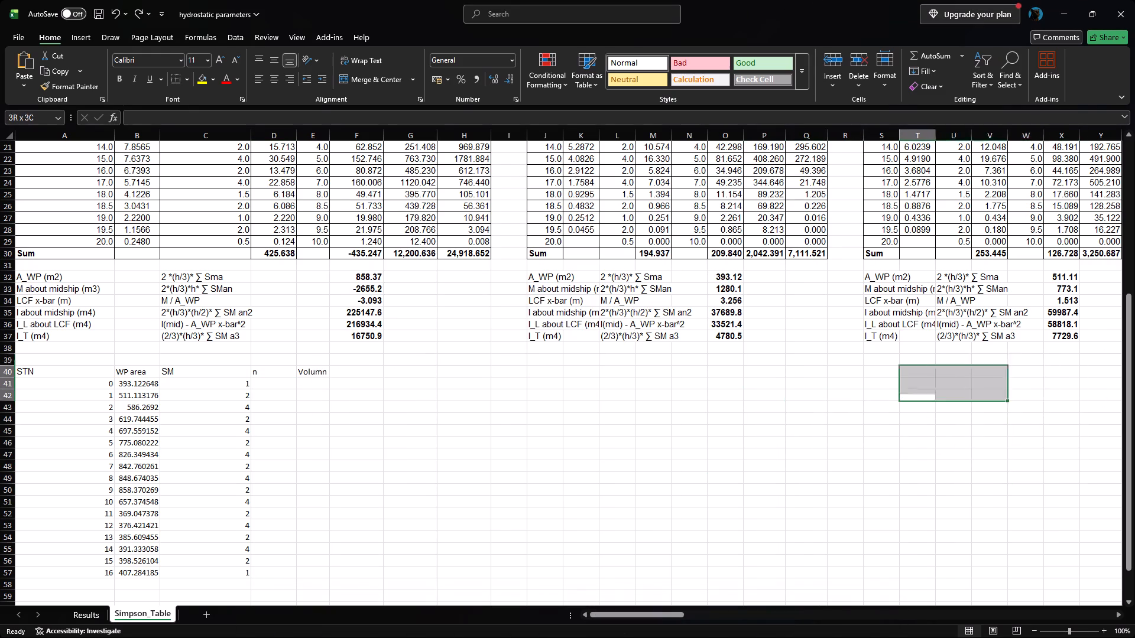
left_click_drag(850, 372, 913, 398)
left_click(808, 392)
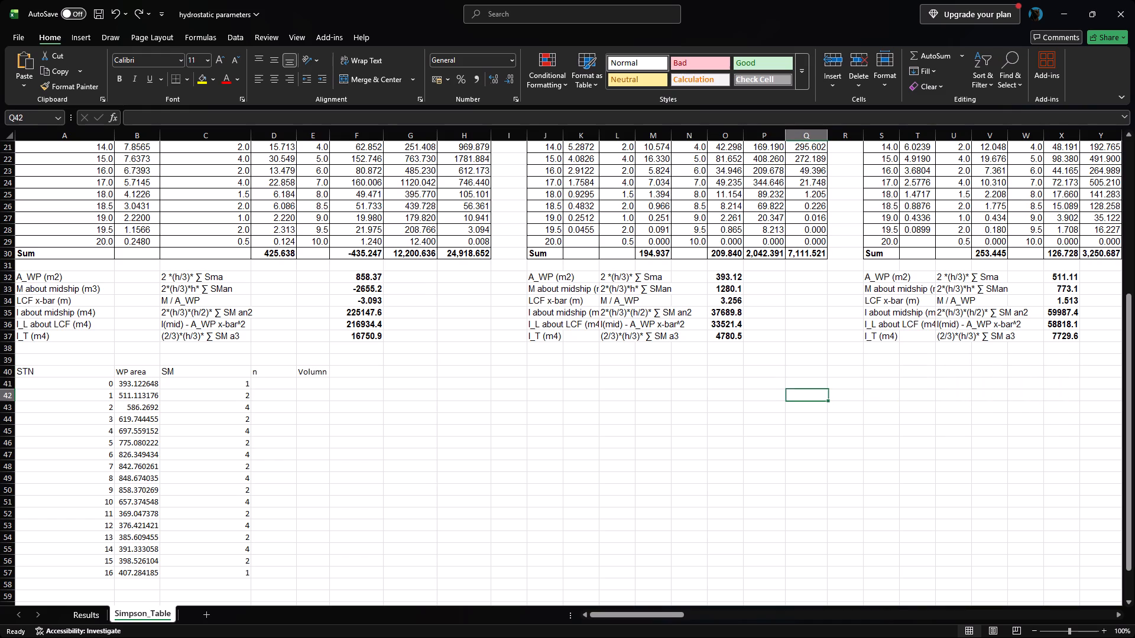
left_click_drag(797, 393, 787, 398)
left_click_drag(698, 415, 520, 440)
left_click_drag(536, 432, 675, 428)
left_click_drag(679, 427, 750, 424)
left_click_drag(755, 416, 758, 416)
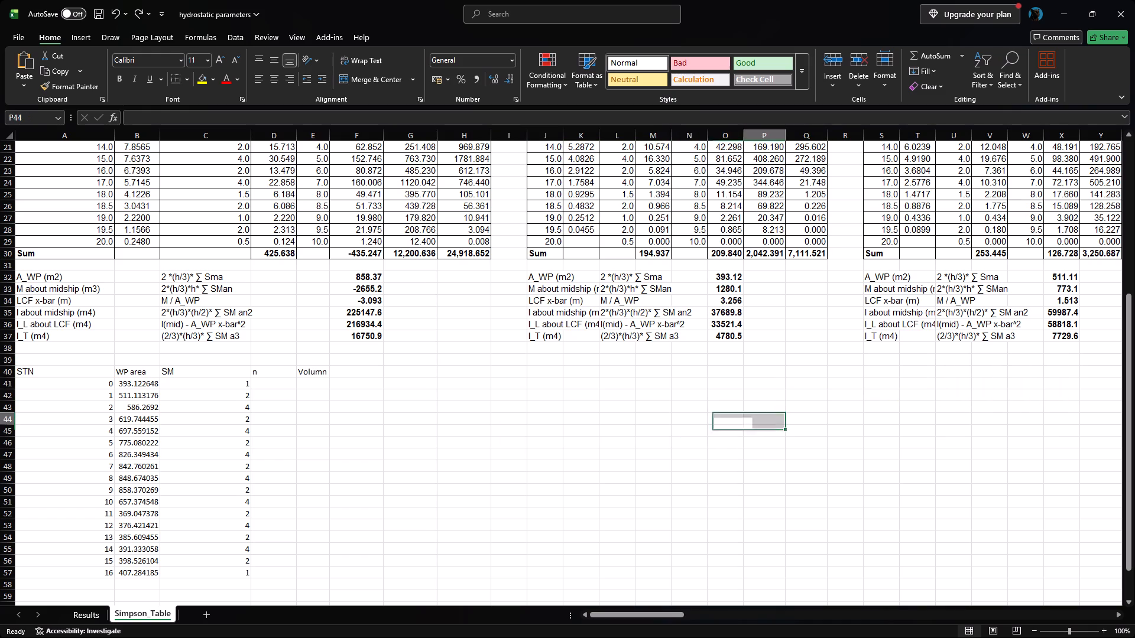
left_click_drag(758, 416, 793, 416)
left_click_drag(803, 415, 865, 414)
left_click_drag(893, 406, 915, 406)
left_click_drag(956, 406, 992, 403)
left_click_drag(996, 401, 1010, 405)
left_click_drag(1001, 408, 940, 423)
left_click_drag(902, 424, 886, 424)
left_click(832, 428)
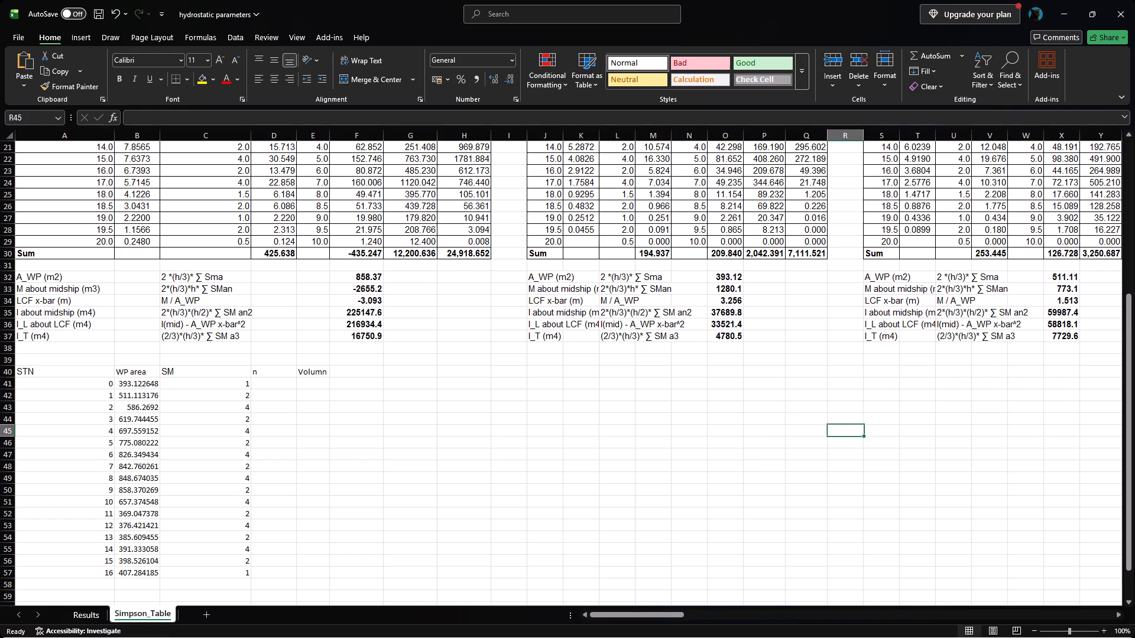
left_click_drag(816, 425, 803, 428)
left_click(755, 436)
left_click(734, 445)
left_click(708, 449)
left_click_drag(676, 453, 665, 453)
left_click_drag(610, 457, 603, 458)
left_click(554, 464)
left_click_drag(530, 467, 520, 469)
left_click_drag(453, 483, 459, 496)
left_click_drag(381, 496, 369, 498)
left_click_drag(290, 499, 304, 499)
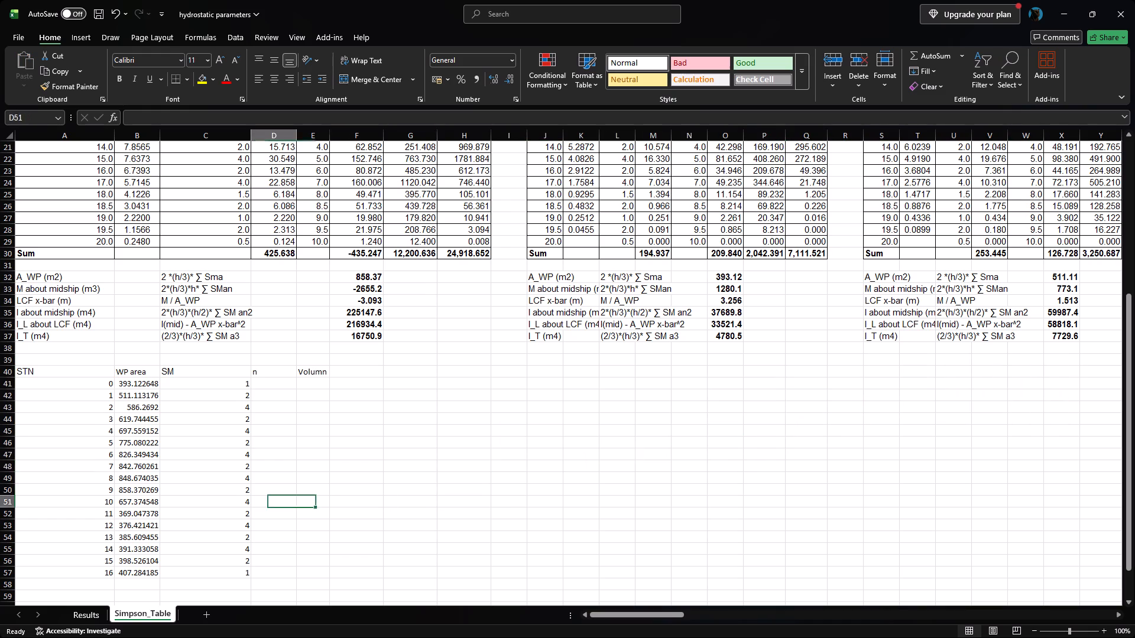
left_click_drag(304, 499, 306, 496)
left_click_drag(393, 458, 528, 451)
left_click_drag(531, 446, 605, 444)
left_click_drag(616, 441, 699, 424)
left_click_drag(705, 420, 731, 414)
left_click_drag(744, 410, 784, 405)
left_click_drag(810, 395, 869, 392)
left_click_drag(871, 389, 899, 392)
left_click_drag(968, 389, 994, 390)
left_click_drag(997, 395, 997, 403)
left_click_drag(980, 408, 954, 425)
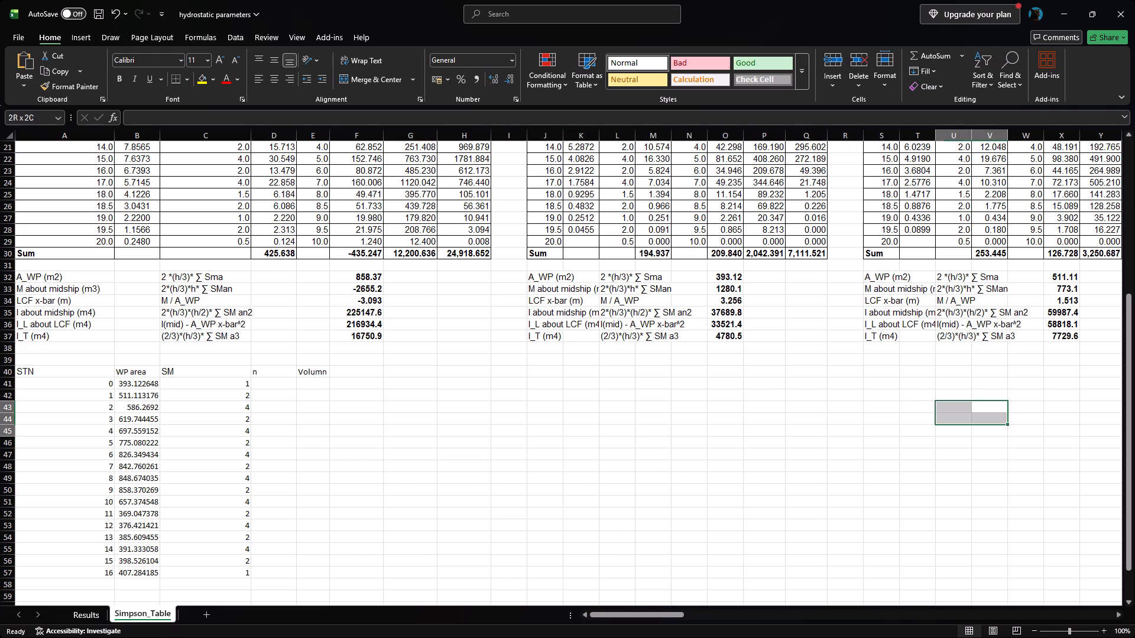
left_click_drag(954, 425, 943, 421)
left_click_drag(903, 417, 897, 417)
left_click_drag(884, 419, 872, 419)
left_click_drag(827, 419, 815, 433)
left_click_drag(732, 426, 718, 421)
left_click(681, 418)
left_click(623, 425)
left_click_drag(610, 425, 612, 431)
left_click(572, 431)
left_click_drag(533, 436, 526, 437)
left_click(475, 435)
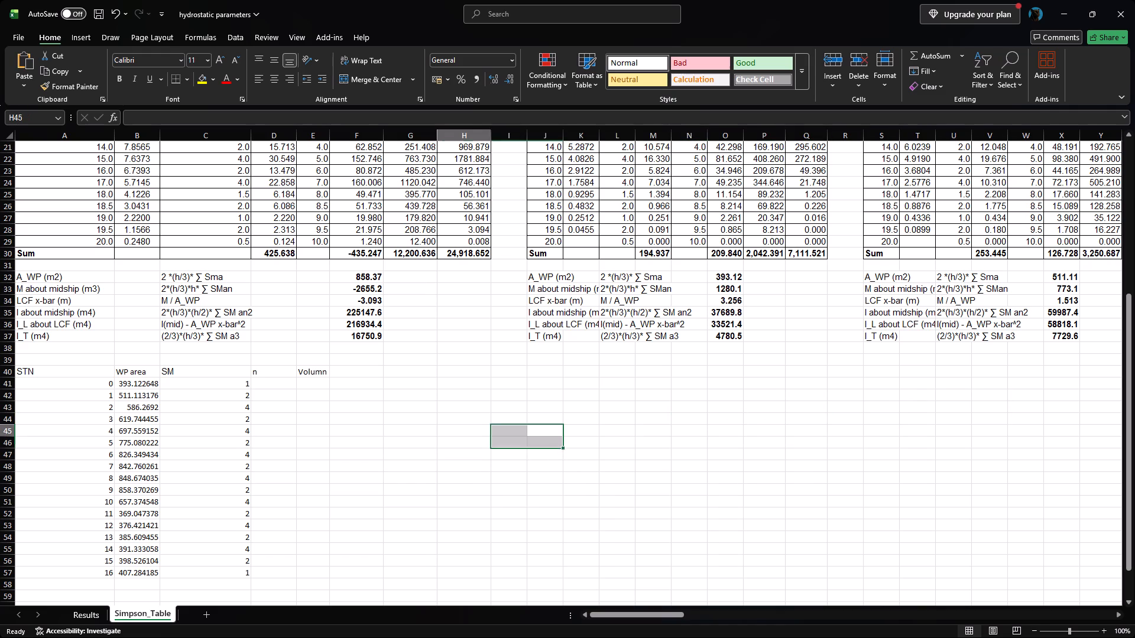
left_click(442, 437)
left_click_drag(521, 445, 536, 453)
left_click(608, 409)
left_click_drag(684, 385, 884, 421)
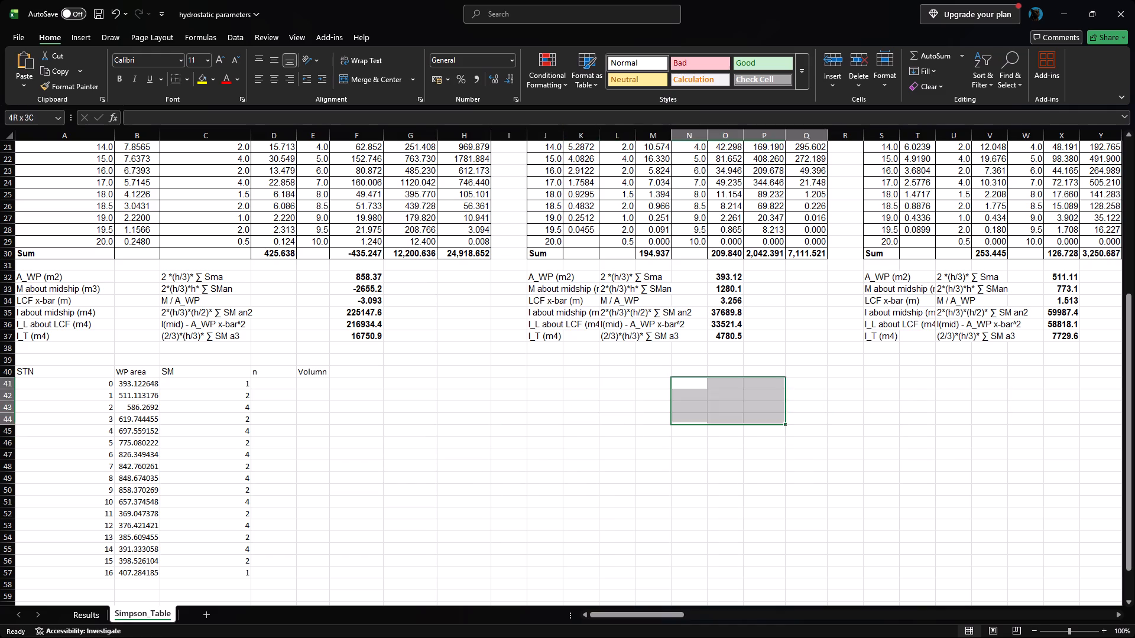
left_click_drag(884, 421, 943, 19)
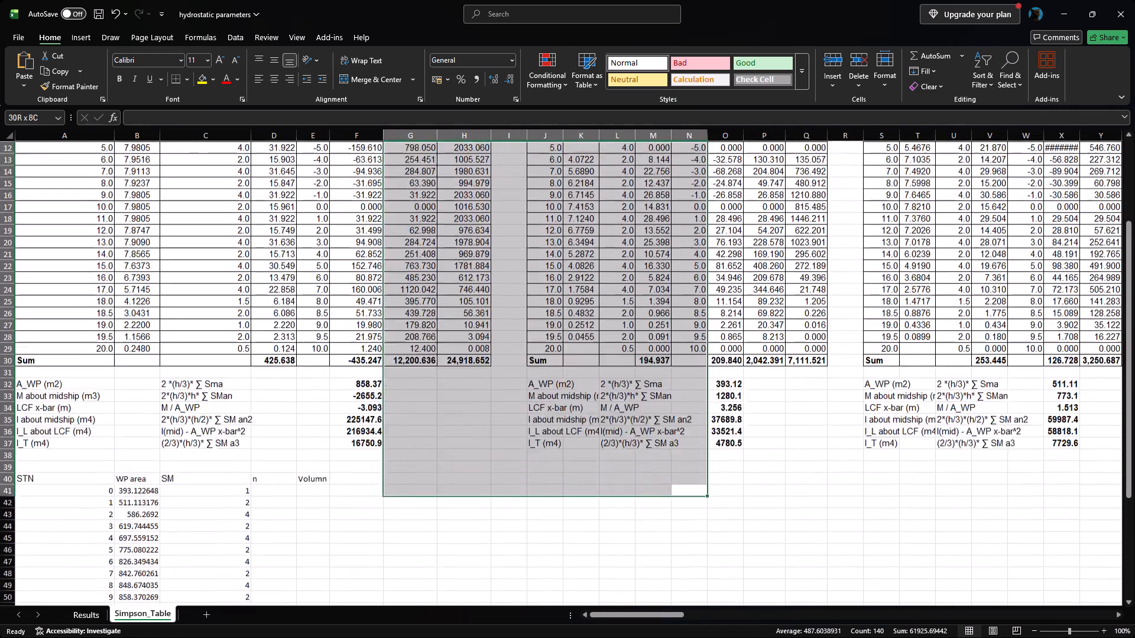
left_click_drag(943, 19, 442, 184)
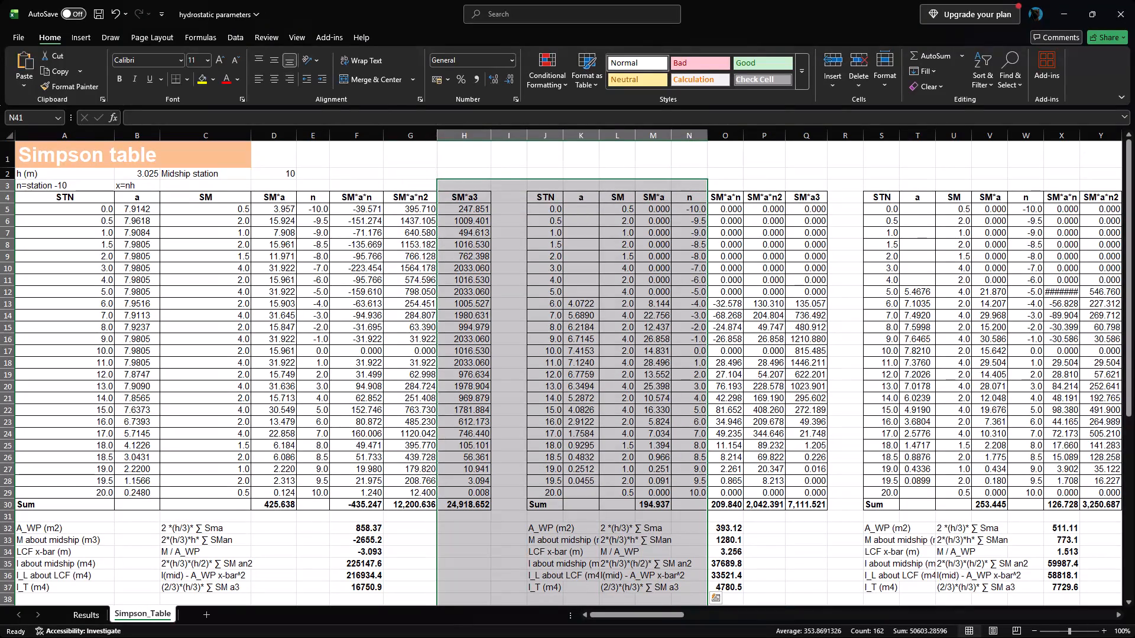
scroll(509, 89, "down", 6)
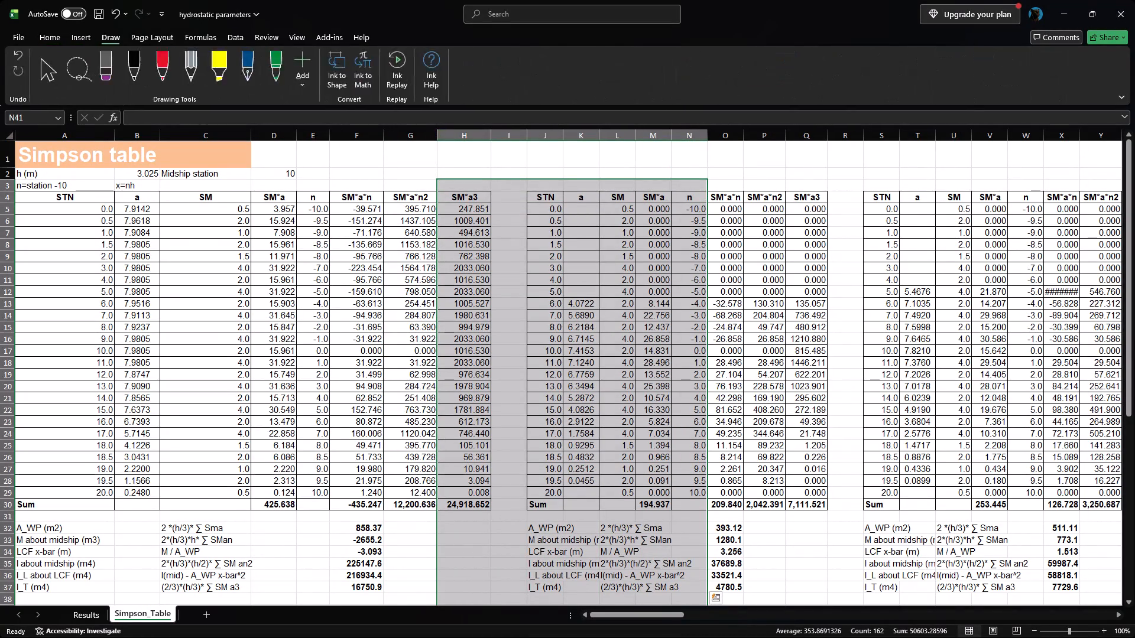
Return to the new station table below the existing Simpson tables and select the n cell for station 0, D41.
scroll(473, 263, "down", 10)
left_click(379, 353)
left_click(443, 369)
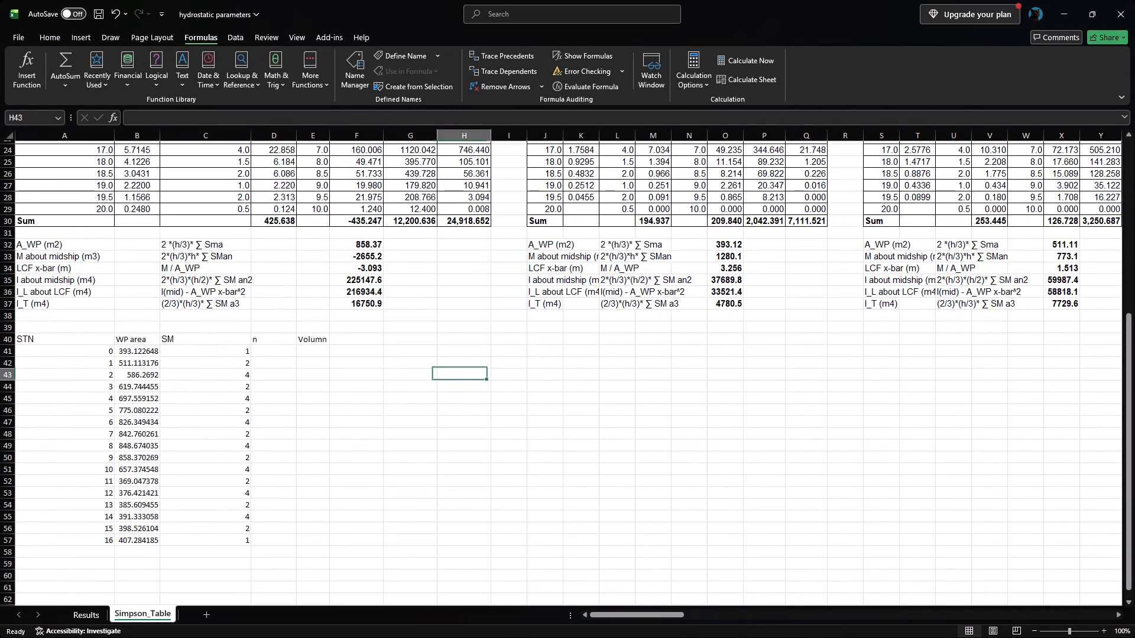
left_click(38, 37)
left_click(275, 350)
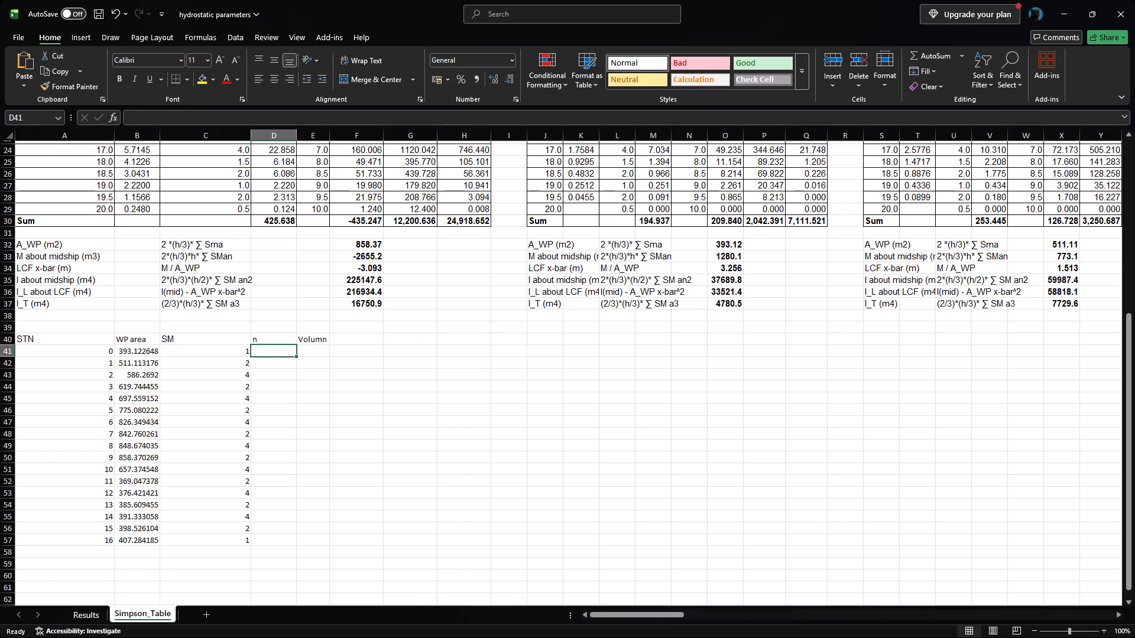
Switch to AutoCAD and open the most recent drawing, OFFSHORE SUPPLY VEHICLE (1).
left_click(497, 208)
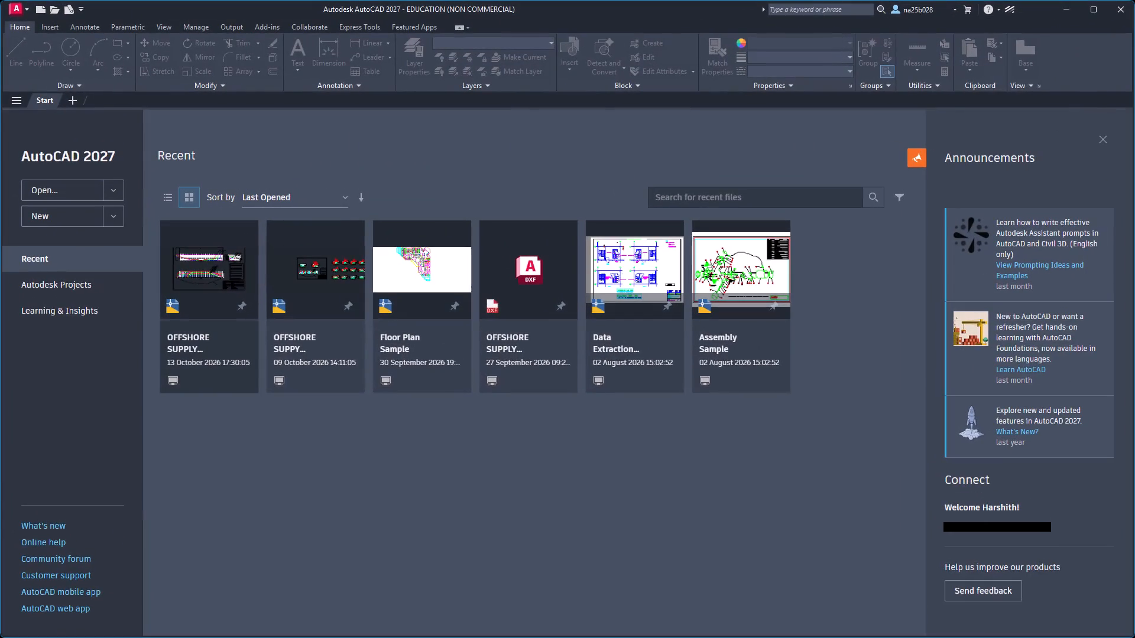
triple_click(226, 262)
Examine the body view, especially the lettered waterlines from 0 to M and their spacing along the outer edge beside stations 11 to 14.
scroll(893, 232, "up", 7)
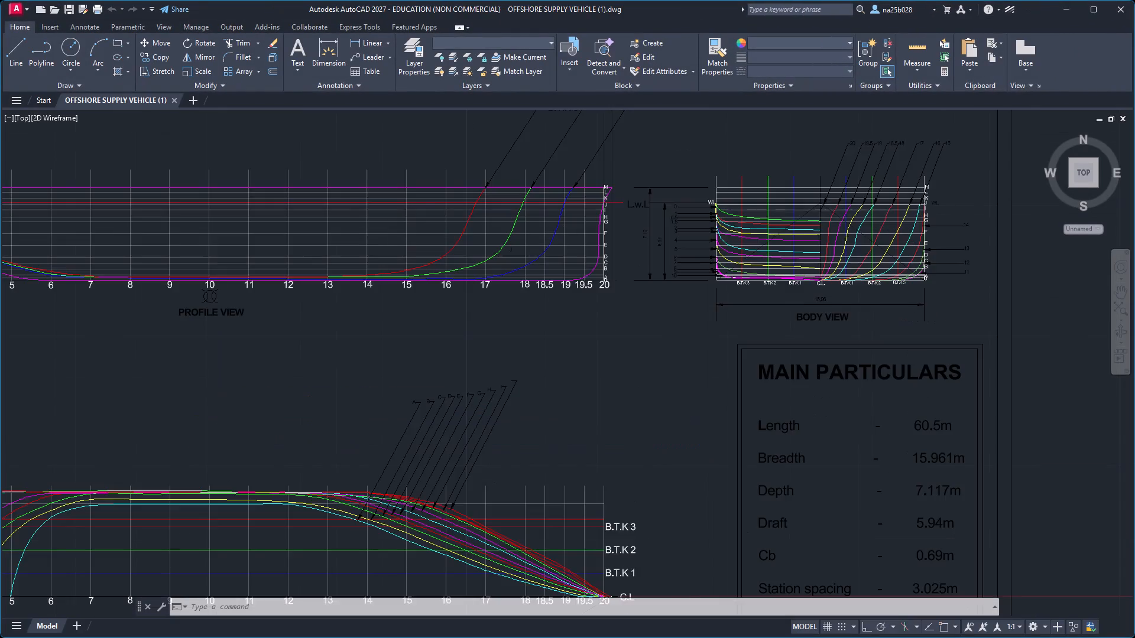
scroll(955, 253, "up", 6)
scroll(943, 265, "down", 6)
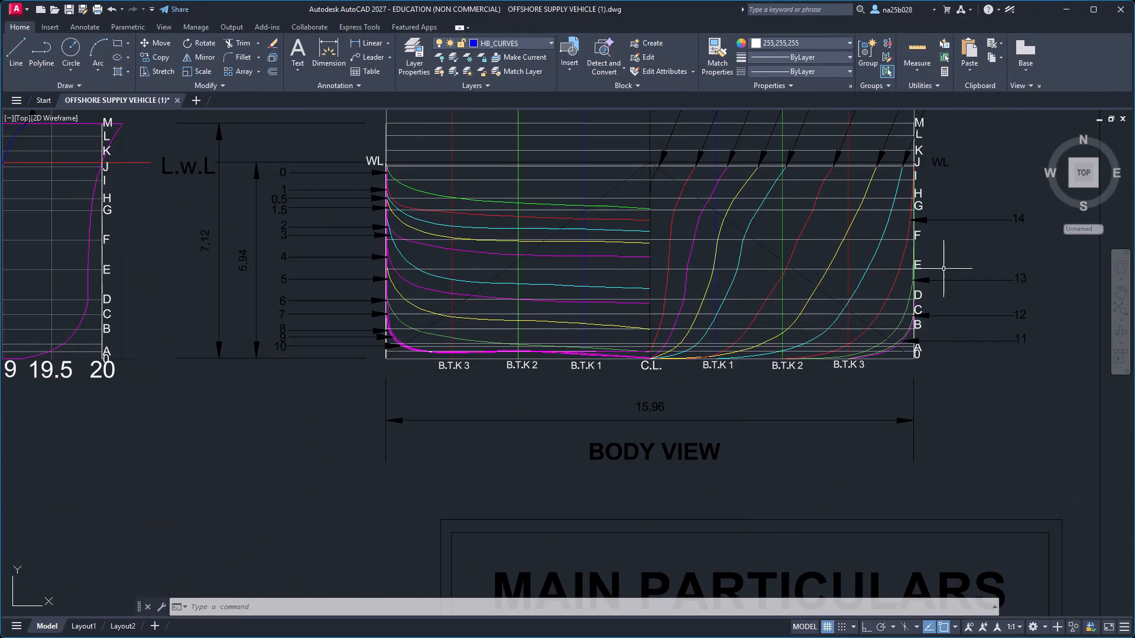
middle_click_drag(978, 232, 846, 265)
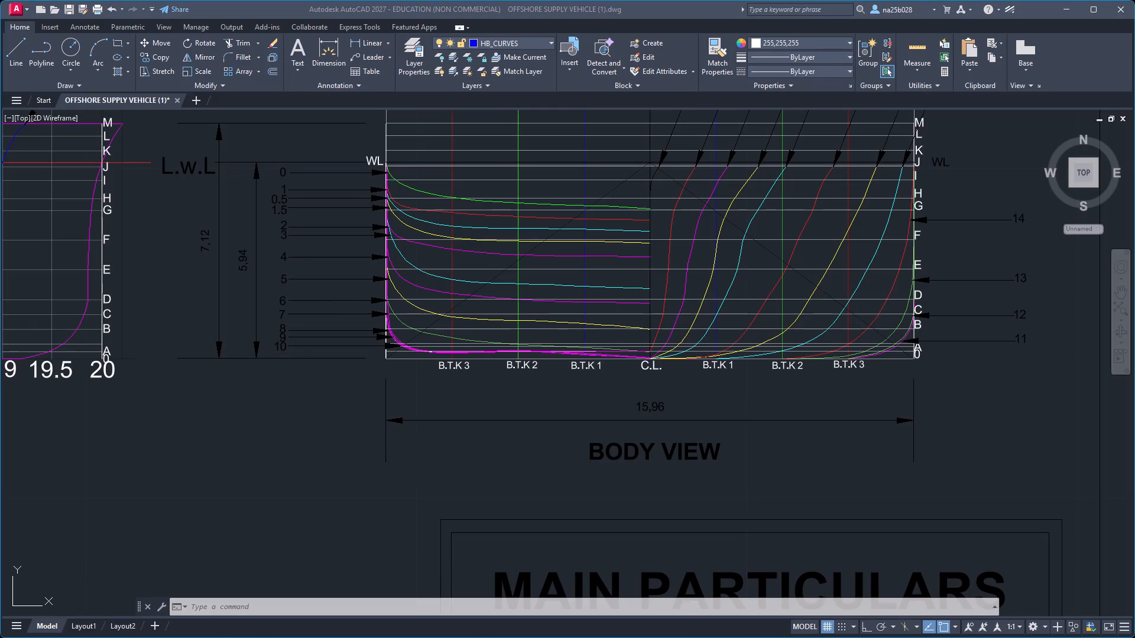
scroll(925, 324, "up", 3)
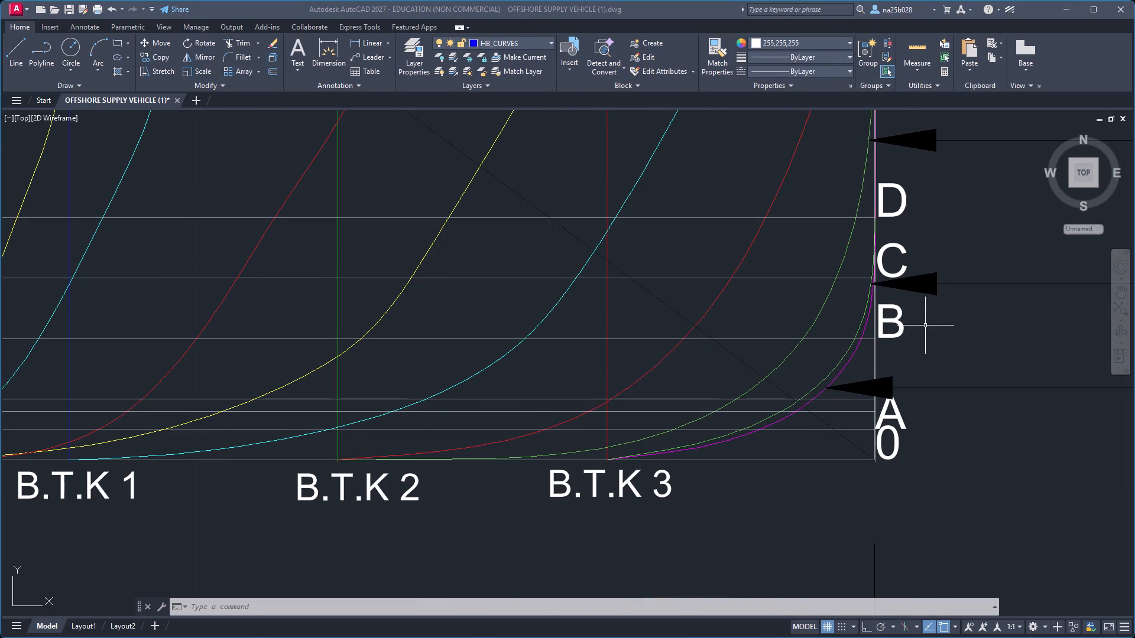
scroll(1004, 381, "down", 3)
middle_click_drag(1017, 376, 806, 383)
middle_click_drag(1034, 457, 907, 432)
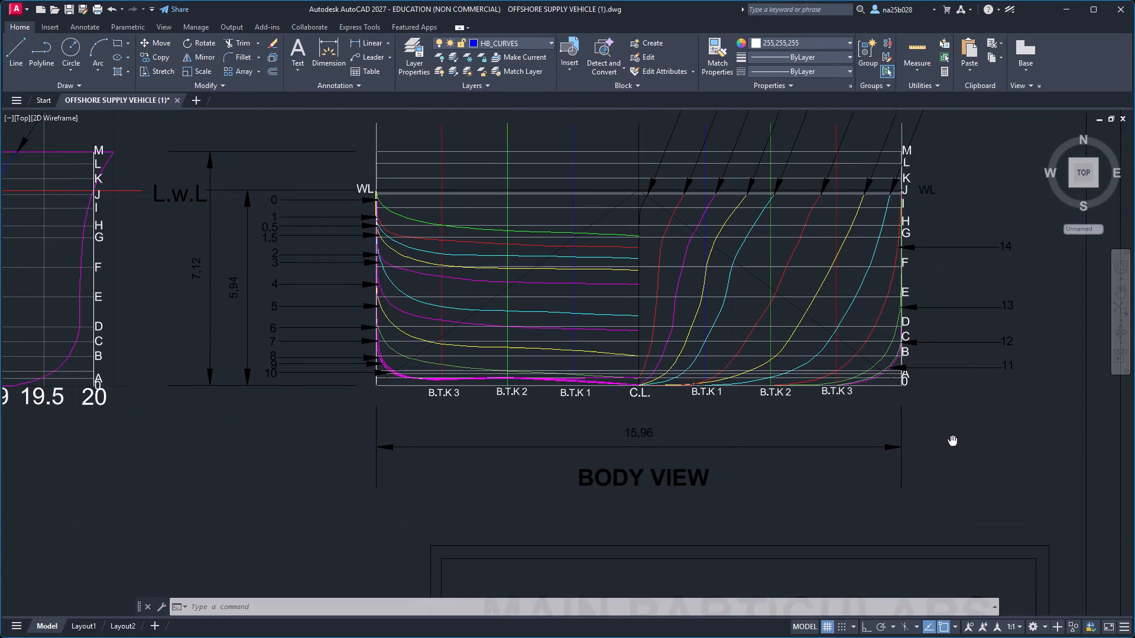
middle_click_drag(907, 432, 586, 464)
scroll(552, 377, "up", 2)
scroll(550, 375, "down", 1)
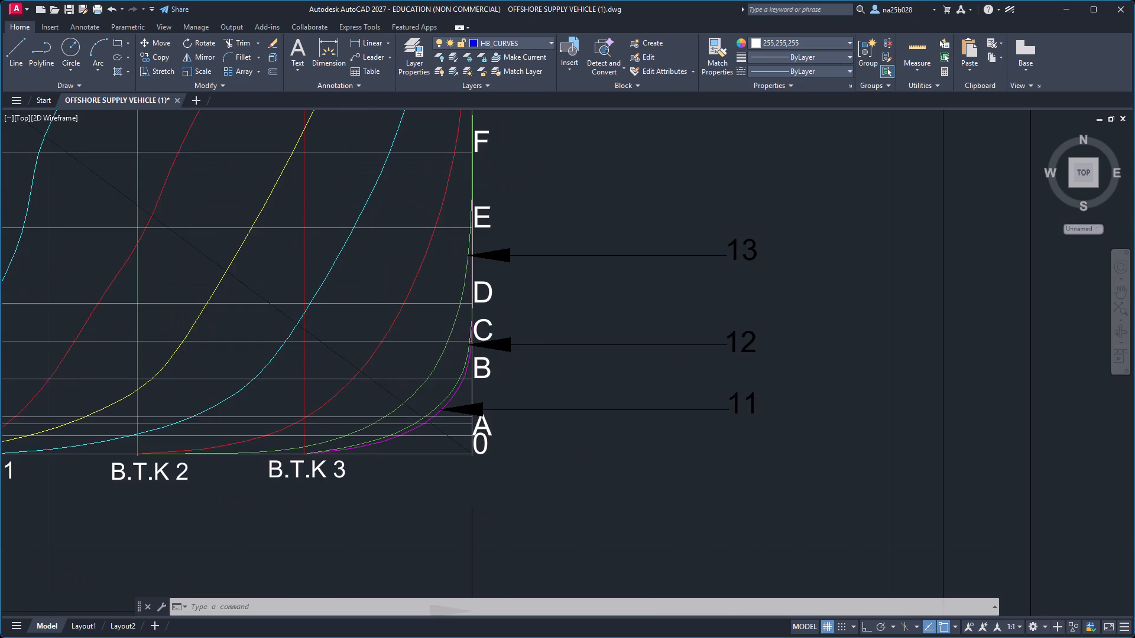
scroll(550, 375, "down", 1)
scroll(547, 367, "up", 3)
scroll(490, 464, "up", 2)
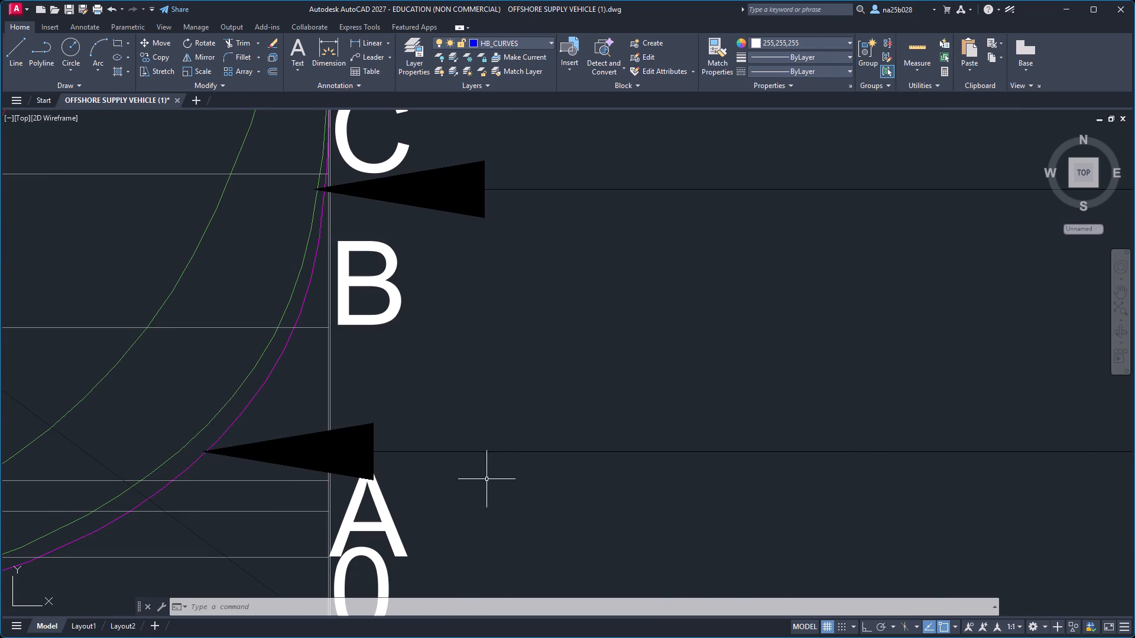
scroll(458, 497, "down", 3)
scroll(523, 413, "down", 2)
middle_click_drag(521, 403, 524, 402)
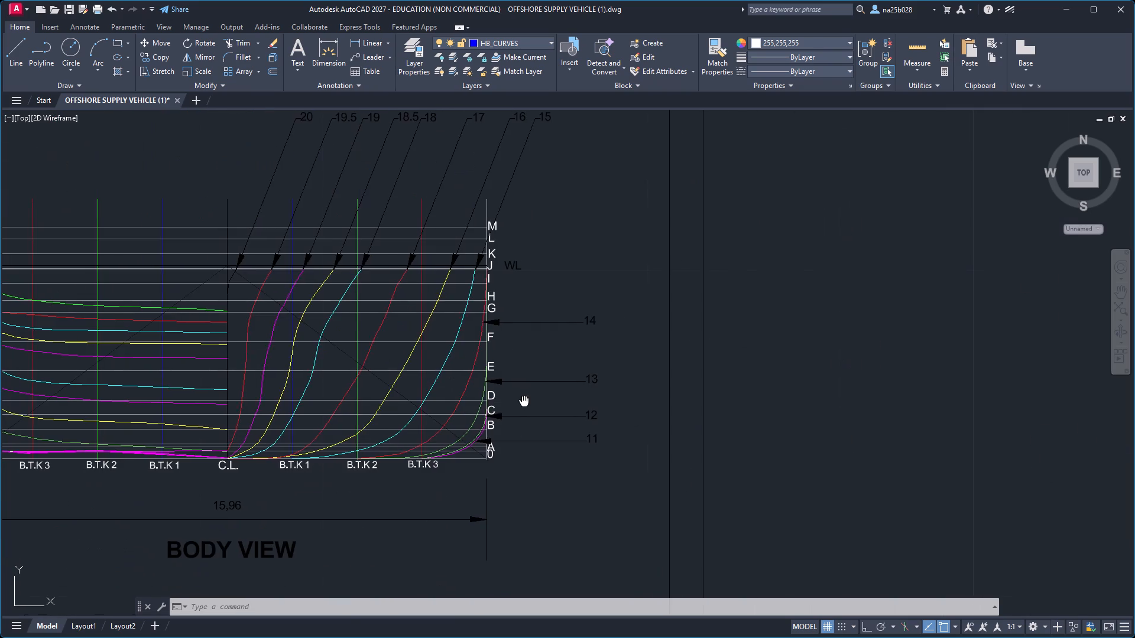
middle_click_drag(524, 402, 652, 339)
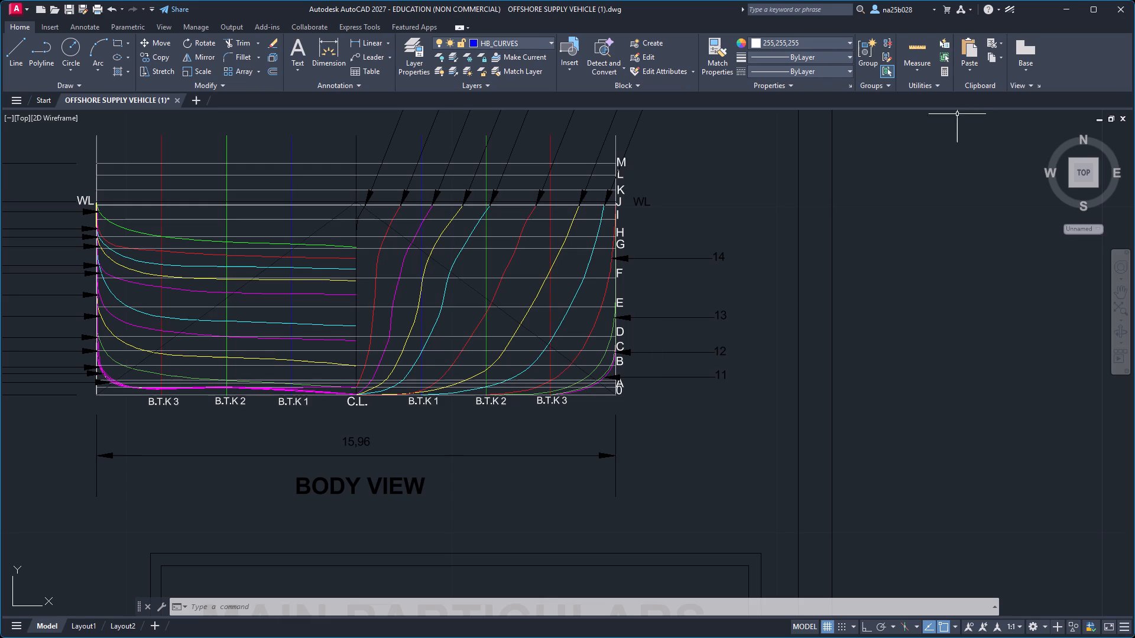
Measure the distance from waterline 0 to waterline A at the outer edge of the body view beside the waterline letters.
left_click(911, 63)
left_click(919, 113)
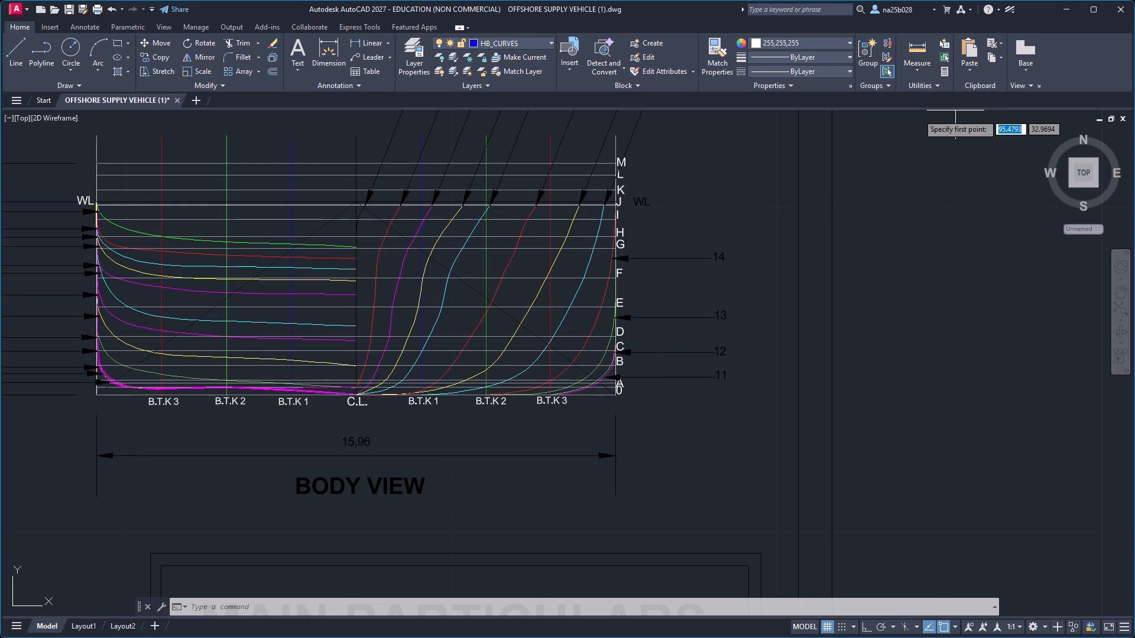
scroll(624, 369, "up", 5)
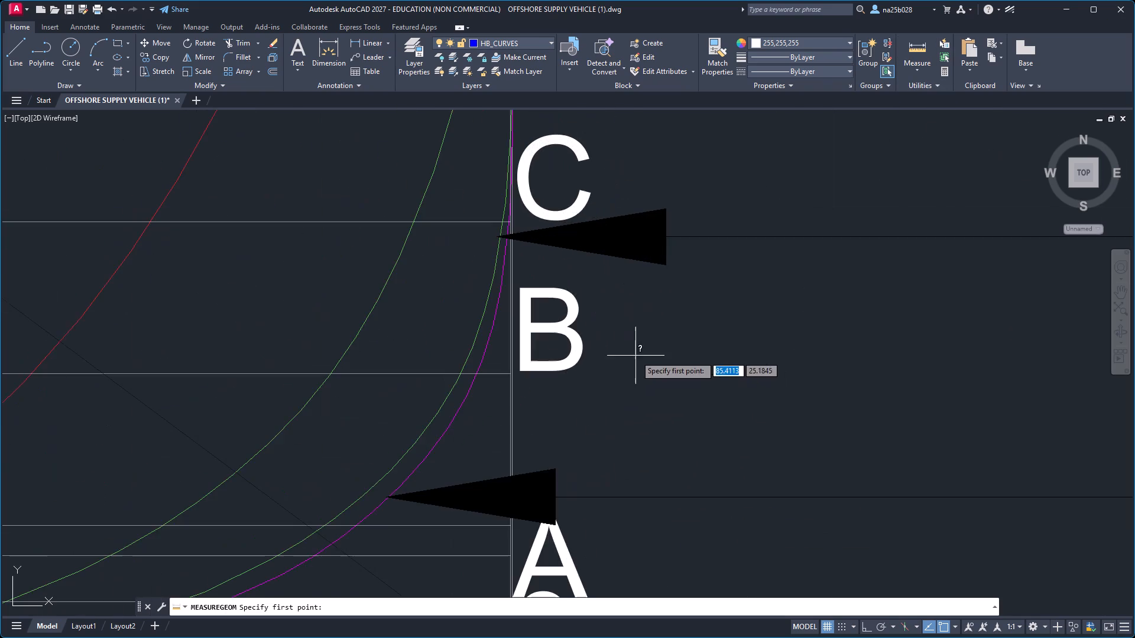
scroll(553, 487, "down", 3)
middle_click_drag(600, 510, 683, 401)
scroll(636, 436, "up", 6)
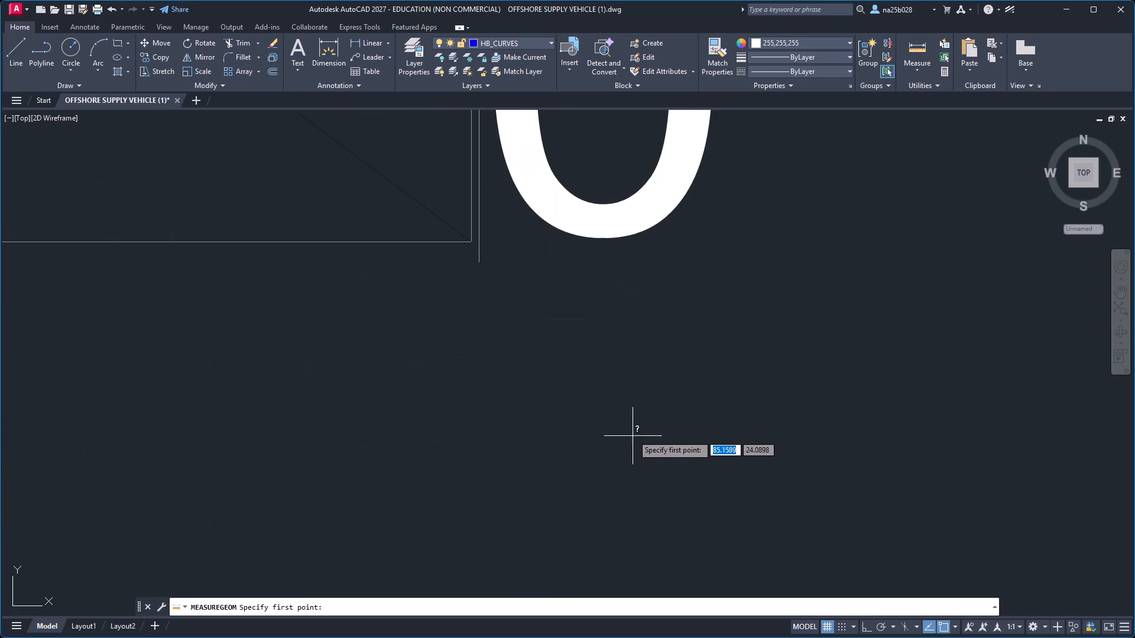
scroll(572, 341, "down", 2)
middle_click_drag(576, 329, 696, 546)
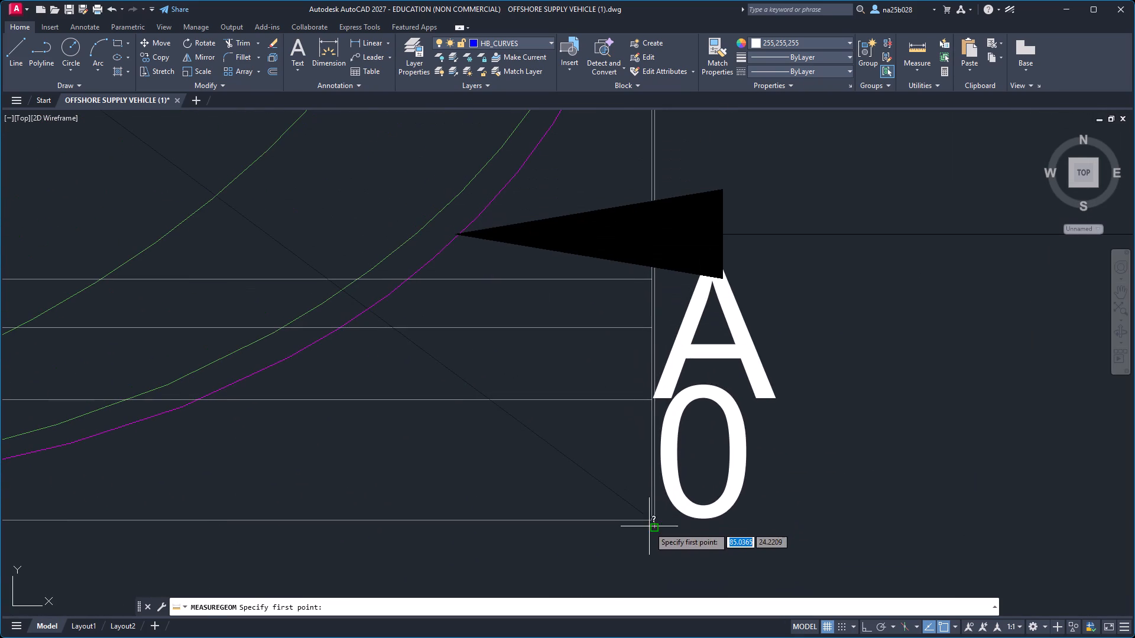
left_click(649, 519)
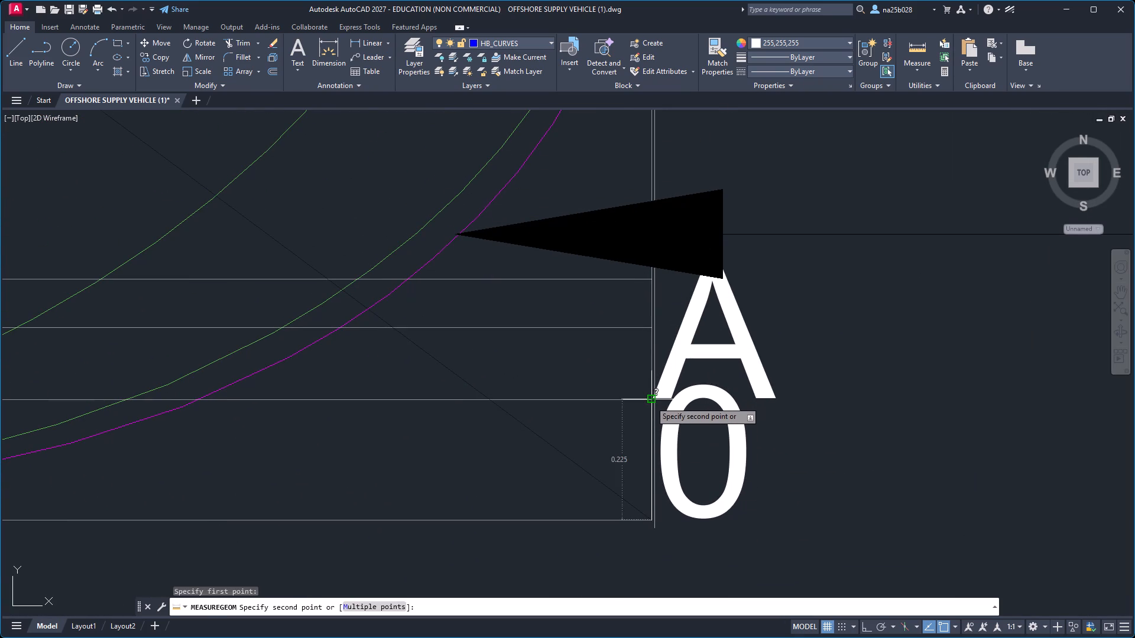
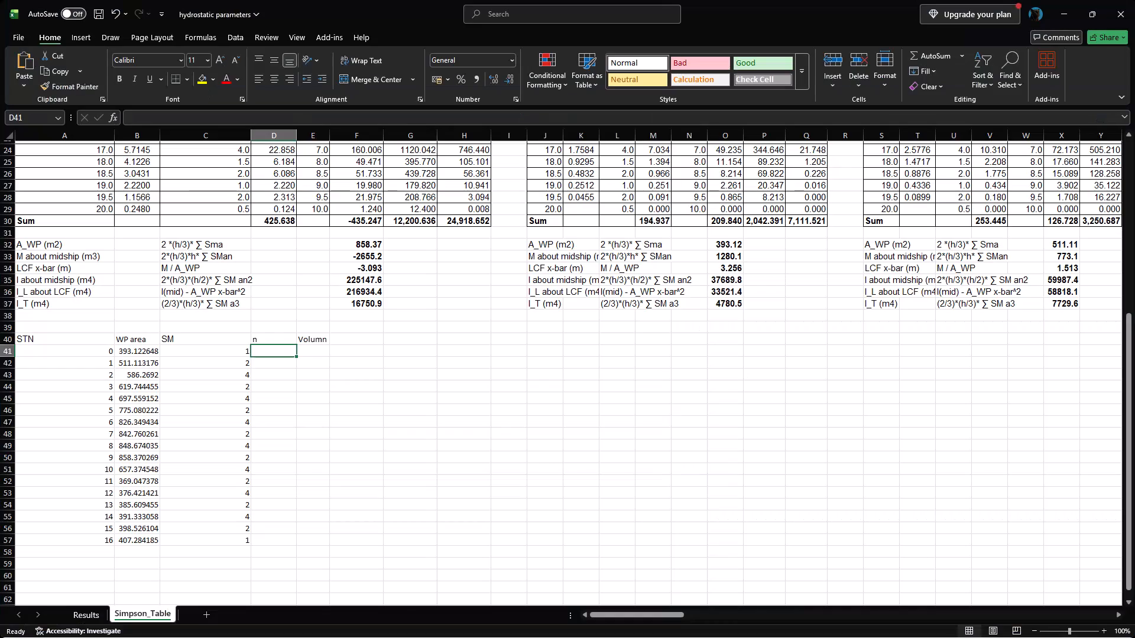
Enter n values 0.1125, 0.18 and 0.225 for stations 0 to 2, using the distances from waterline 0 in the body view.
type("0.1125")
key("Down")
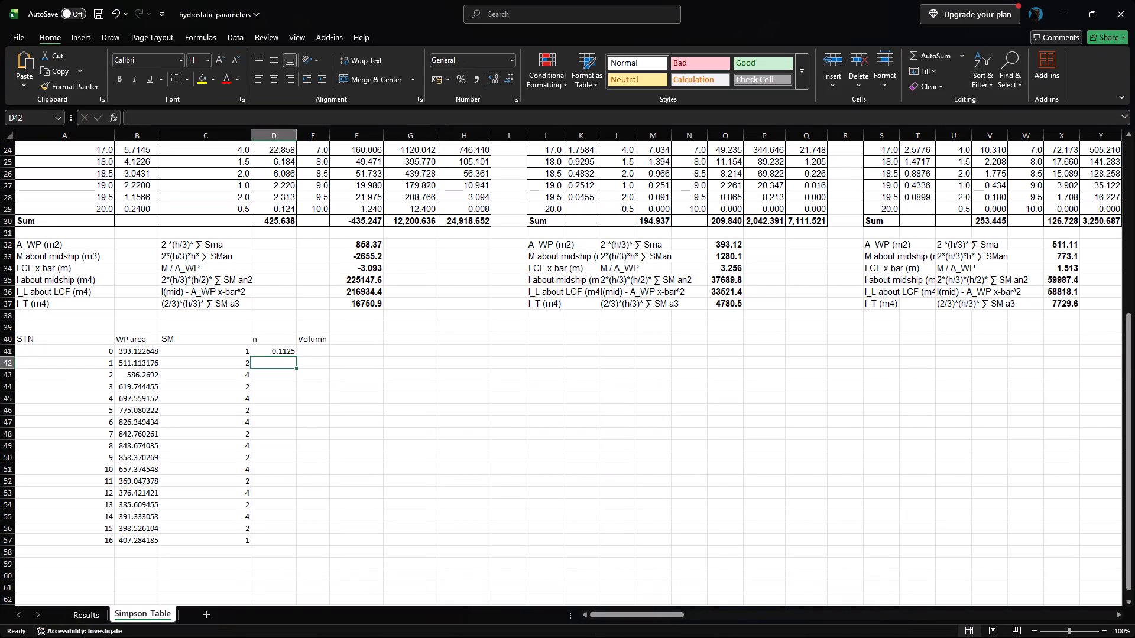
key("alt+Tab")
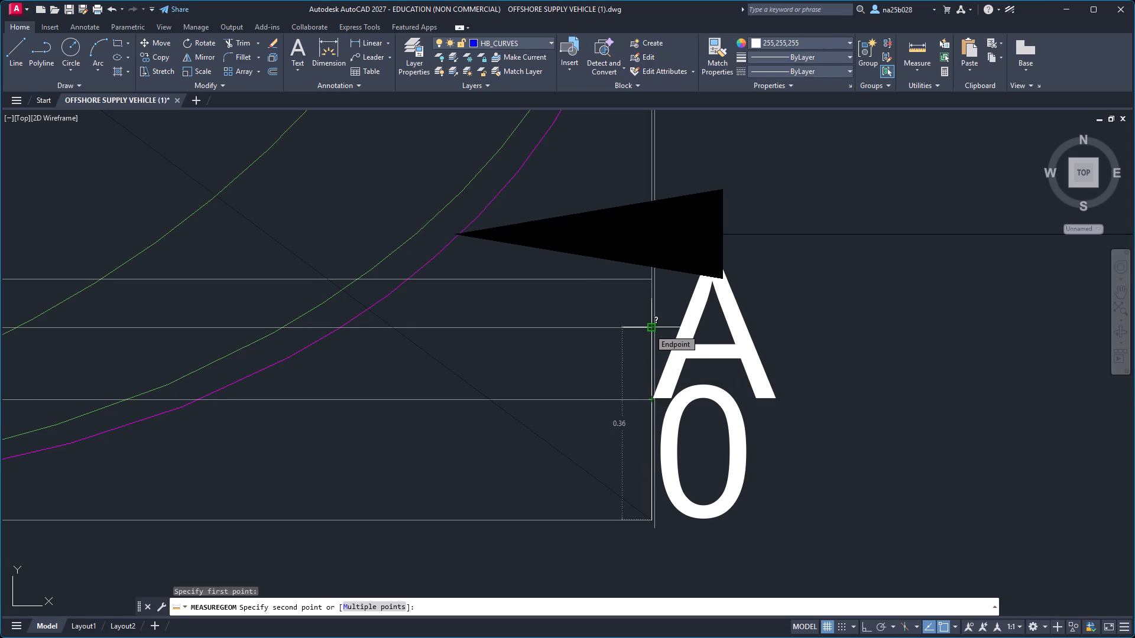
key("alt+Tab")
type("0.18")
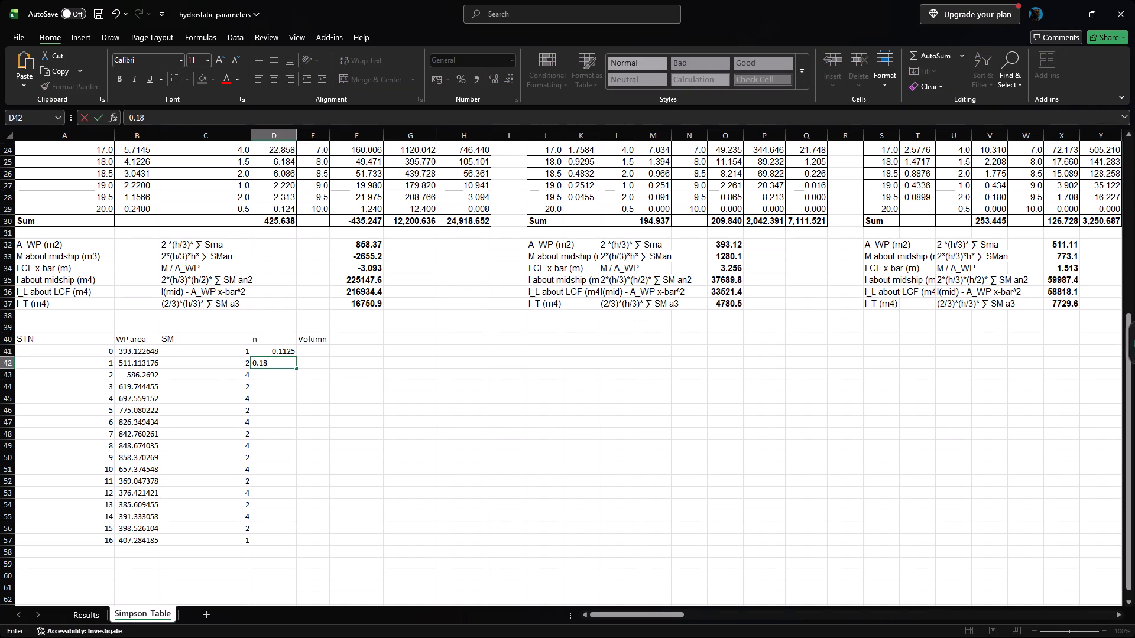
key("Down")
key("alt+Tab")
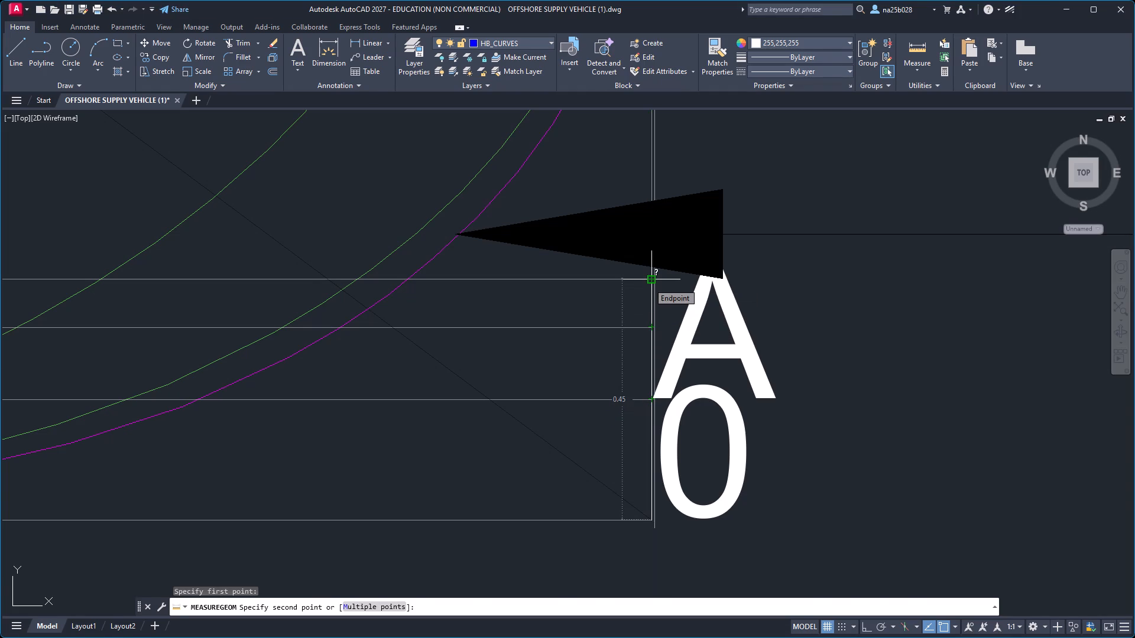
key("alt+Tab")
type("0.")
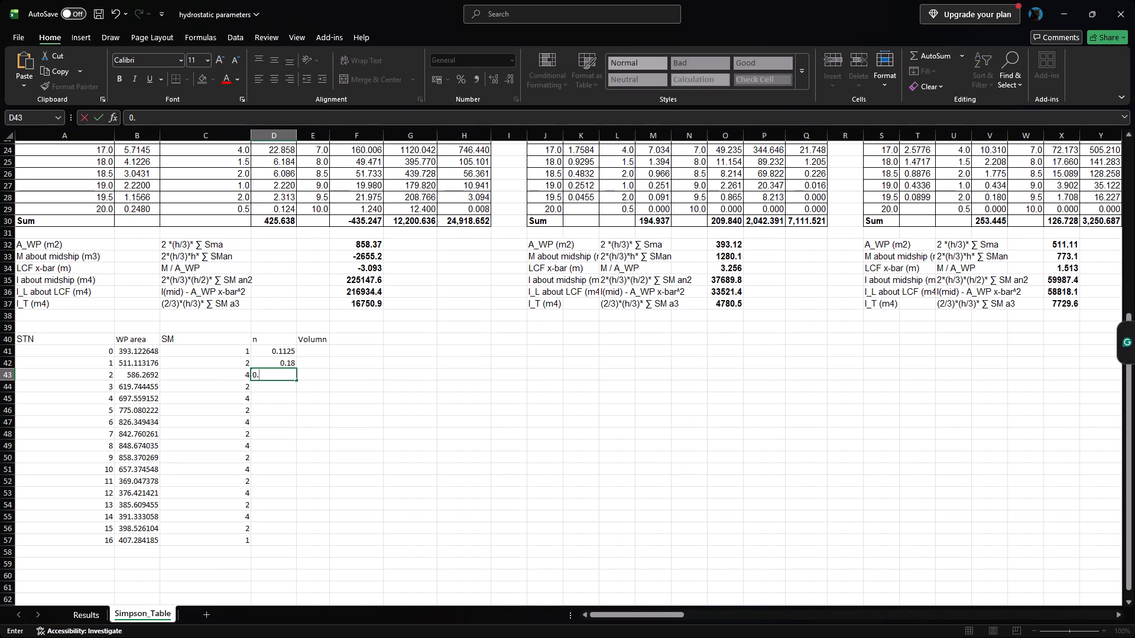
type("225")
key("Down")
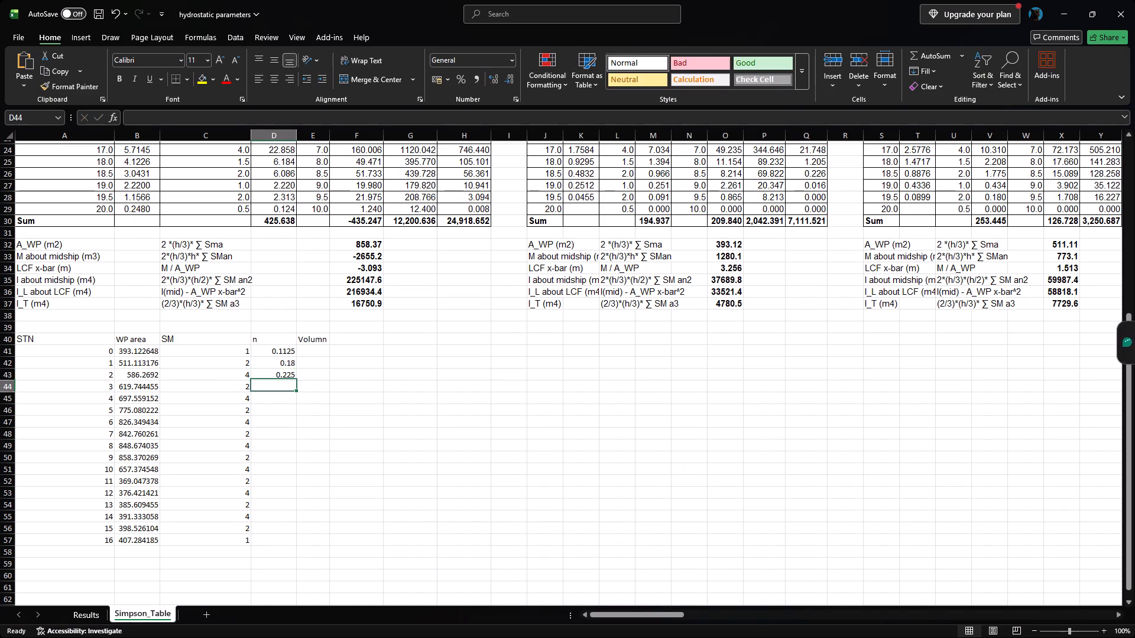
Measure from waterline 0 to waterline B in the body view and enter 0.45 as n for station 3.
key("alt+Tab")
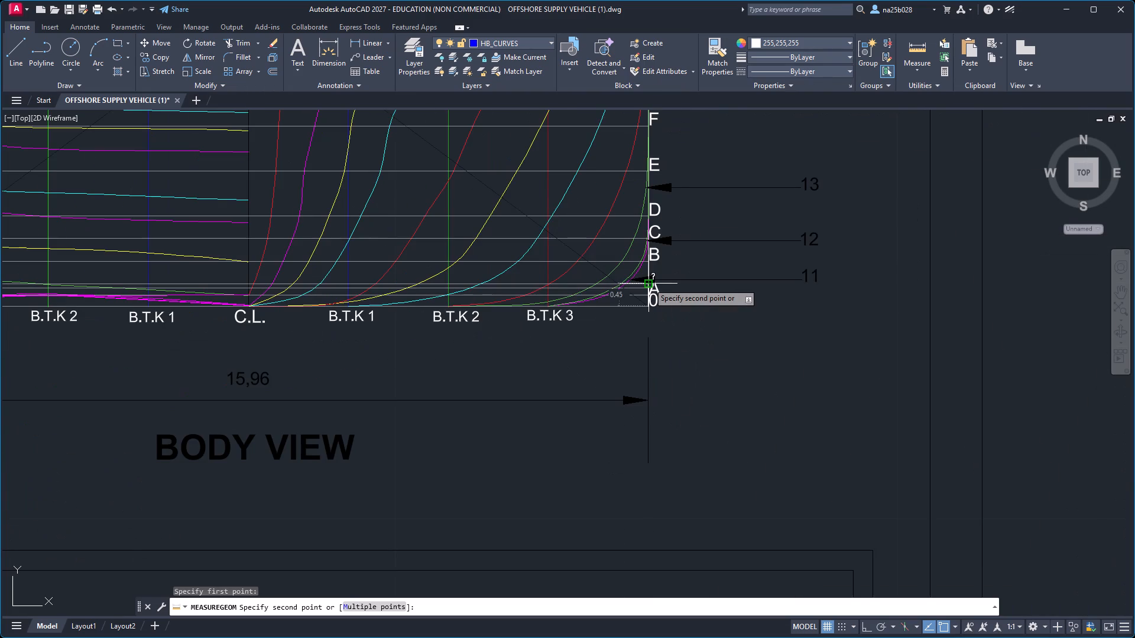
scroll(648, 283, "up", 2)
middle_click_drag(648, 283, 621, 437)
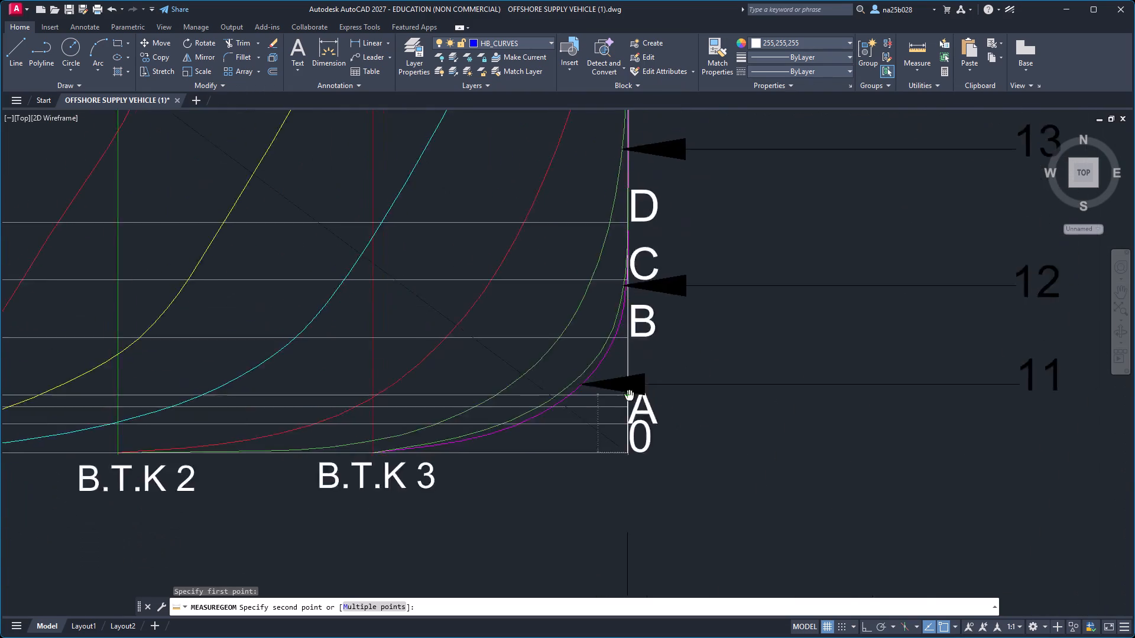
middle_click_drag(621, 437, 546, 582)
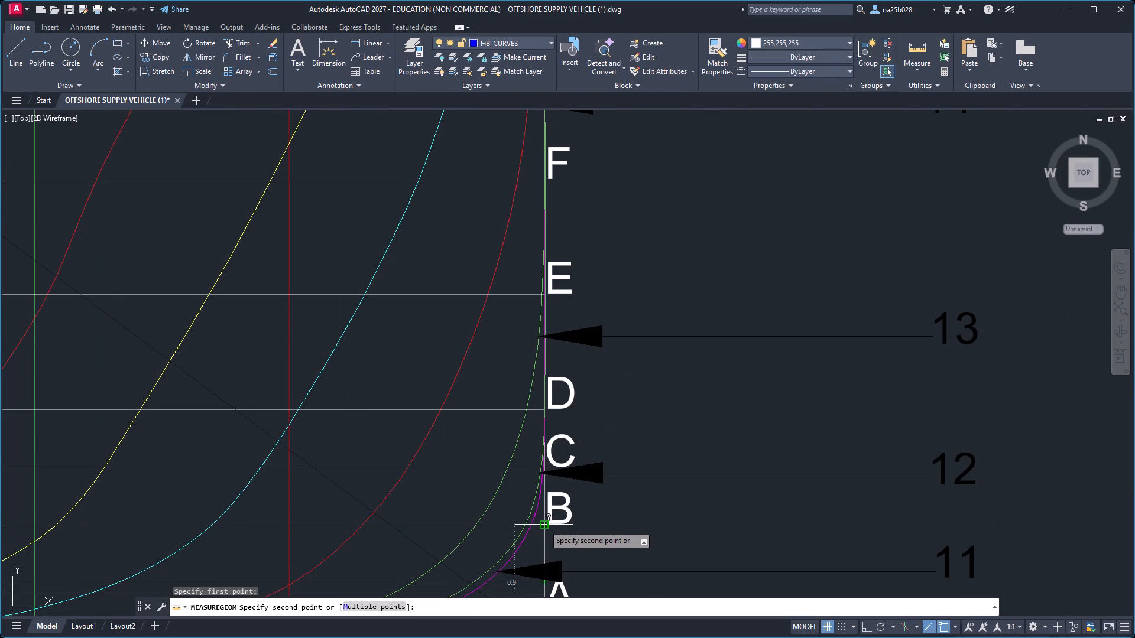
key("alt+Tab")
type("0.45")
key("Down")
Measure the distance from waterline 0 to waterline C in the body view and check the spacing of the waterlines above.
key("alt+Tab")
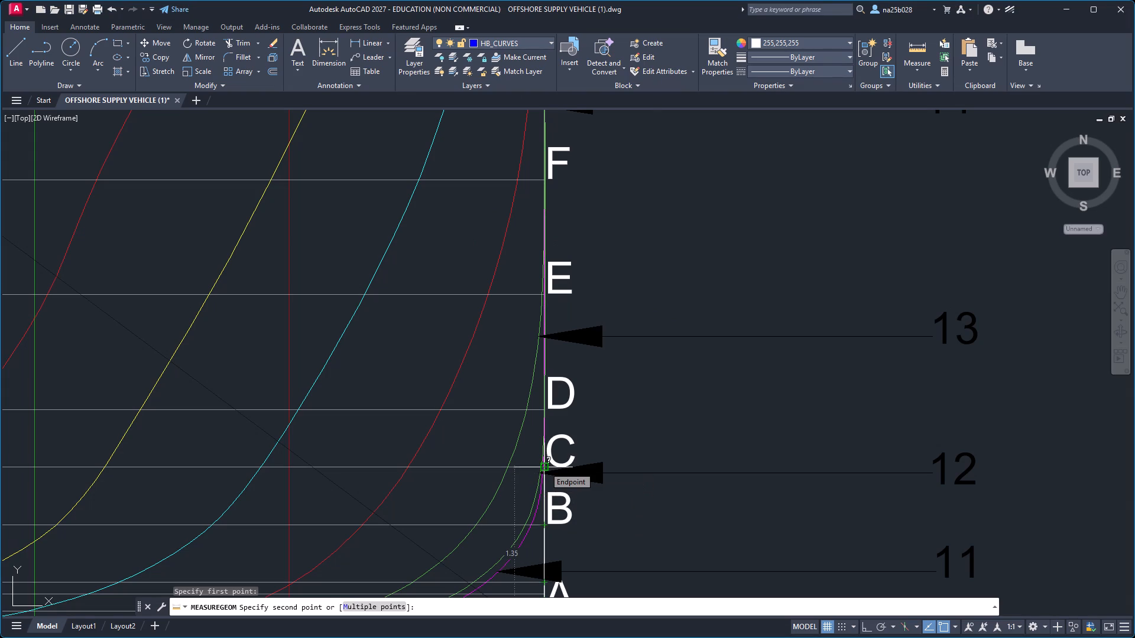
scroll(544, 467, "down", 3)
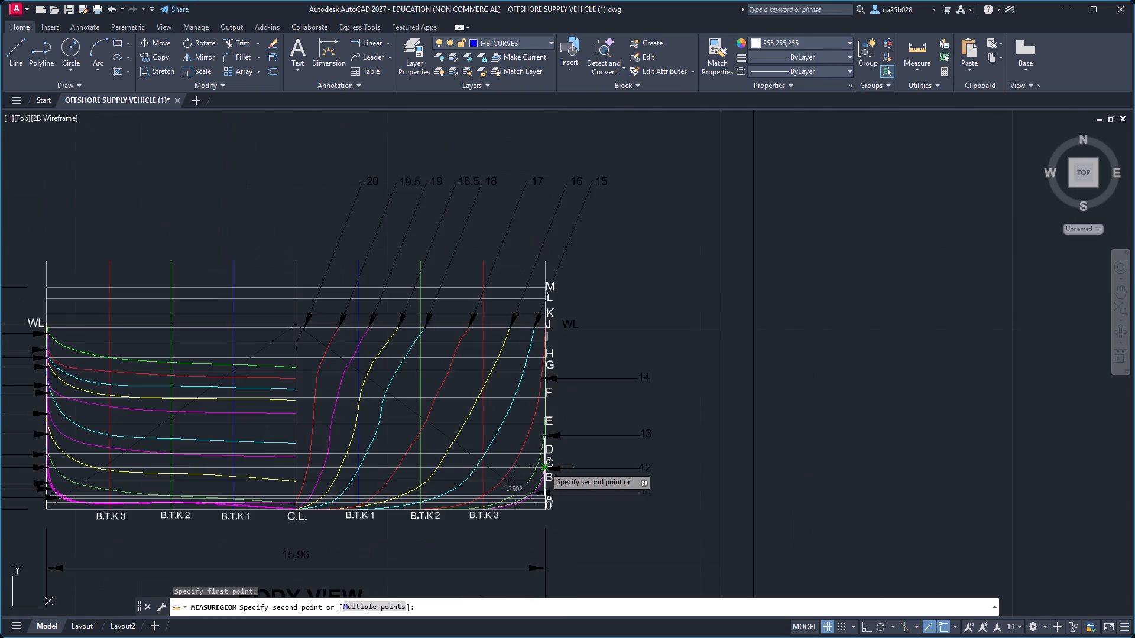
scroll(544, 467, "up", 2)
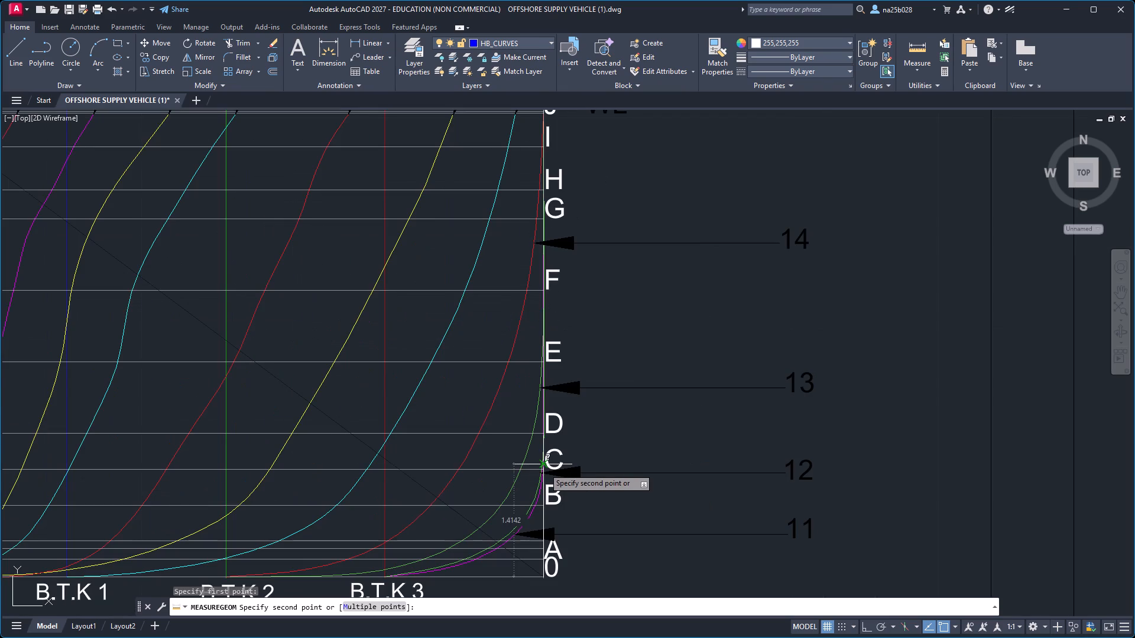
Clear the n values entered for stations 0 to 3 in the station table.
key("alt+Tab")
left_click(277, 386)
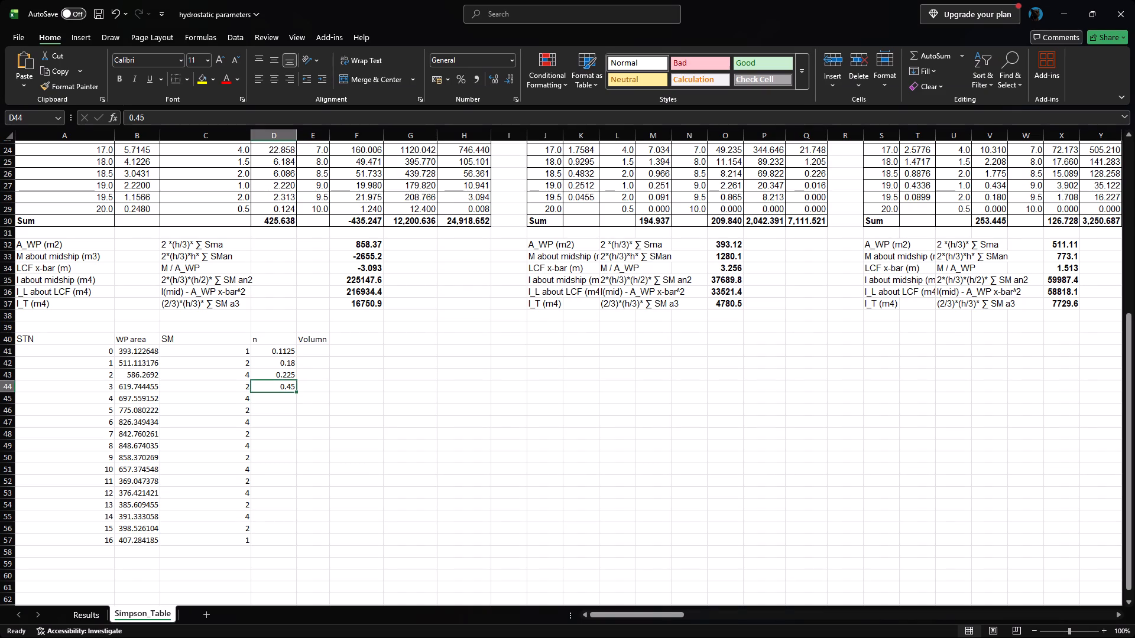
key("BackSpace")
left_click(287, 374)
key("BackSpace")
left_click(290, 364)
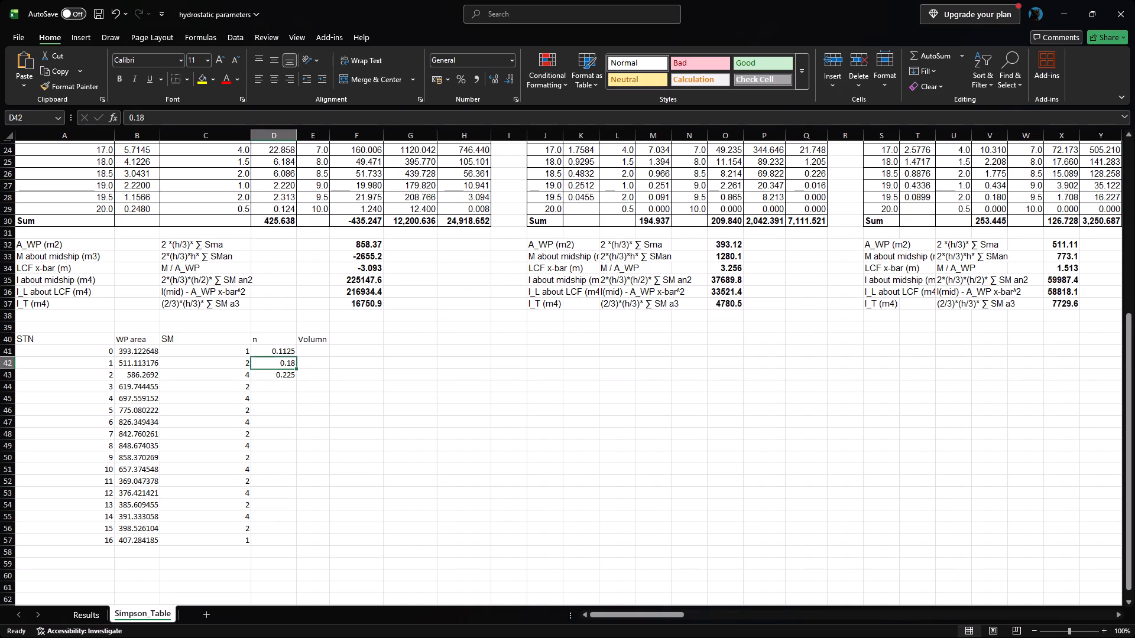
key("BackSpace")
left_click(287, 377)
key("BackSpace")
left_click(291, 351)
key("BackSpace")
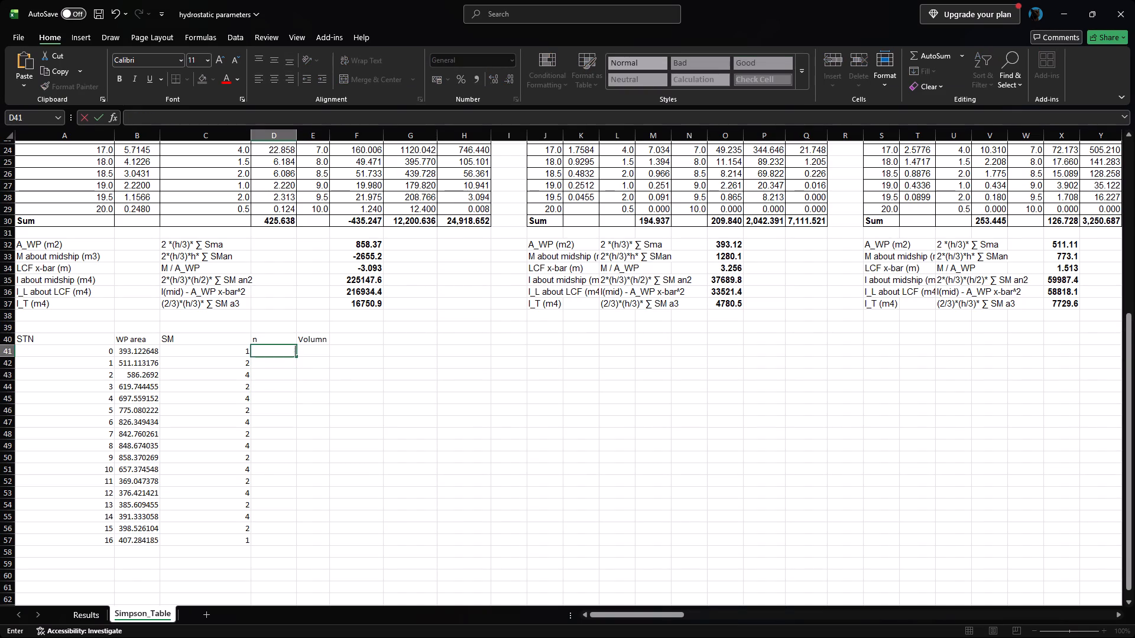
Enter 0.1125 as n for station 0 in D41.
type("0.1125")
Measure from waterline A to the first unlettered waterline above it and enter 0.0675 as n for station 1.
key("alt+Tab")
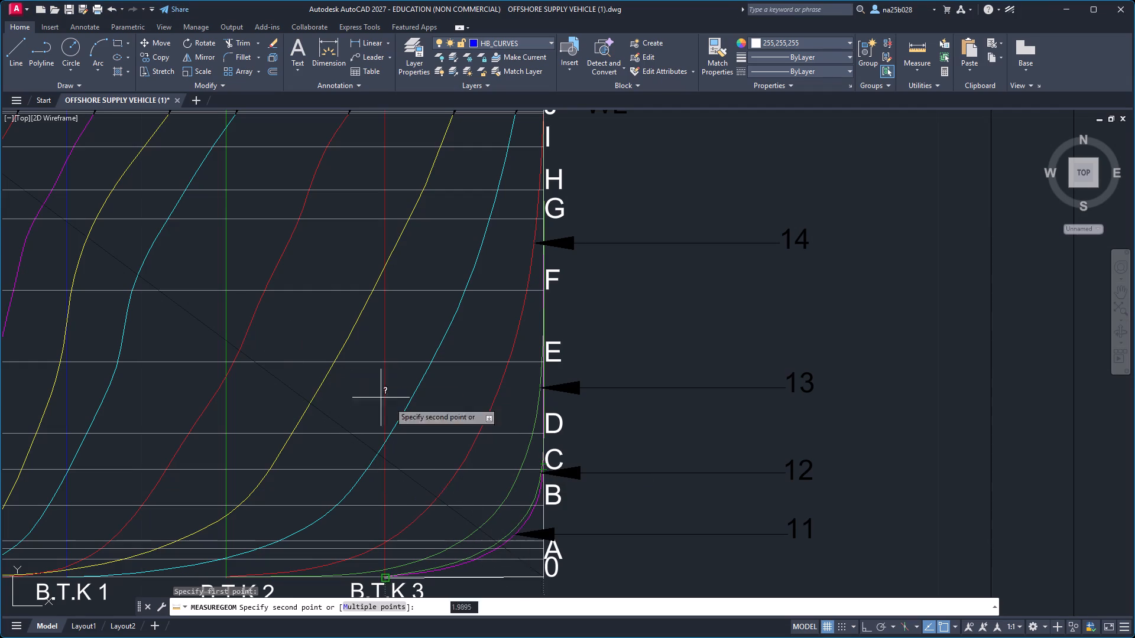
scroll(543, 561, "up", 4)
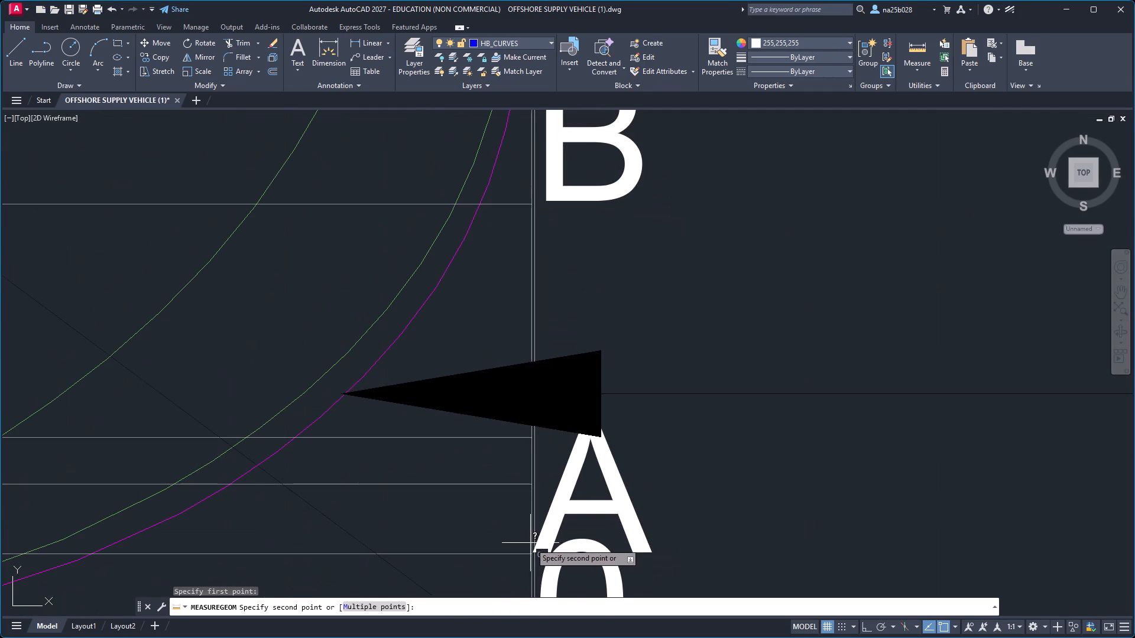
key("Escape")
scroll(530, 554, "up", 3)
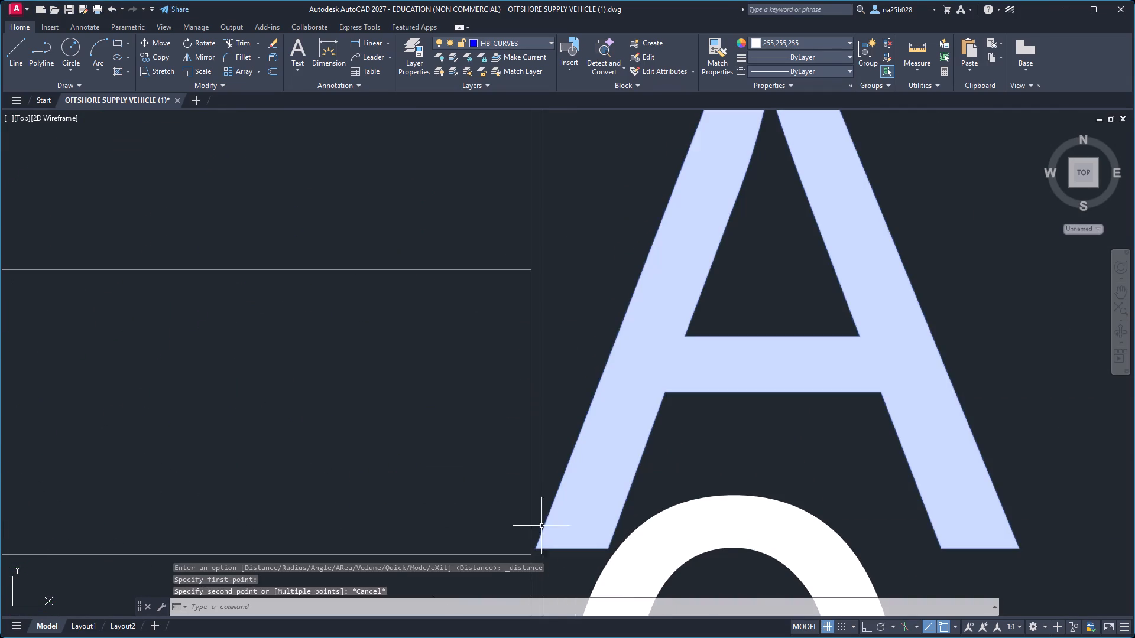
left_click(915, 66)
left_click(930, 113)
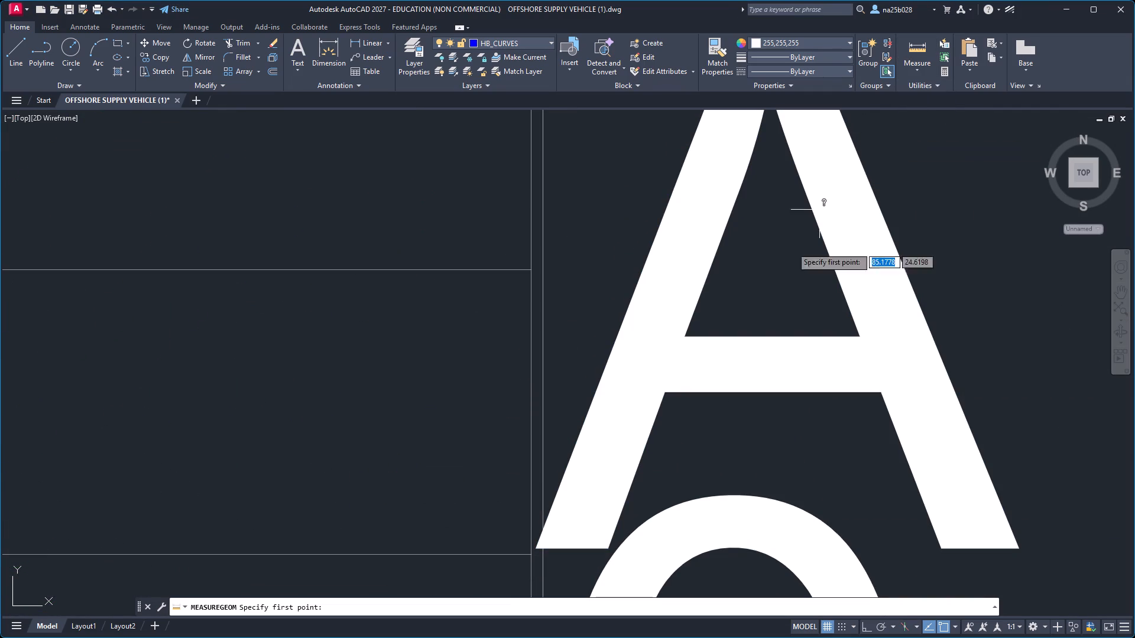
left_click(530, 554)
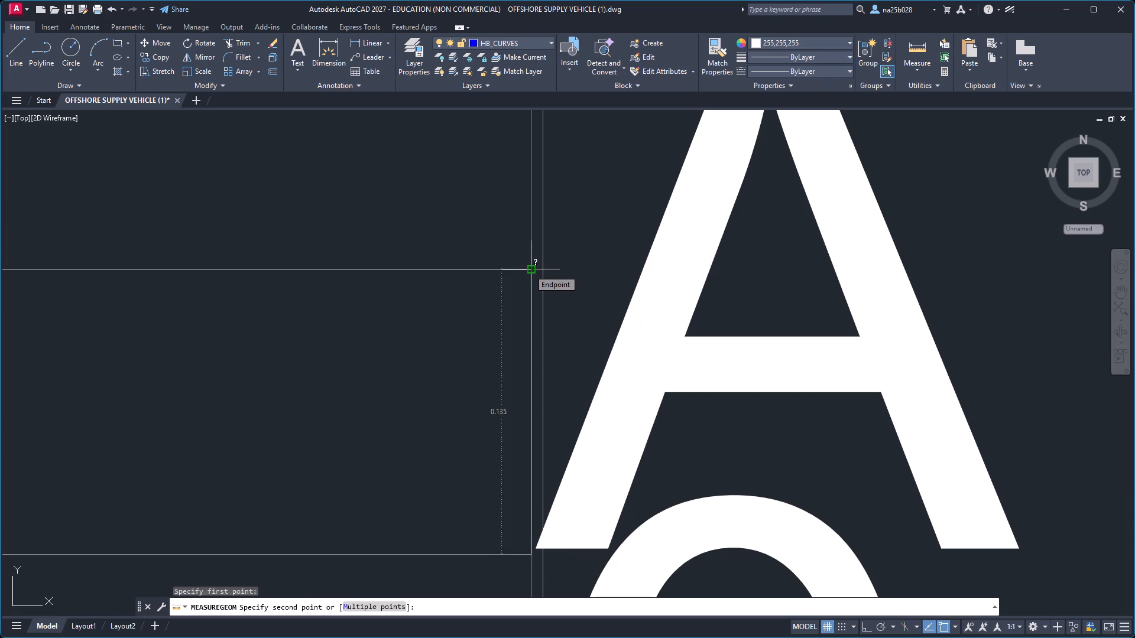
key("alt+Tab")
type("0.6")
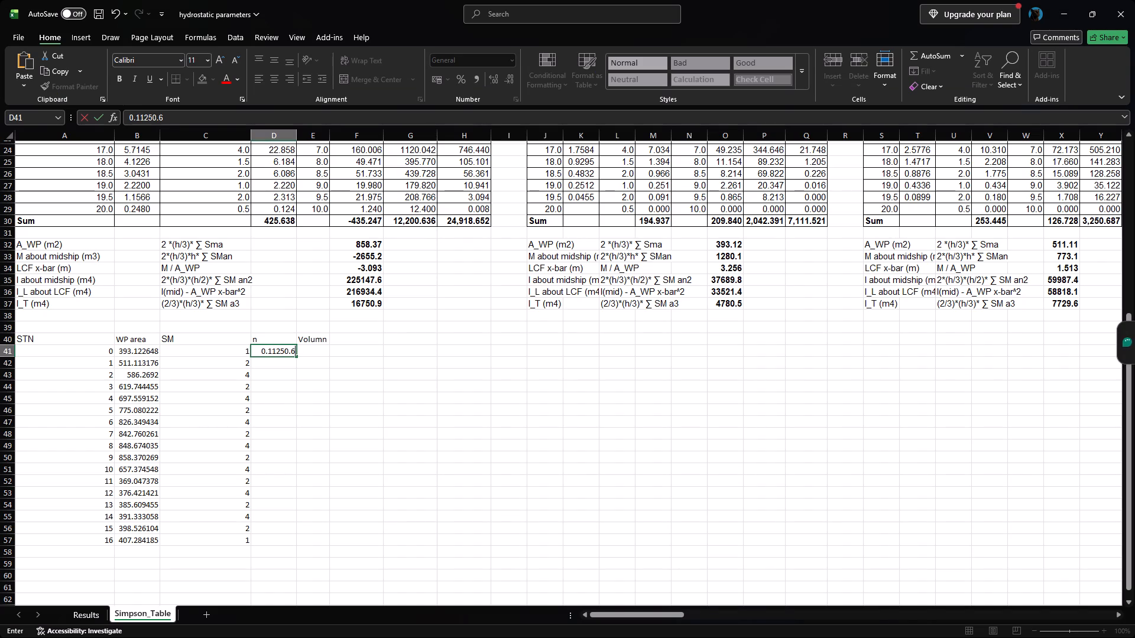
key("BackSpace")
key("BackSpace")
key("BackSpace")
key("Down")
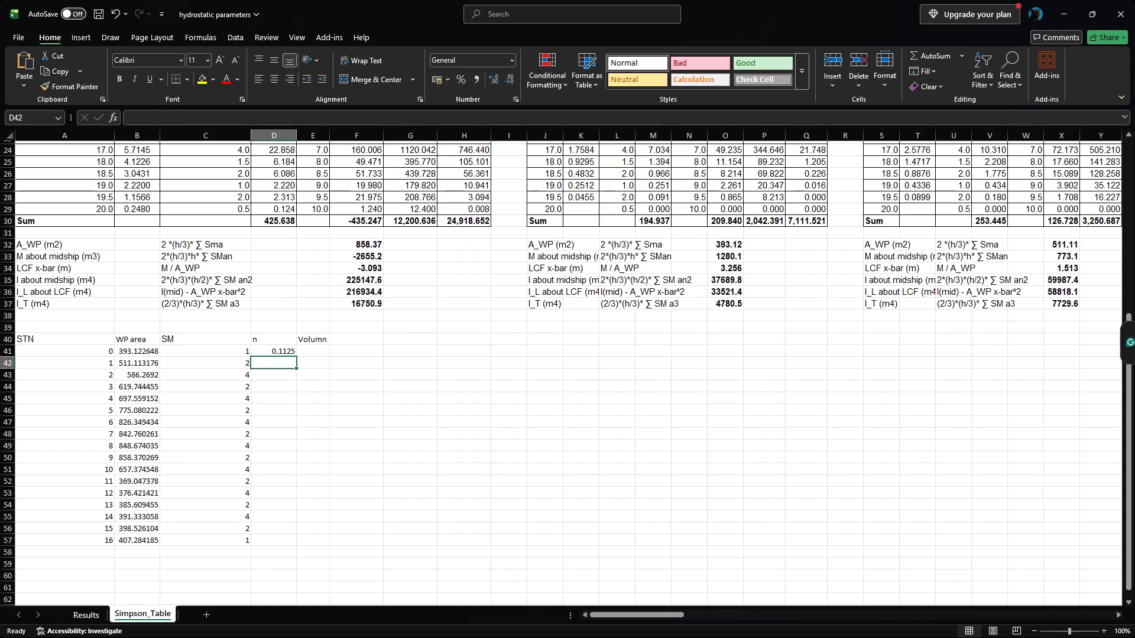
type("0.0")
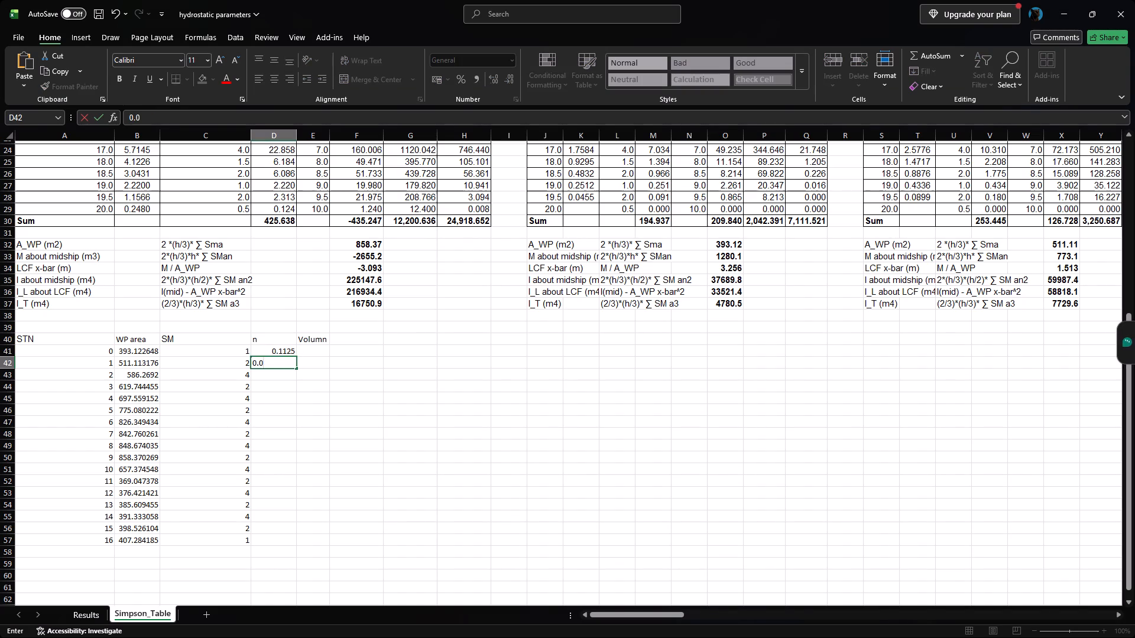
type("675")
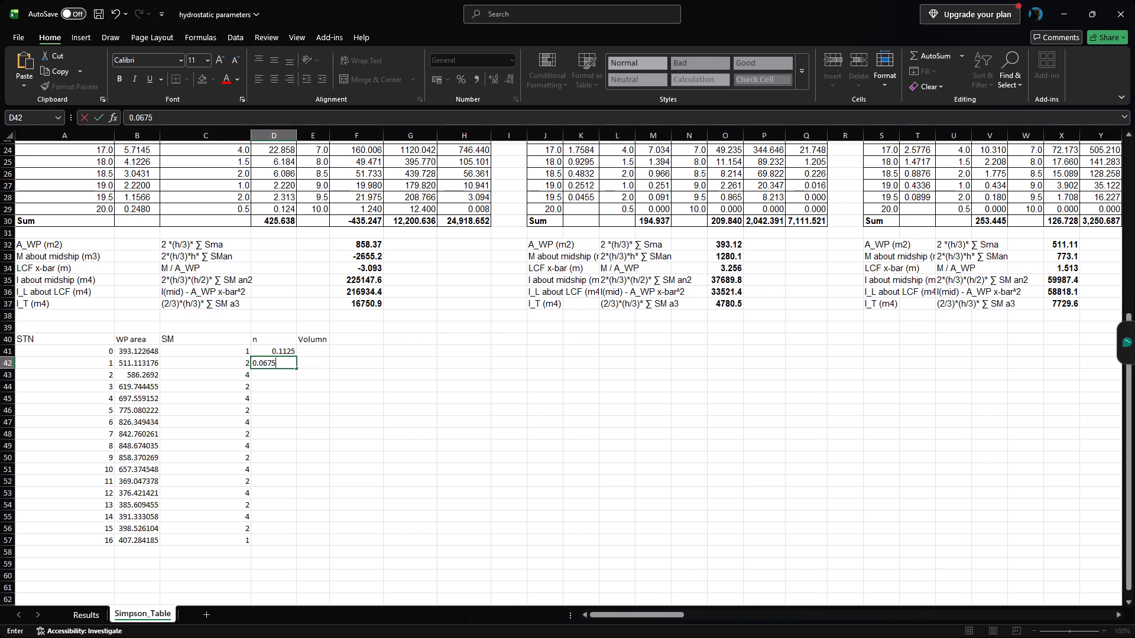
key("Down")
Measure between the two unlettered waterlines above A and enter 0.045 as n for station 2.
key("alt+Tab")
scroll(530, 270, "down", 4)
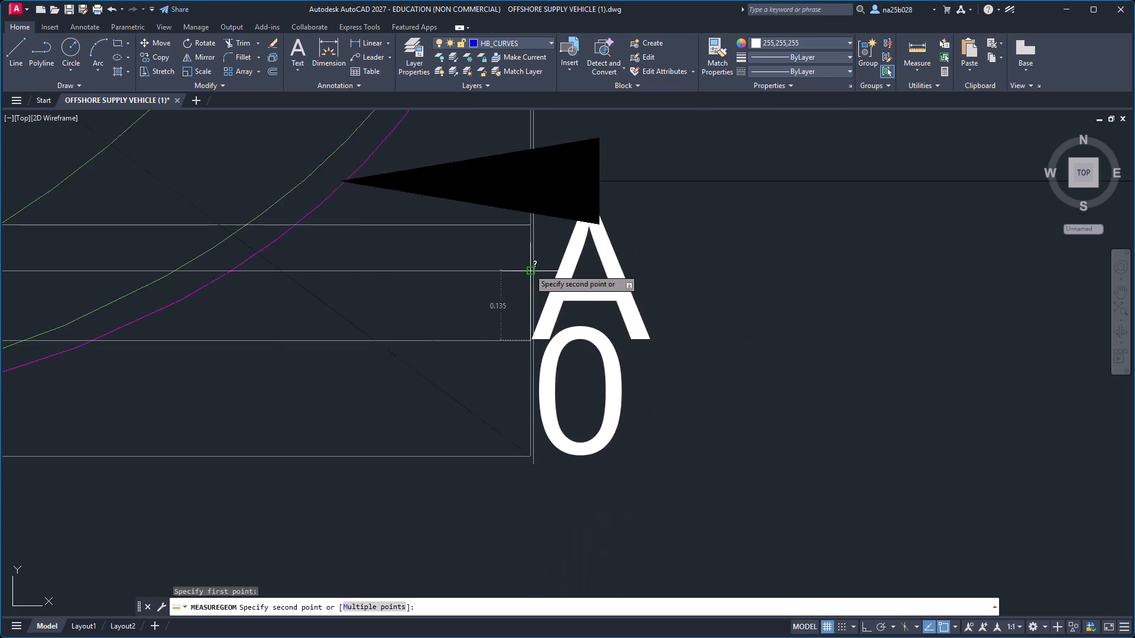
middle_click_drag(524, 255, 518, 369)
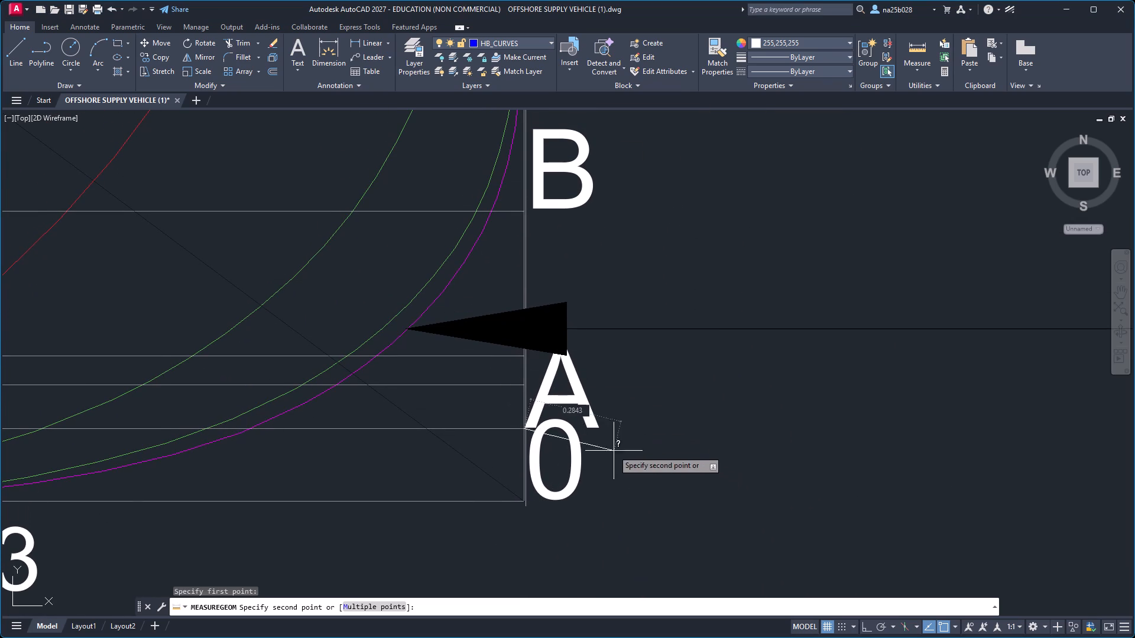
key("Escape")
left_click(914, 70)
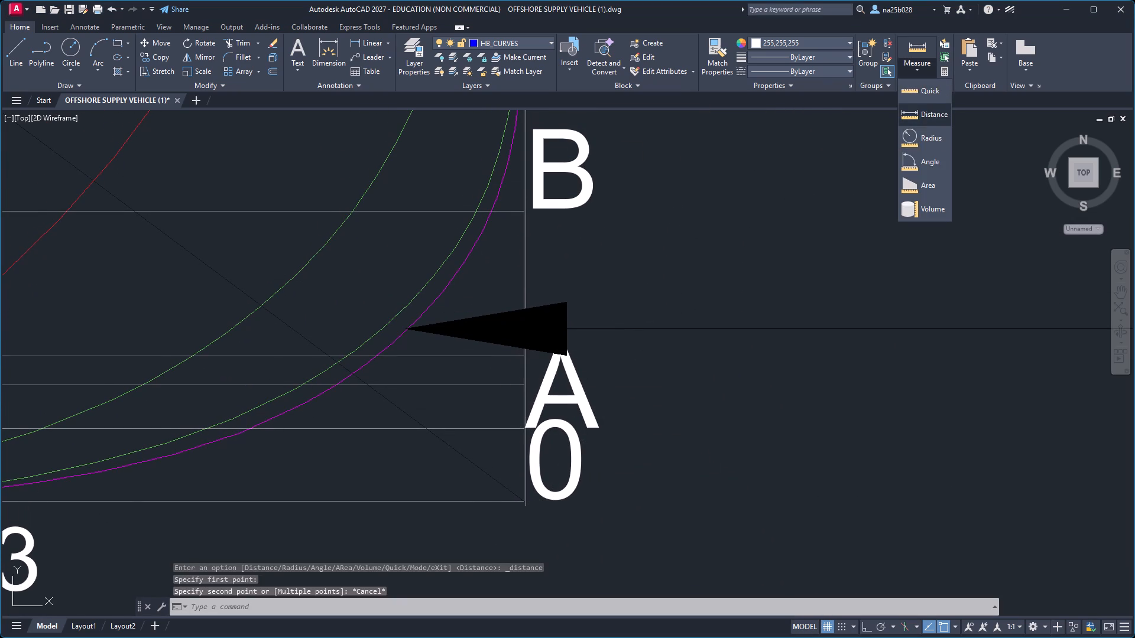
left_click(925, 112)
scroll(586, 328, "up", 3)
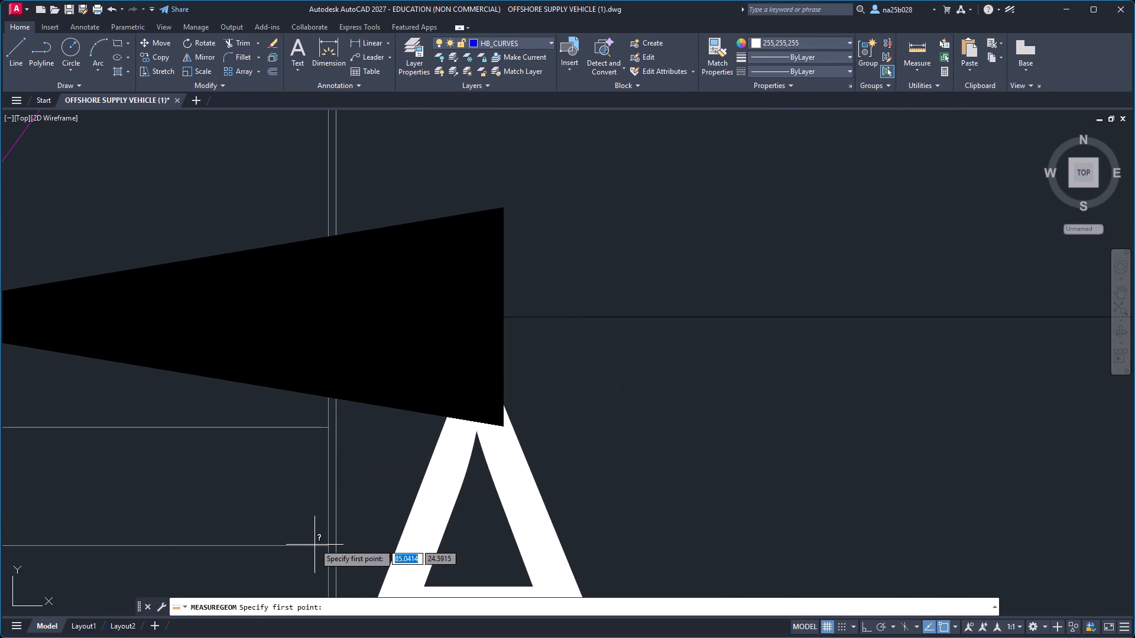
left_click(329, 541)
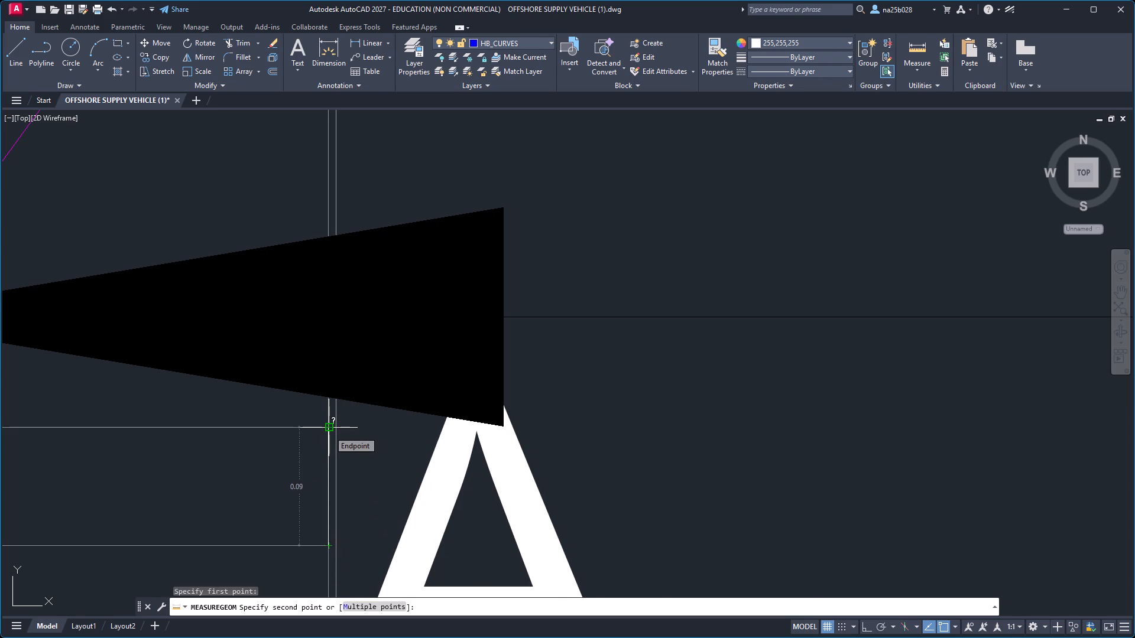
key("alt+Tab")
type("0.045")
key("Down")
Measure in AutoCAD from the upper unlettered waterline above A to waterline B and enter 0.225 as n for station 3 in Excel.
key("alt+Tab")
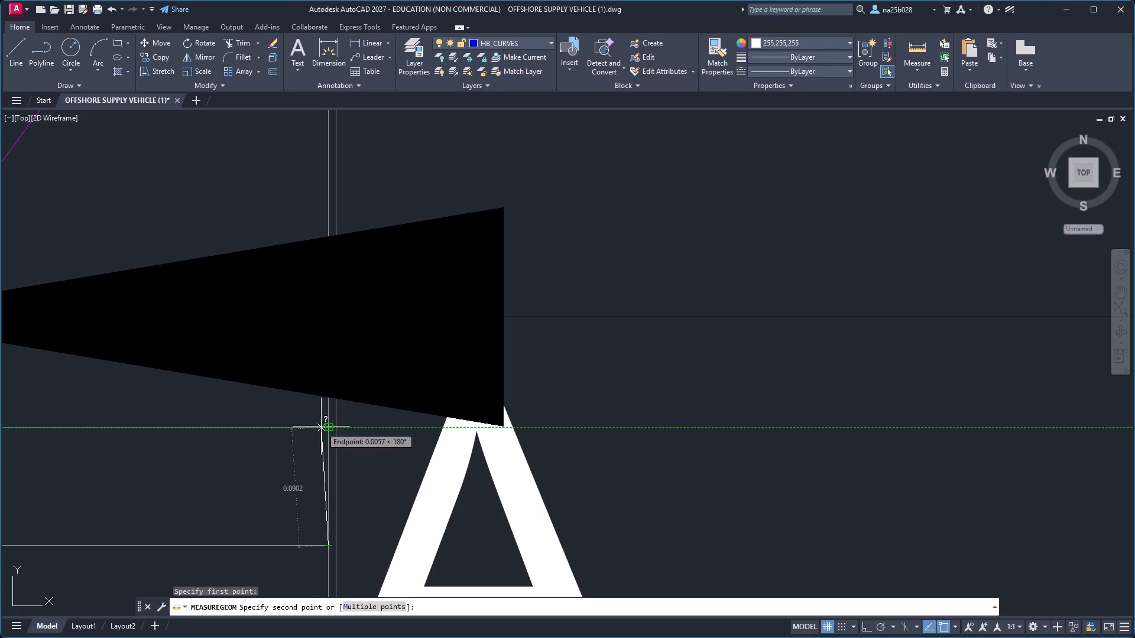
key("Escape")
scroll(321, 427, "down", 1)
middle_click_drag(310, 442, 387, 502)
scroll(400, 484, "down", 1)
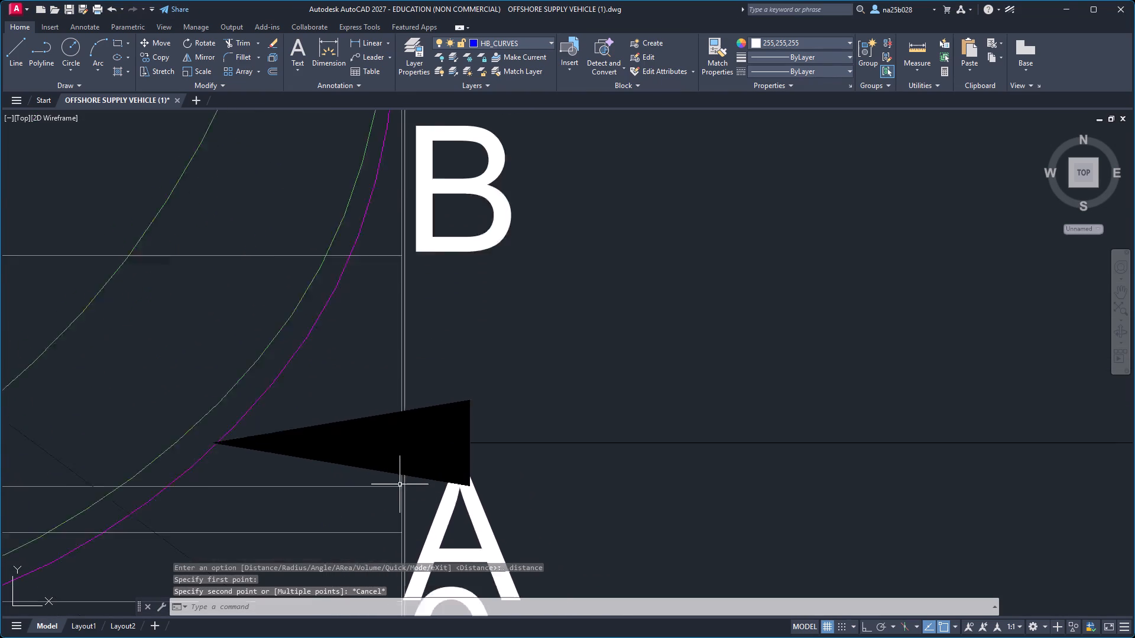
scroll(400, 484, "down", 1)
left_click(919, 65)
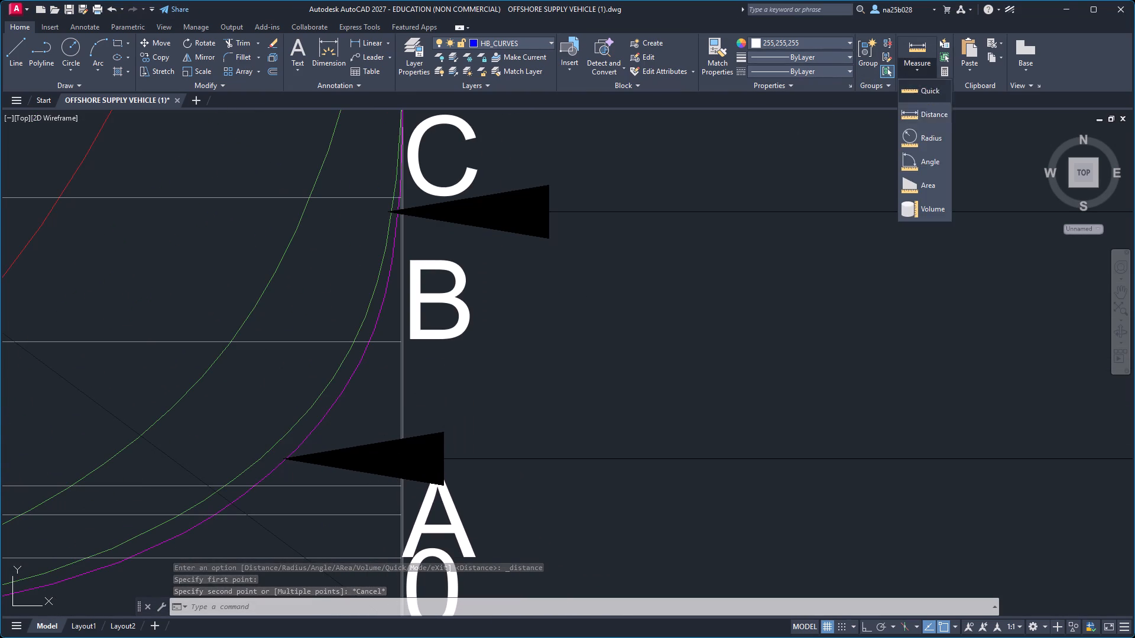
left_click(922, 110)
scroll(403, 501, "up", 1)
scroll(403, 504, "down", 2)
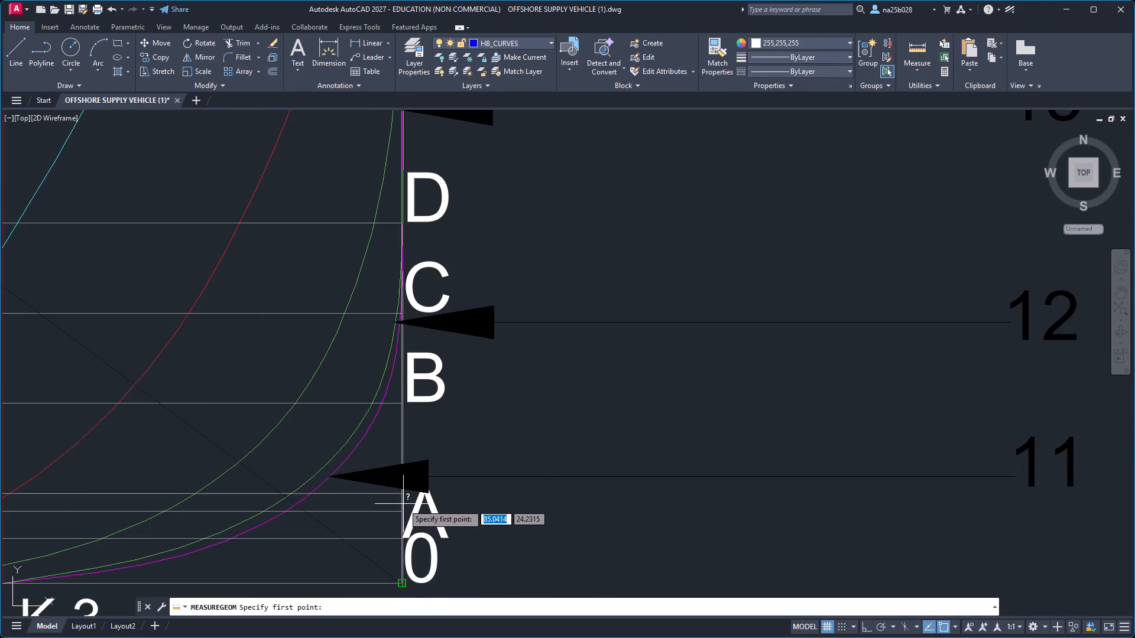
scroll(403, 505, "up", 4)
left_click(378, 434)
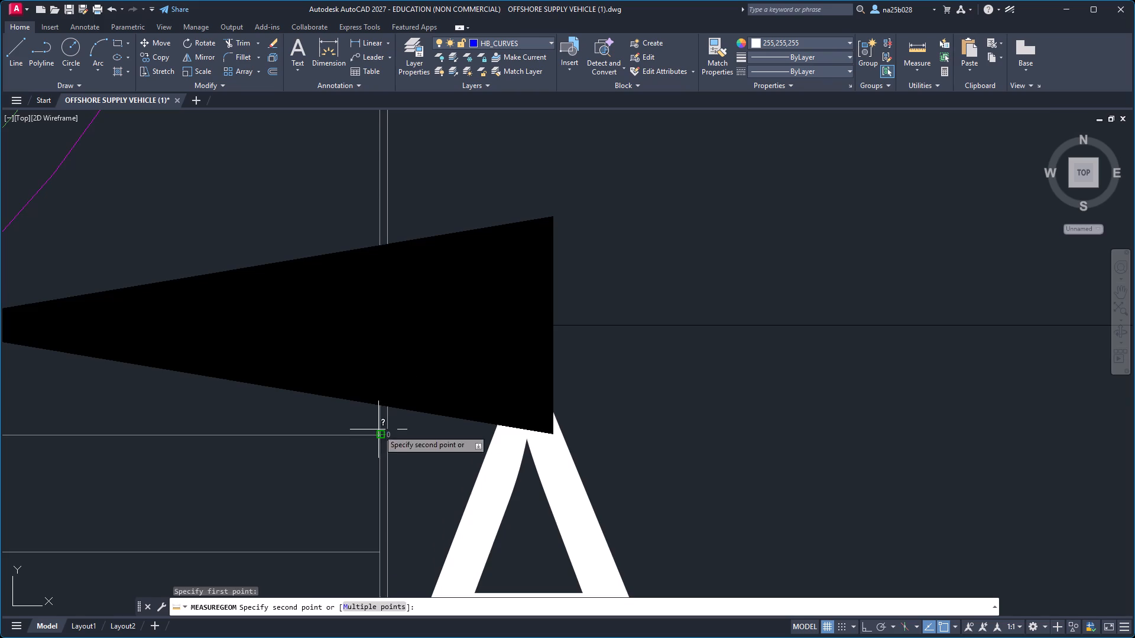
scroll(383, 269, "down", 4)
middle_click_drag(383, 261, 462, 463)
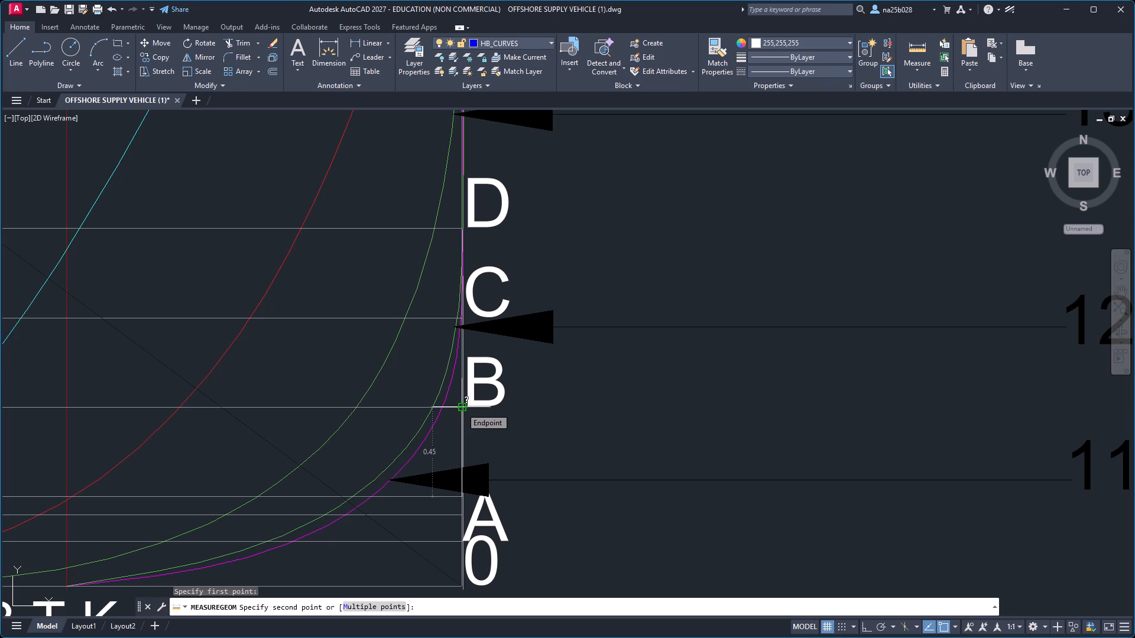
key("alt+Tab")
type("0.225")
key("Up")
key("Down")
key("Down")
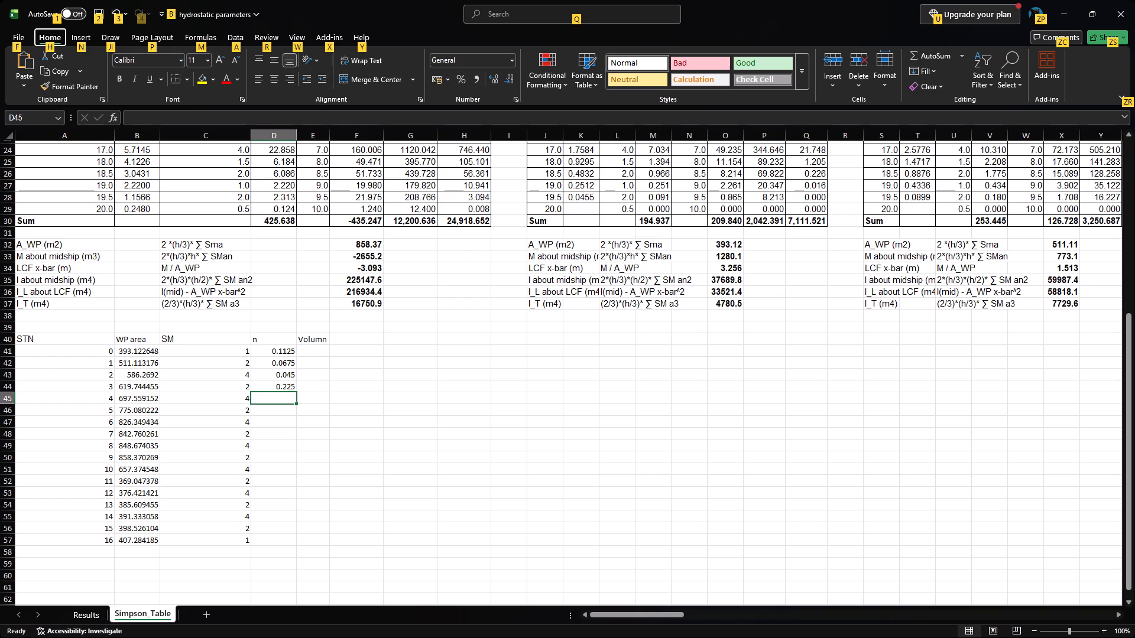
key("Escape")
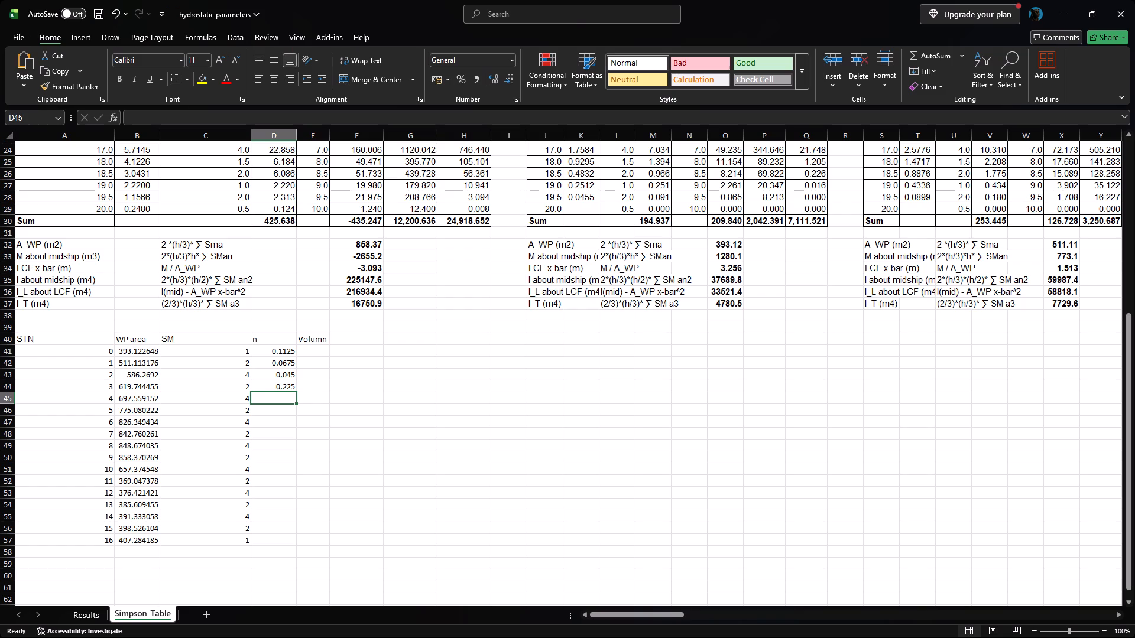
Measure in AutoCAD from waterline B to waterline C and enter 0.225 as n for station 4 in Excel.
key("alt+Tab")
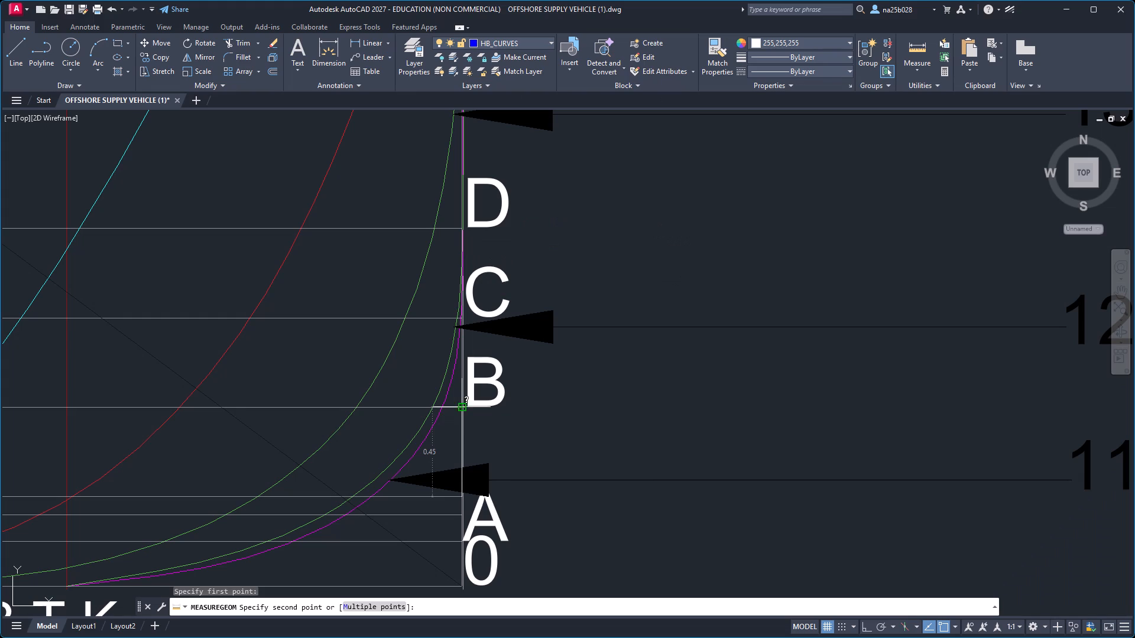
key("Escape")
left_click(919, 78)
left_click(919, 113)
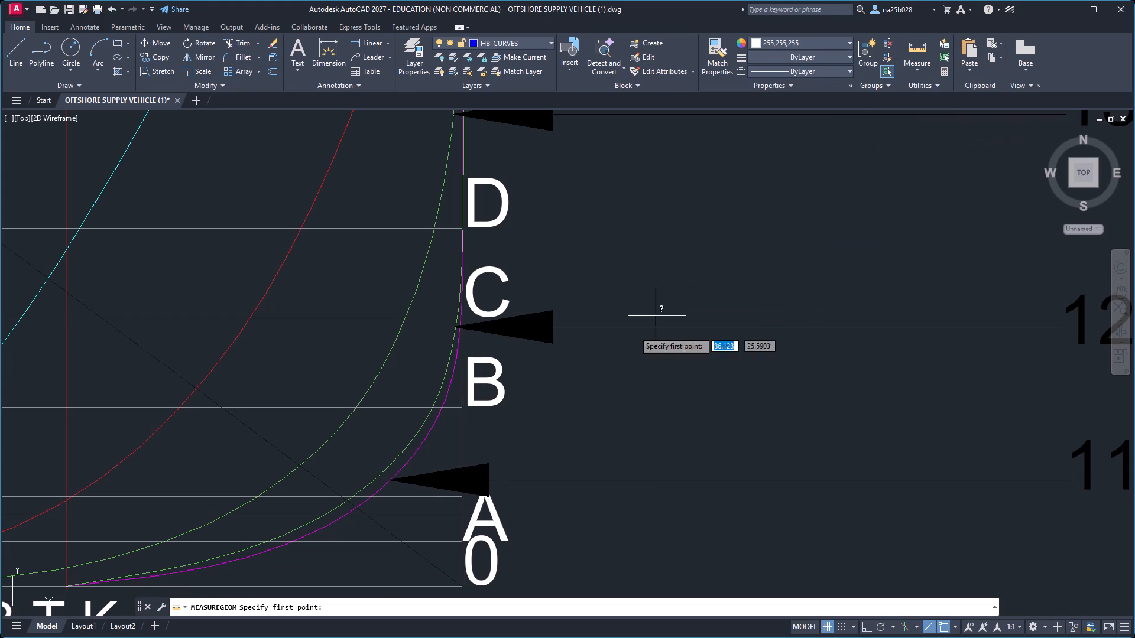
left_click(459, 409)
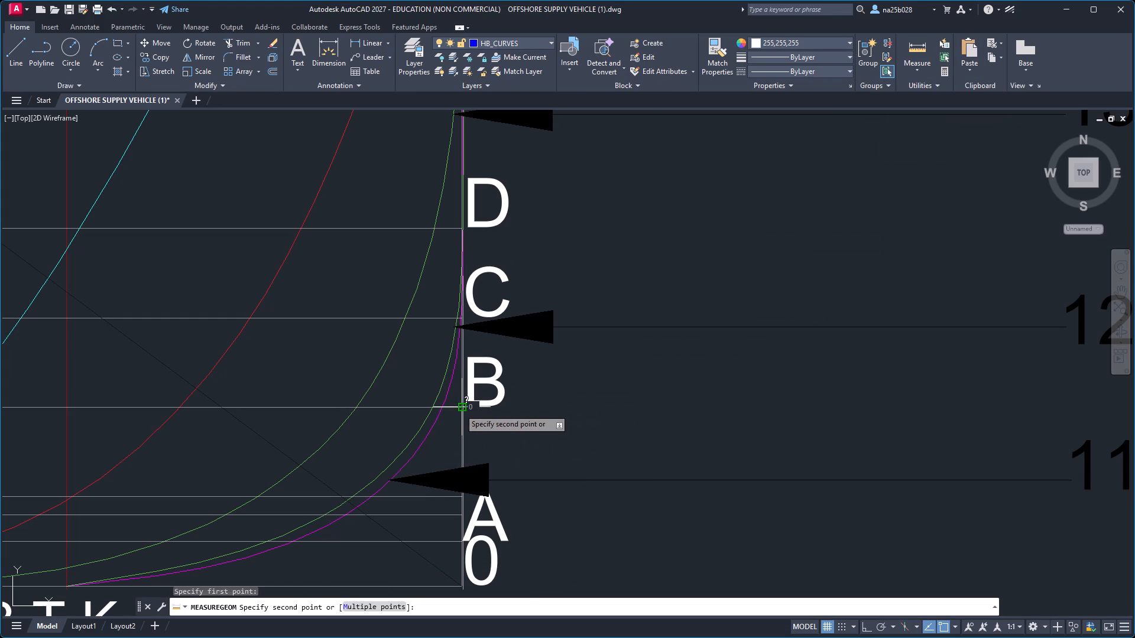
scroll(461, 320, "up", 6)
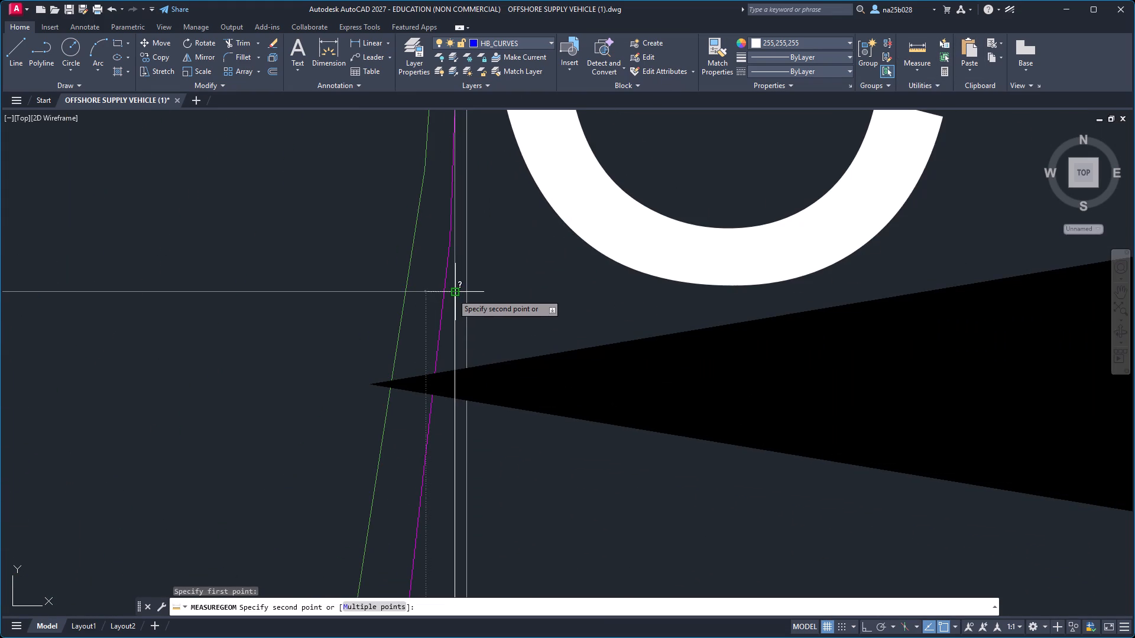
scroll(452, 294, "down", 4)
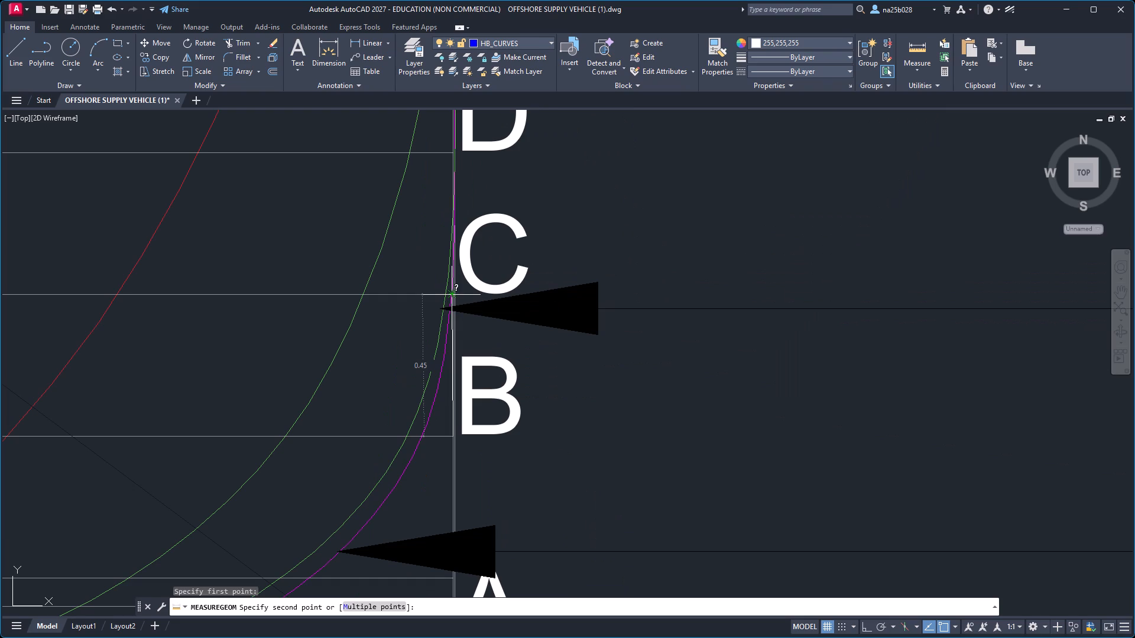
key("alt+Tab")
type("0.225")
key("Down")
Measure in AutoCAD from waterline C to waterline D and enter 0.225 as n for station 5 in Excel.
key("alt+Tab")
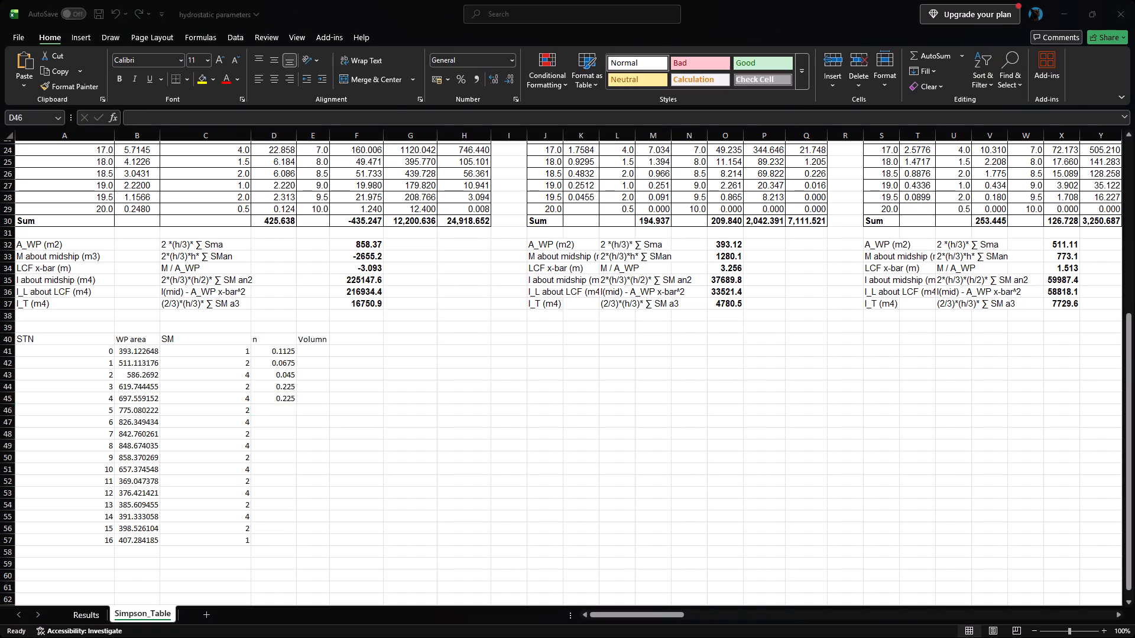
key("Escape")
left_click(919, 69)
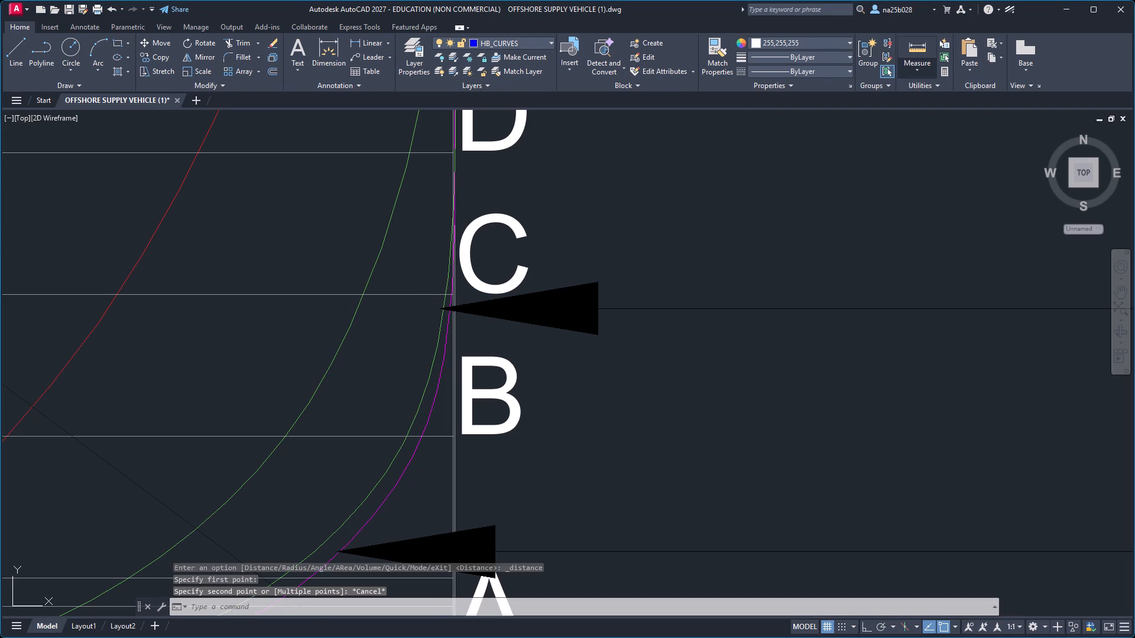
left_click(920, 115)
scroll(452, 294, "up", 6)
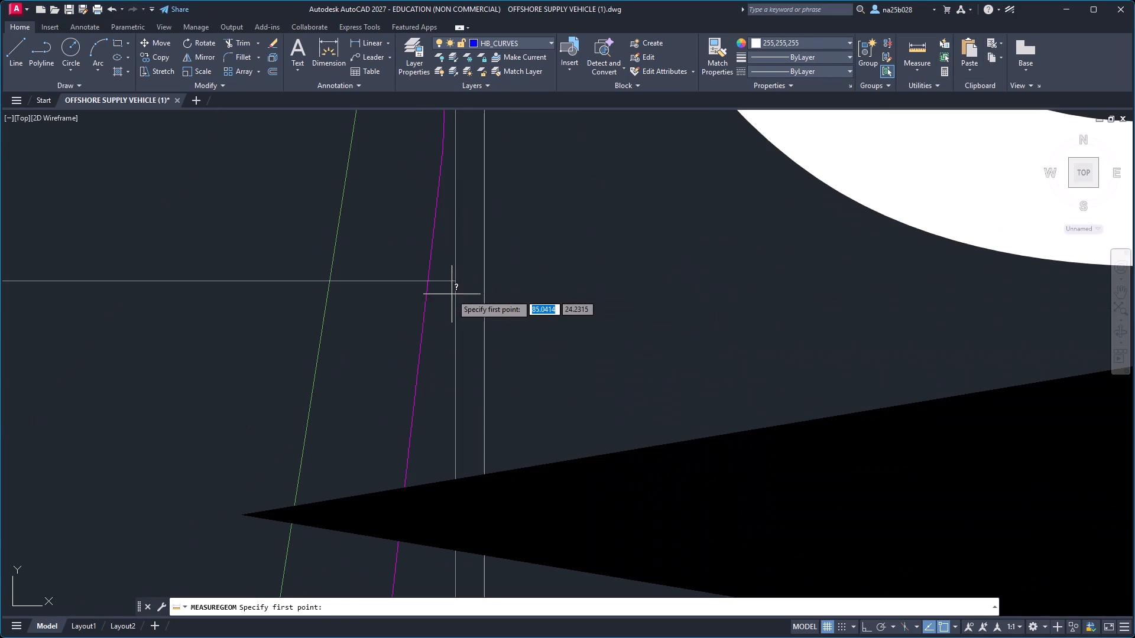
left_click(455, 279)
scroll(465, 251, "down", 5)
middle_click_drag(471, 232, 479, 536)
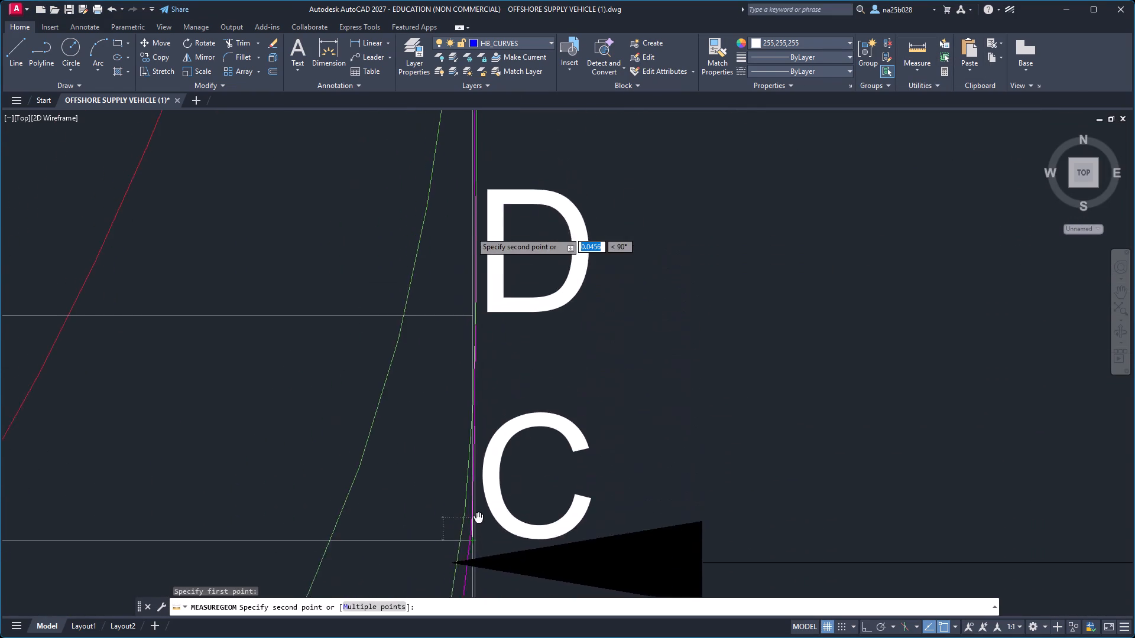
middle_click_drag(479, 536, 485, 567)
scroll(478, 408, "up", 7)
scroll(459, 157, "down", 5)
middle_click_drag(459, 161, 507, 481)
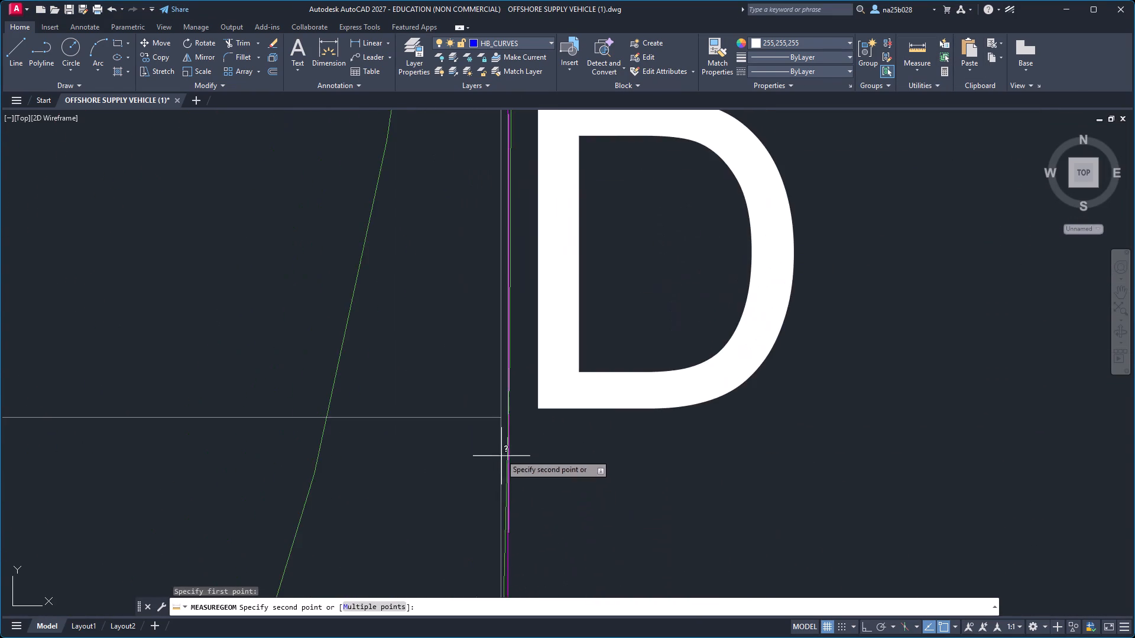
scroll(500, 448, "up", 5)
left_click(488, 140)
scroll(494, 222, "down", 5)
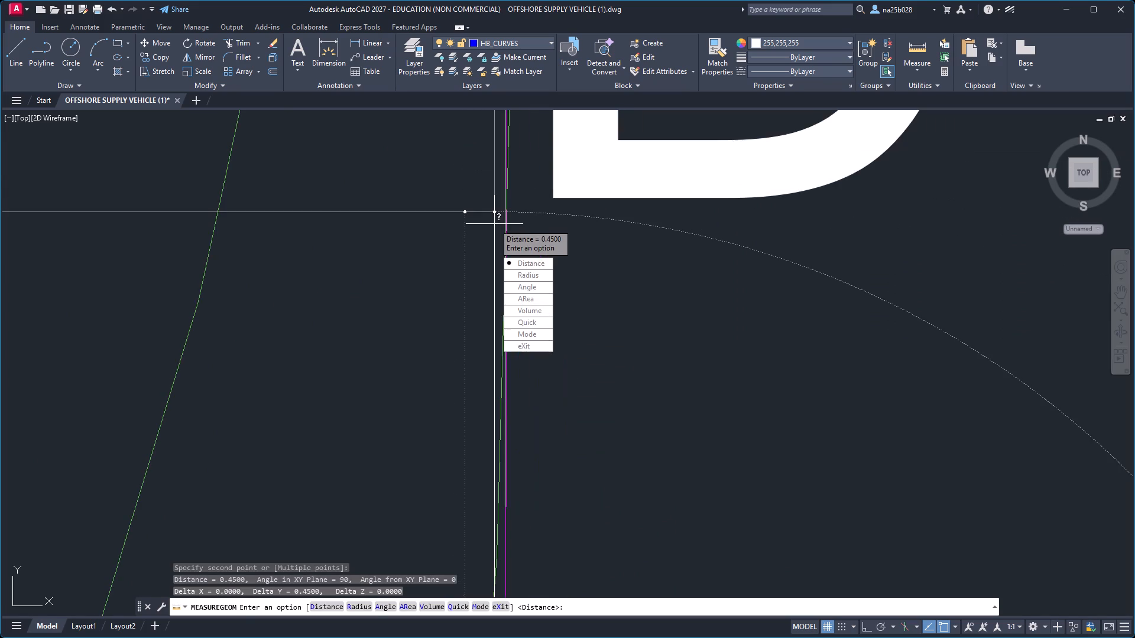
scroll(544, 309, "down", 3)
scroll(633, 403, "down", 3)
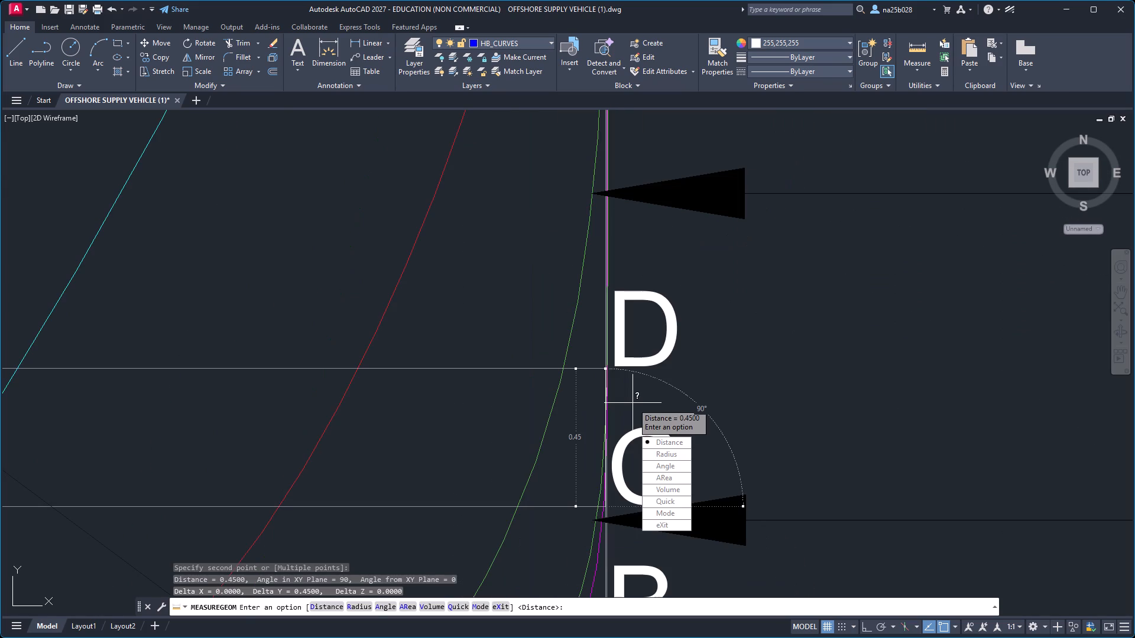
key("alt+Tab")
type("0.225")
key("Down")
Measure in AutoCAD from waterline D to waterline E and enter 0.45 as n for station 6 in Excel.
key("alt+Tab")
scroll(739, 362, "down", 1)
middle_click_drag(774, 218, 663, 503)
middle_click_drag(912, 372, 631, 637)
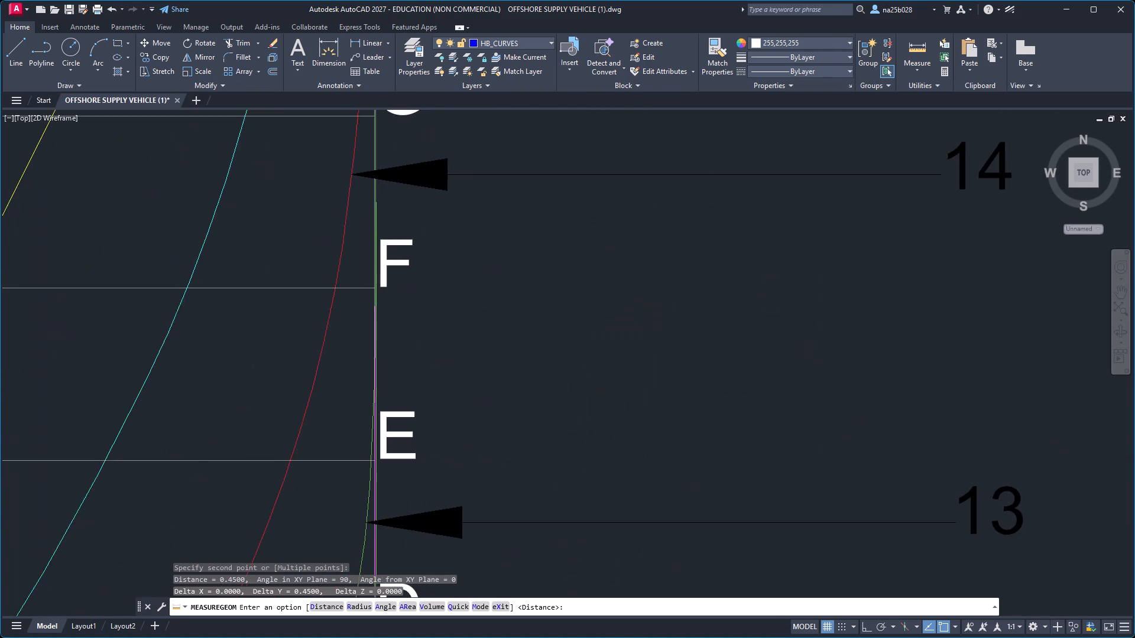
middle_click_drag(631, 637, 771, 481)
left_click_drag(821, 523, 910, 370)
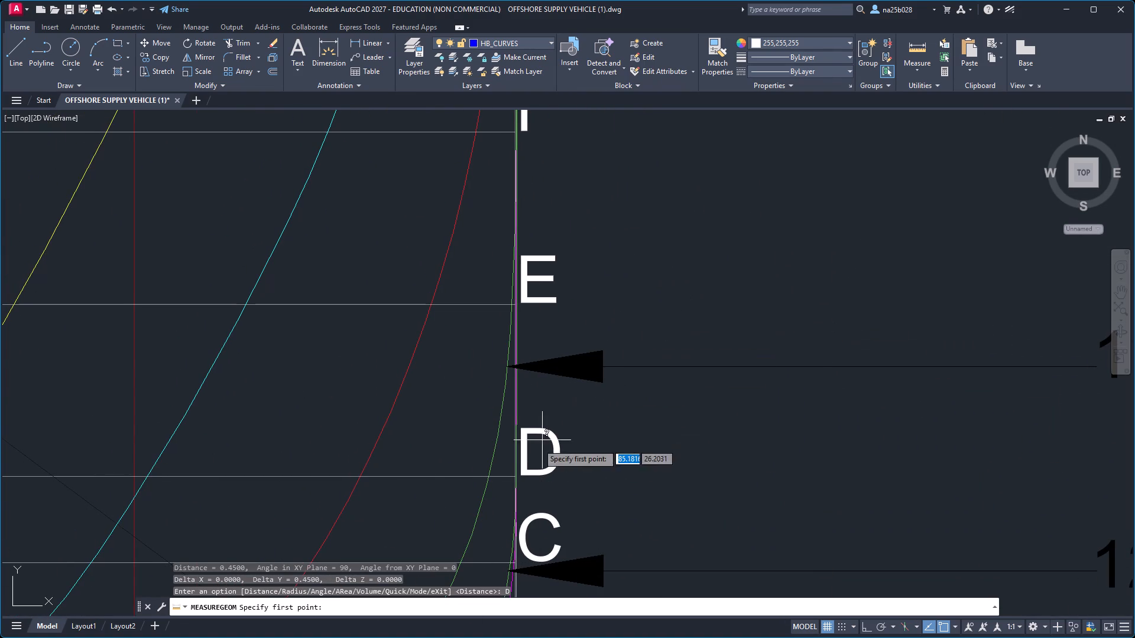
scroll(517, 477, "up", 4)
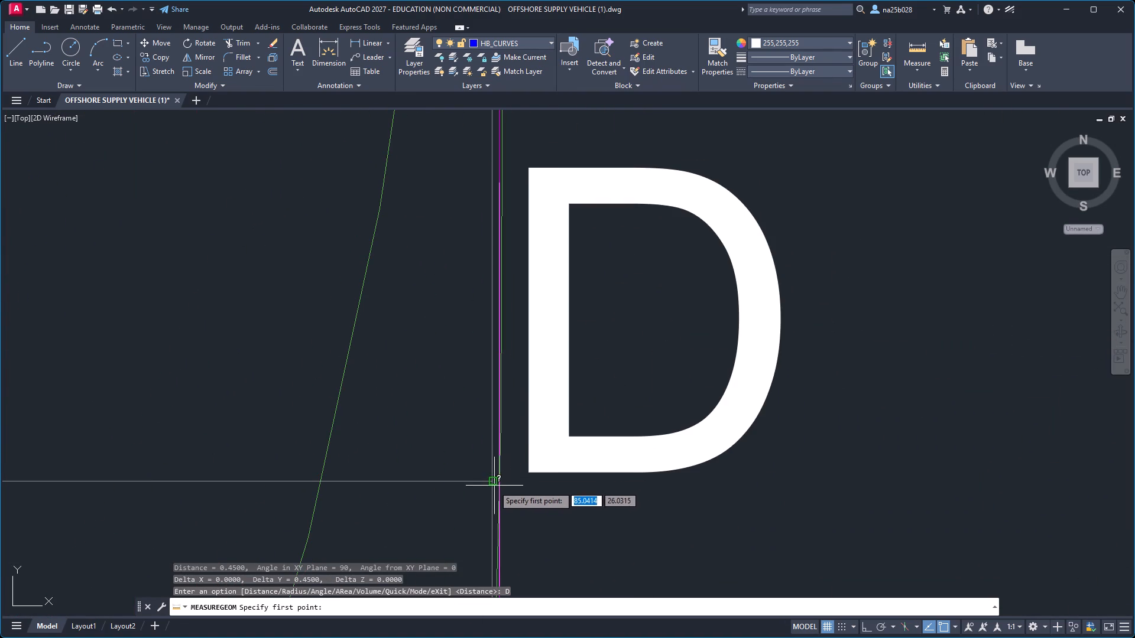
left_click(492, 481)
scroll(495, 346, "down", 2)
middle_click_drag(496, 222, 537, 506)
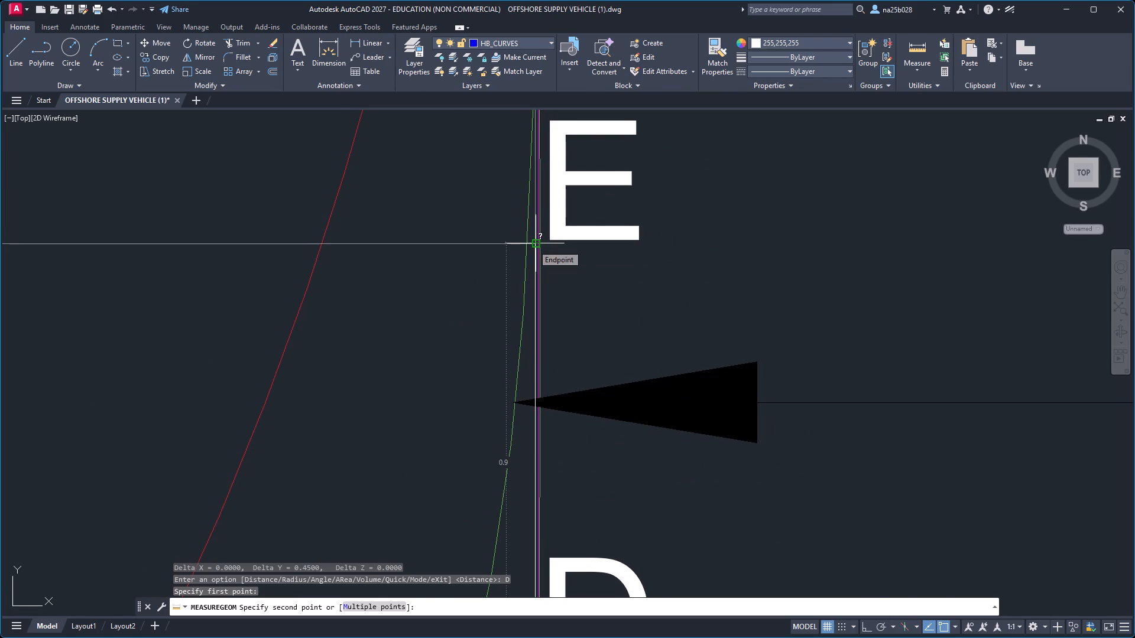
key("alt+Tab")
type("0.")
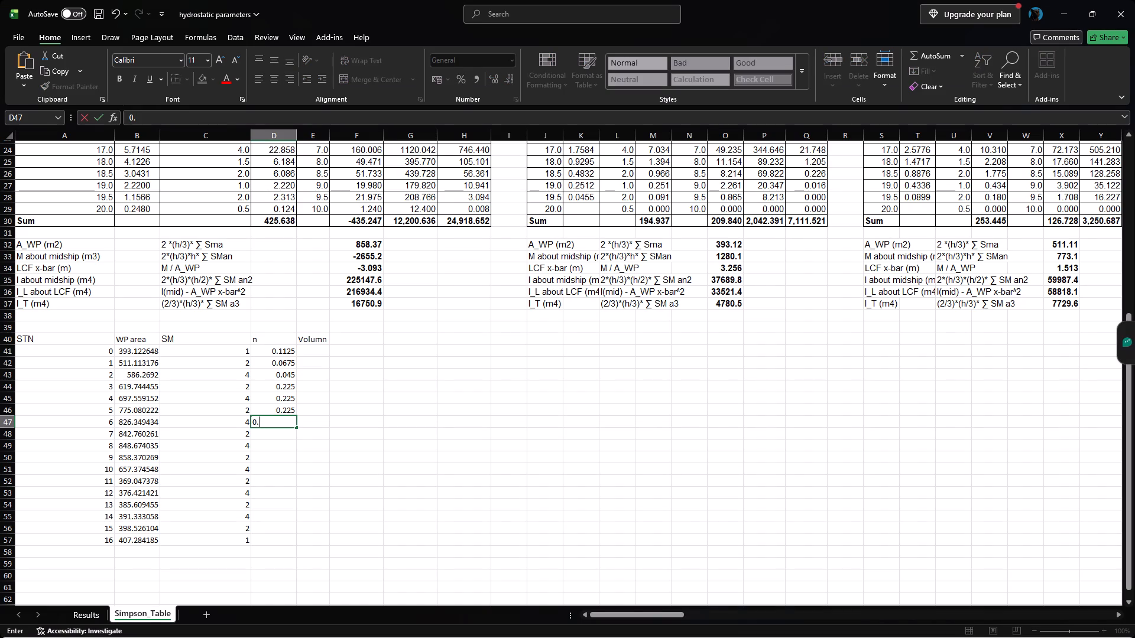
type("45")
key("Down")
Measure in AutoCAD from waterline E towards waterline F and enter 0.45 as n for station 7 in Excel.
key("alt+Tab")
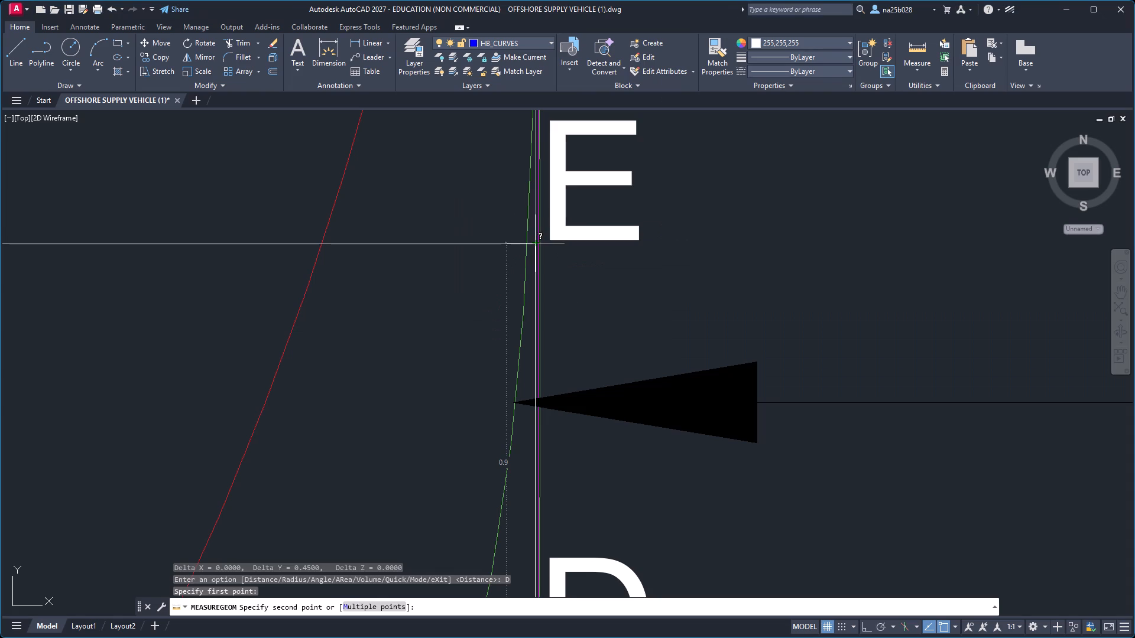
scroll(559, 224, "down", 4)
middle_click_drag(559, 220, 582, 438)
scroll(559, 220, "down", 1)
scroll(585, 442, "up", 4)
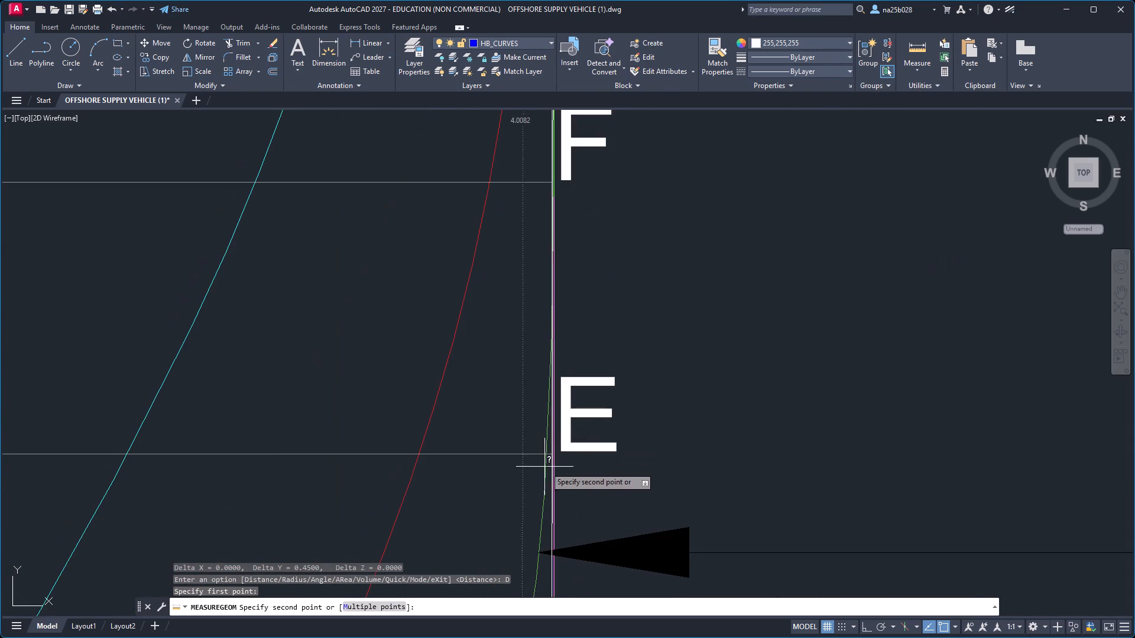
left_click(553, 455)
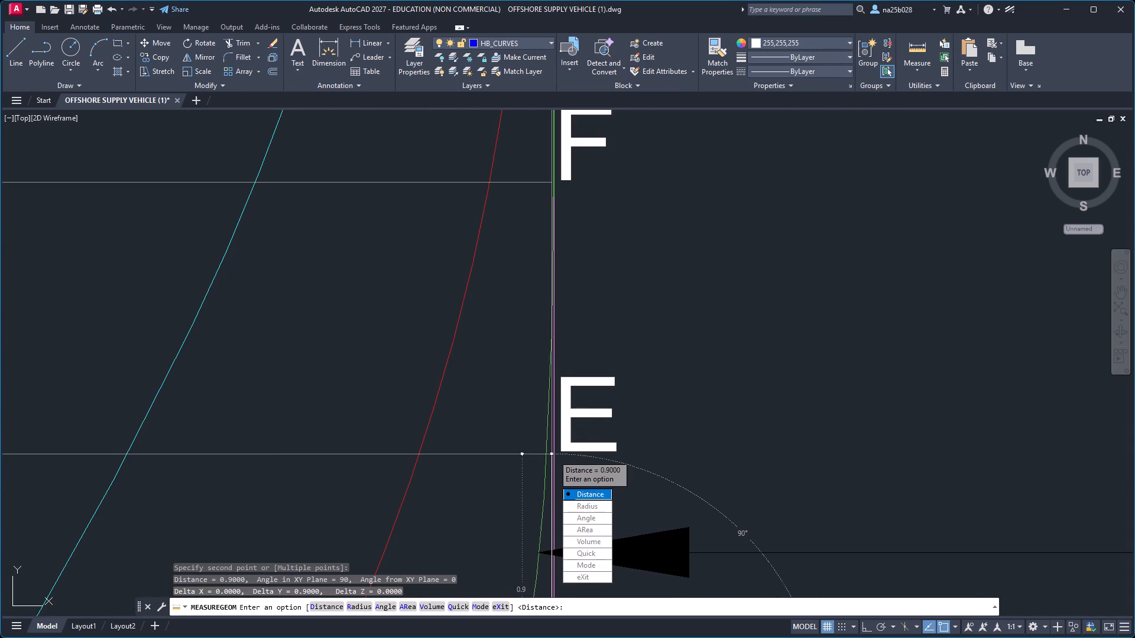
left_click_drag(592, 493, 553, 455)
scroll(507, 421, "up", 5)
scroll(763, 528, "down", 3)
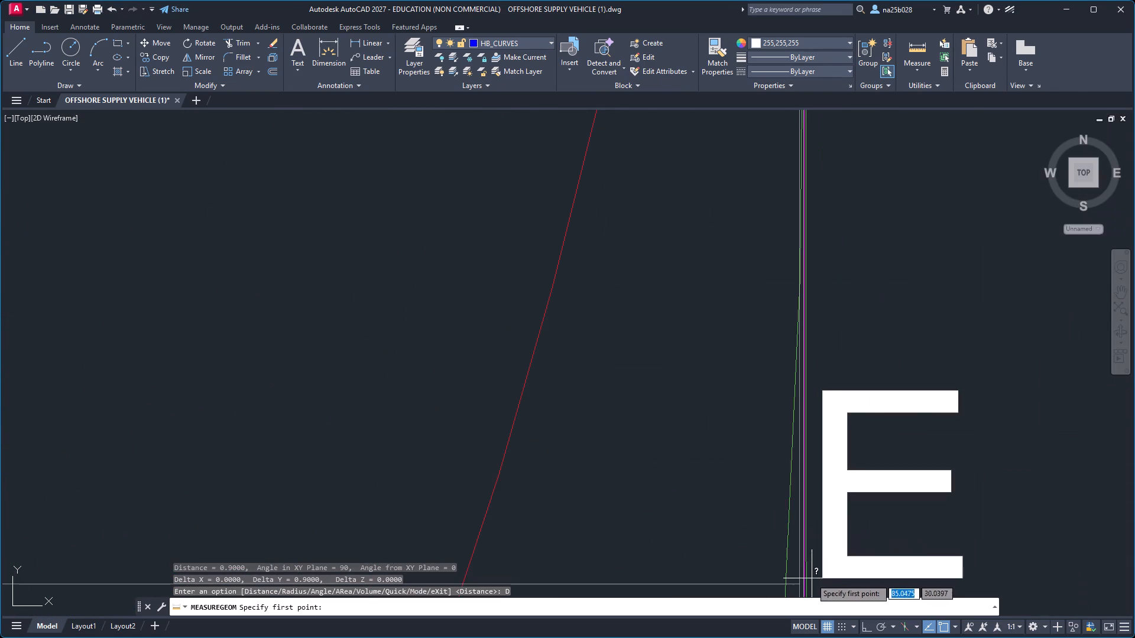
left_click(796, 584)
scroll(767, 379, "down", 4)
middle_click_drag(836, 252, 741, 325)
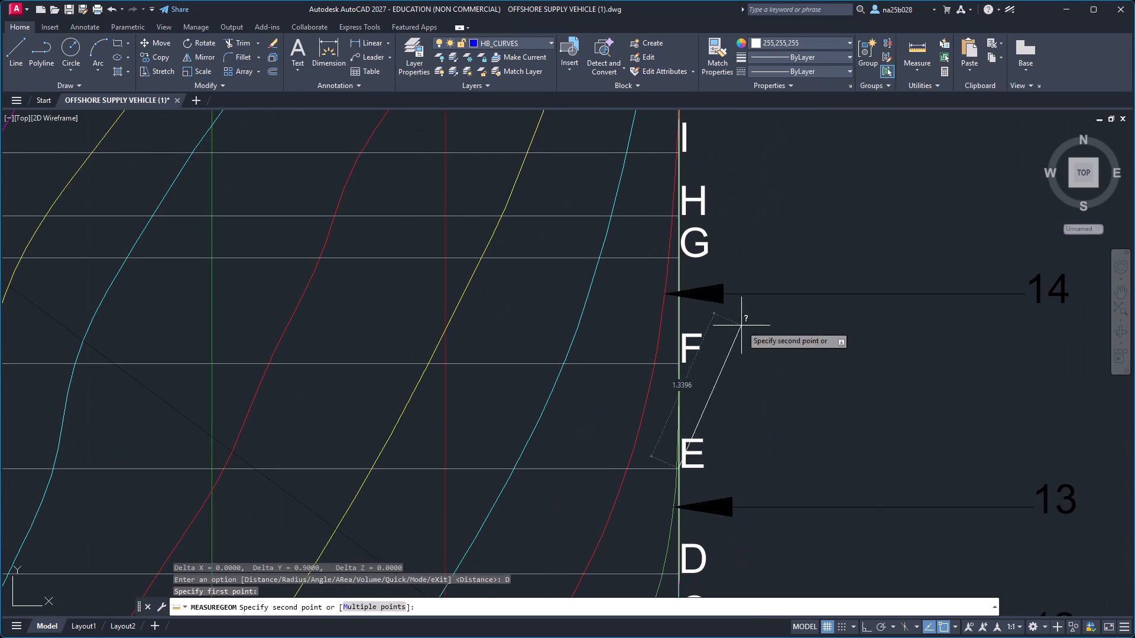
key("alt+Tab")
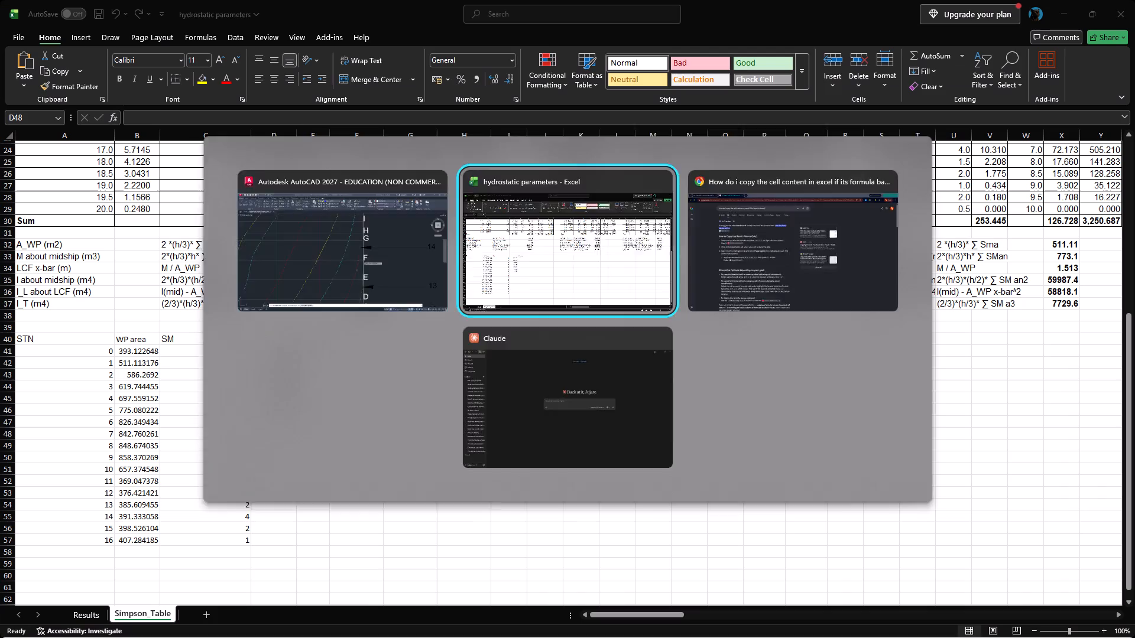
type("0.45")
key("Down")
Measure in AutoCAD from waterline F to waterline G and enter 0.45 as n for station 8 in Excel.
key("alt+Tab")
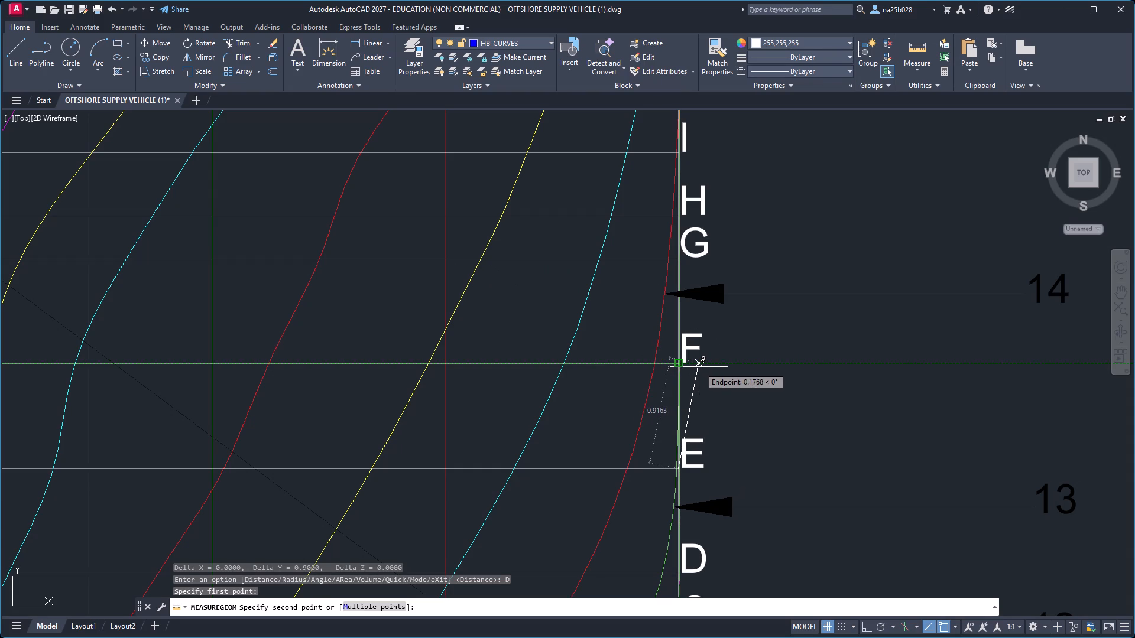
right_click(699, 367)
left_click(696, 388)
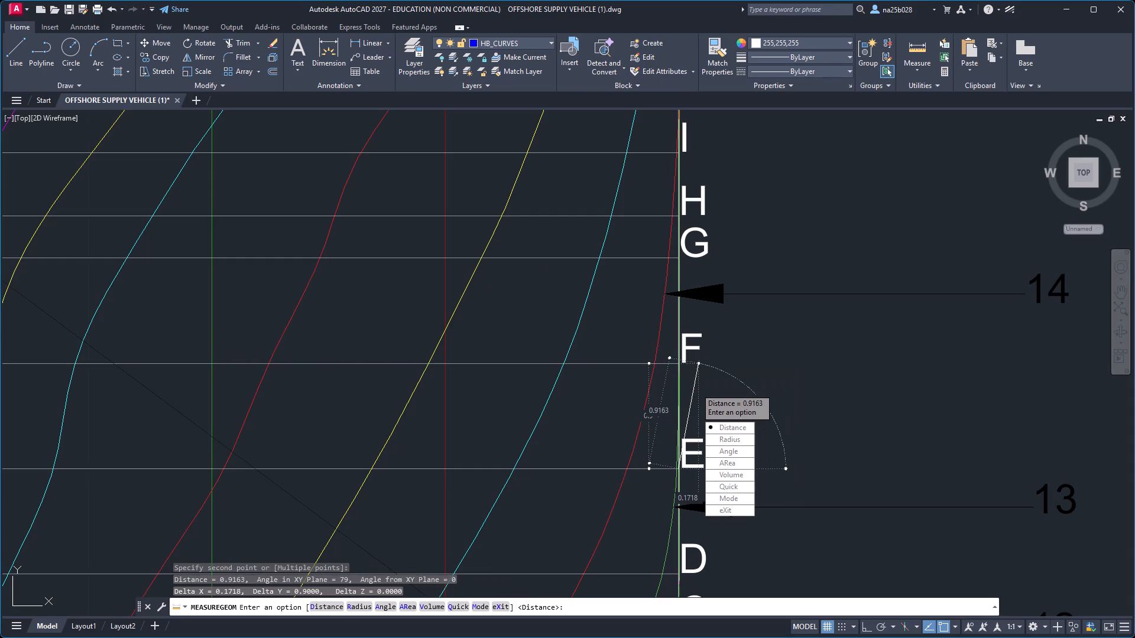
left_click_drag(723, 426, 696, 388)
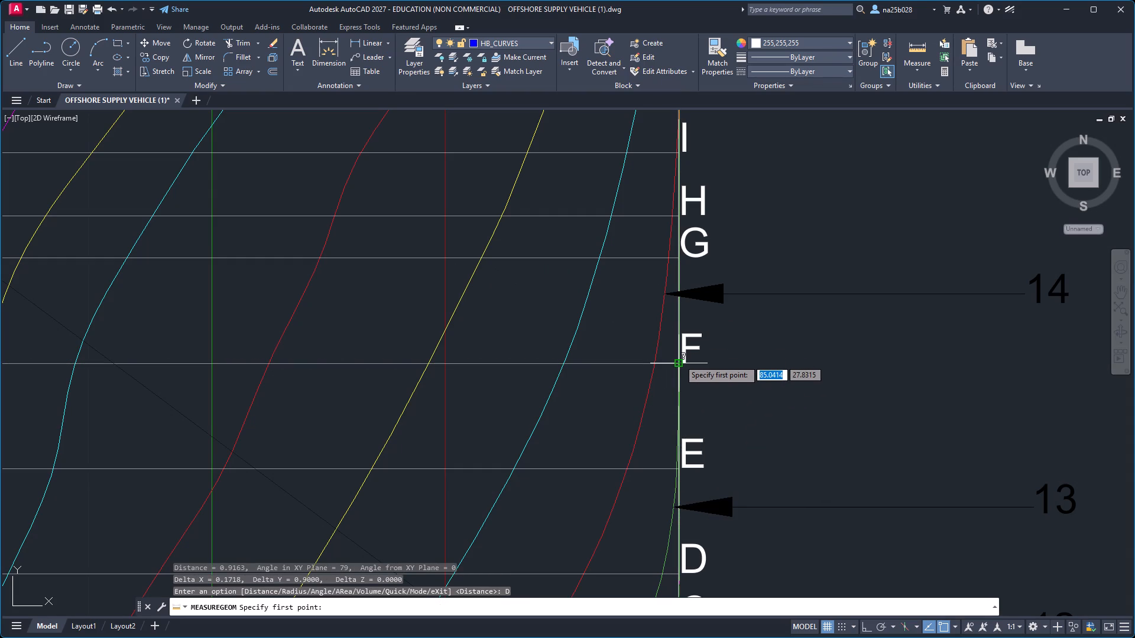
scroll(677, 360, "up", 3)
left_click(676, 370)
scroll(667, 318, "down", 3)
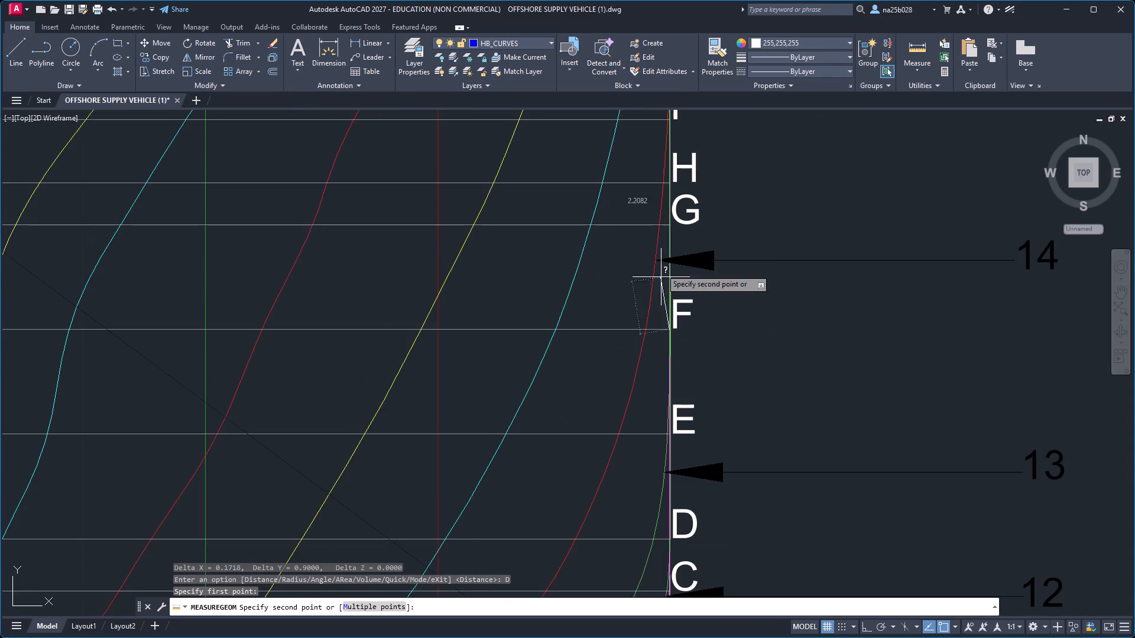
middle_click_drag(665, 242, 664, 331)
scroll(668, 320, "up", 4)
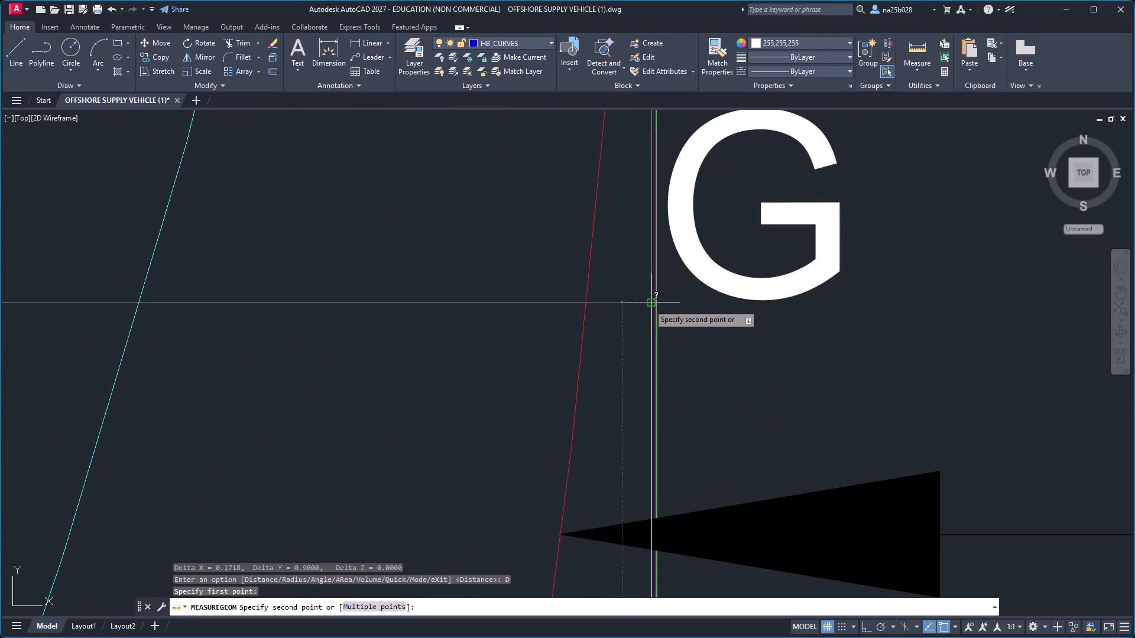
left_click(648, 303)
scroll(648, 306, "down", 2)
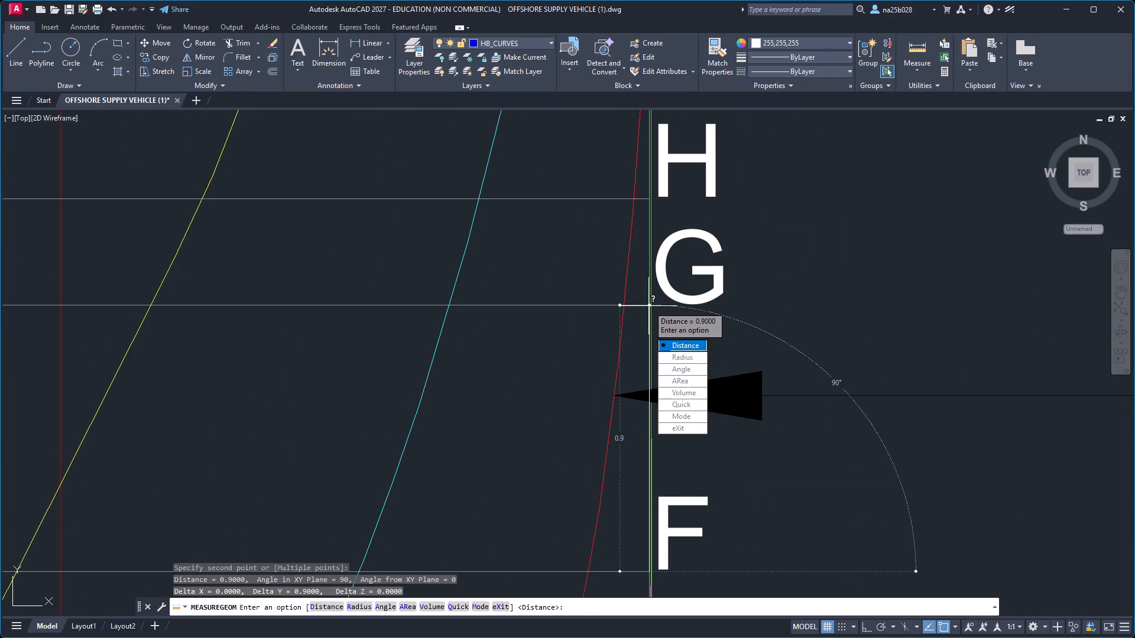
key("alt+Tab")
type("0.45")
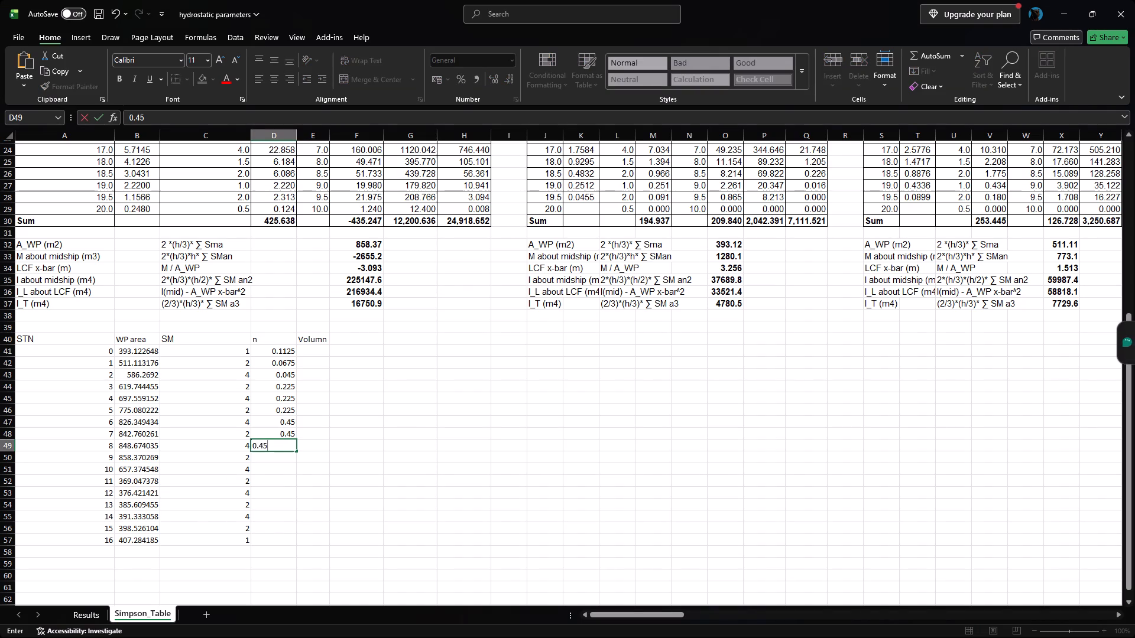
key("Down")
Measure in AutoCAD from waterline G to waterline H and enter 0.18 as n for station 9 in Excel.
key("alt+Tab")
scroll(649, 304, "down", 2)
middle_click_drag(654, 266, 653, 334)
left_click_drag(692, 302, 648, 303)
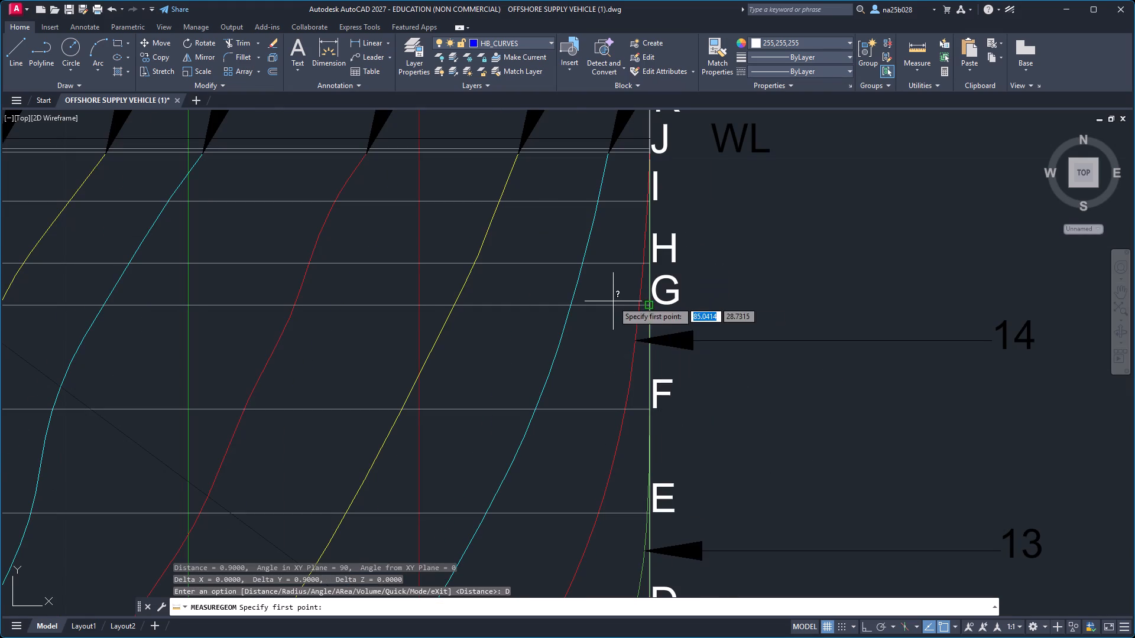
scroll(642, 305, "up", 3)
left_click(666, 302)
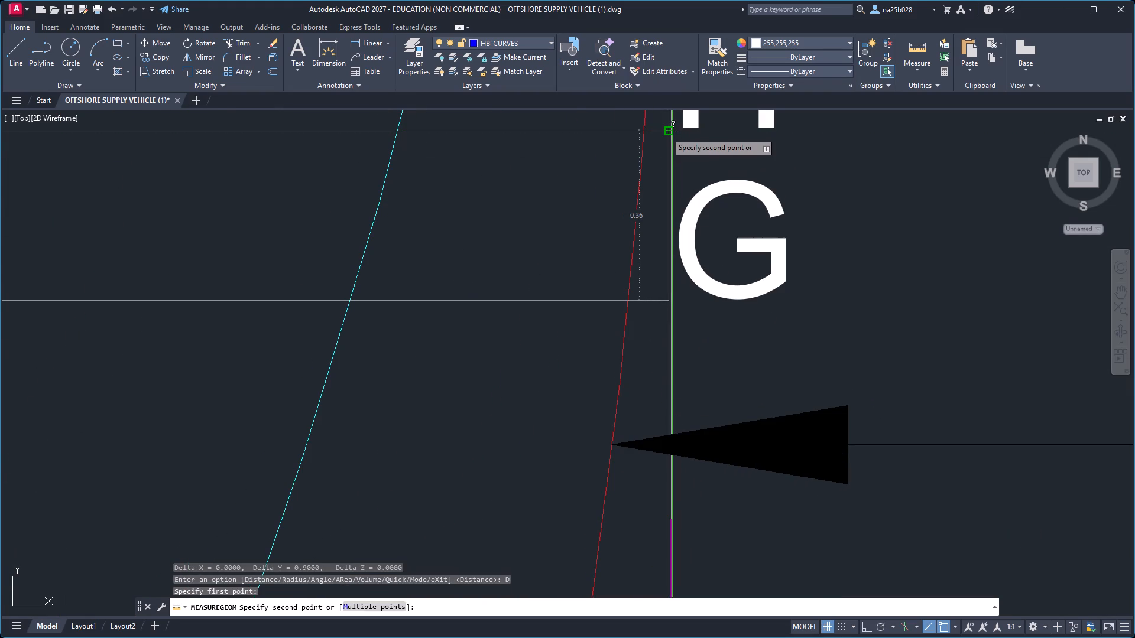
key("alt+Tab")
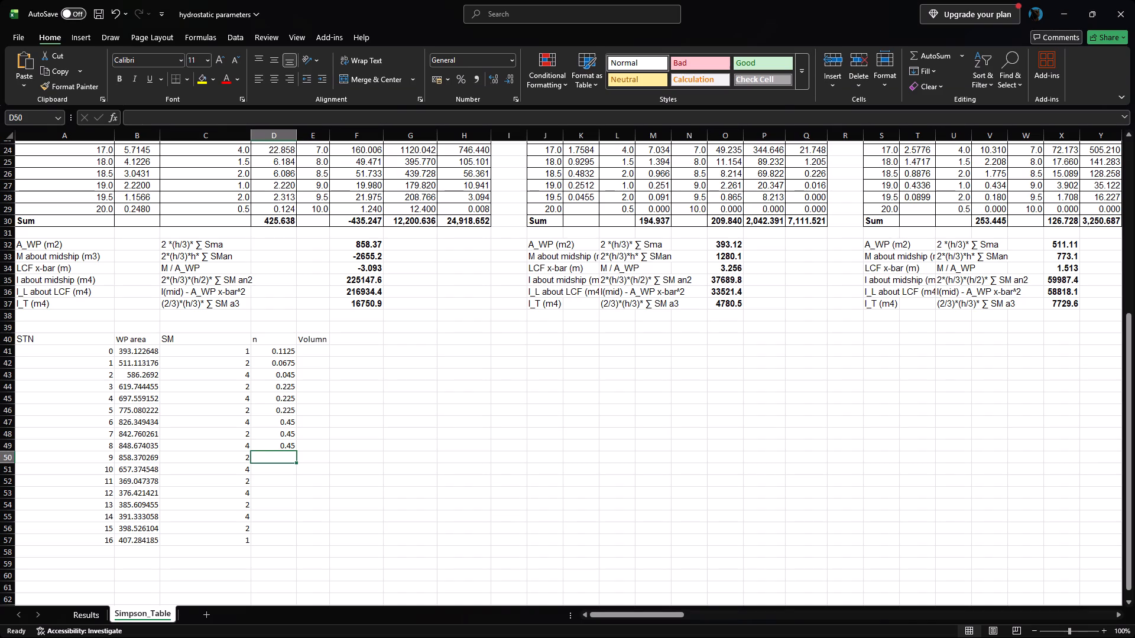
type("0.18")
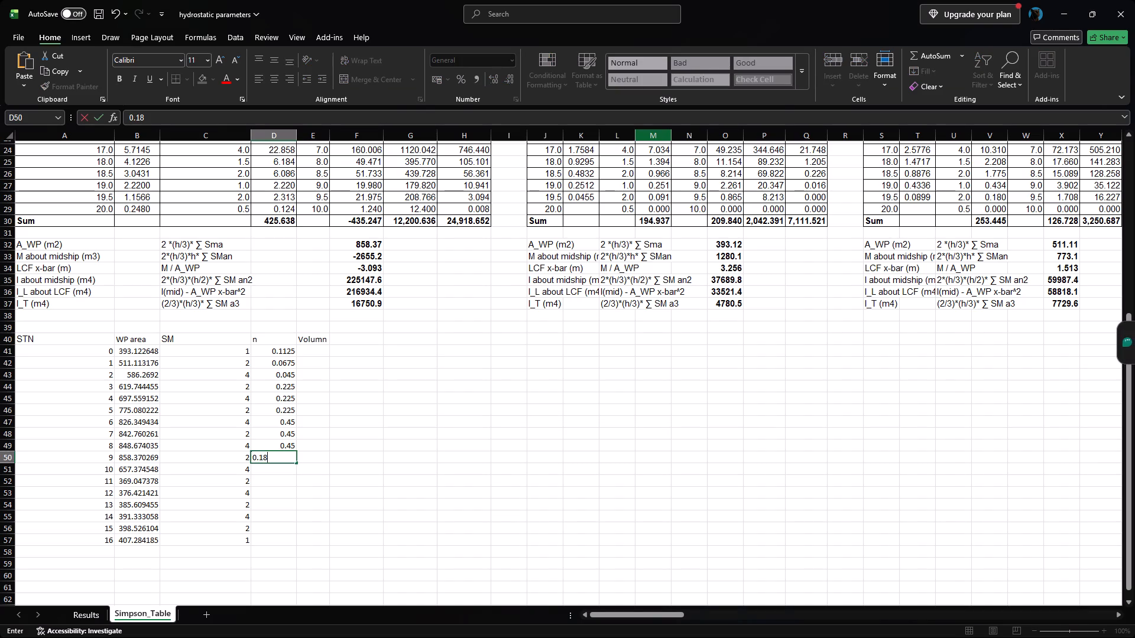
key("Down")
Measure in AutoCAD from waterline H to waterline I and enter 0.27 as n for station 10 in Excel.
key("alt+Tab")
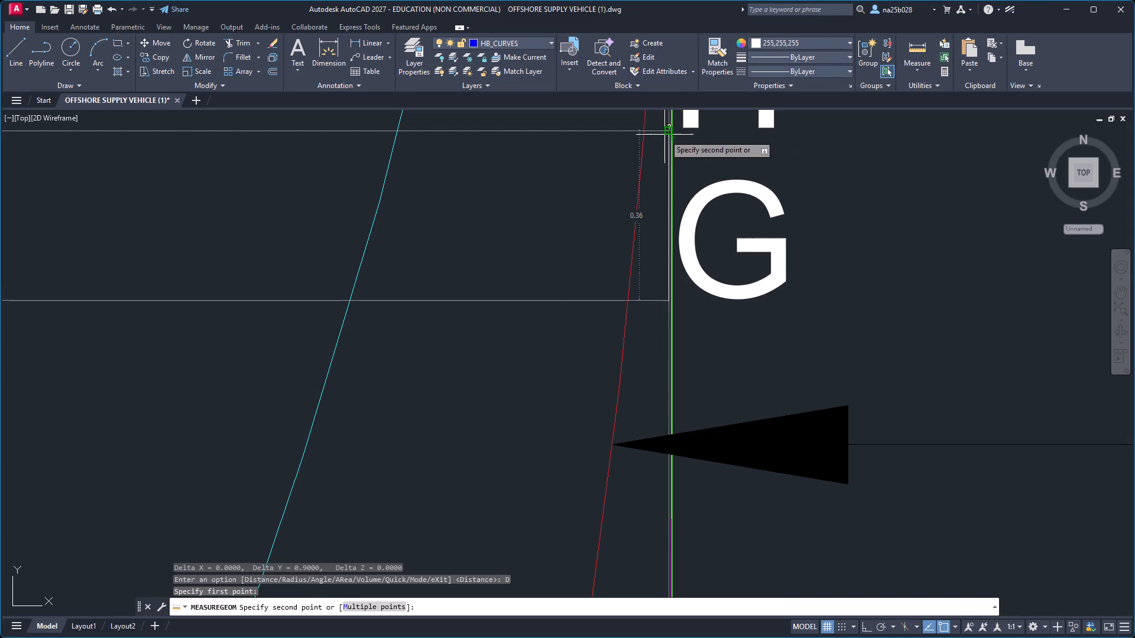
scroll(669, 130, "up", 4)
scroll(667, 139, "down", 1)
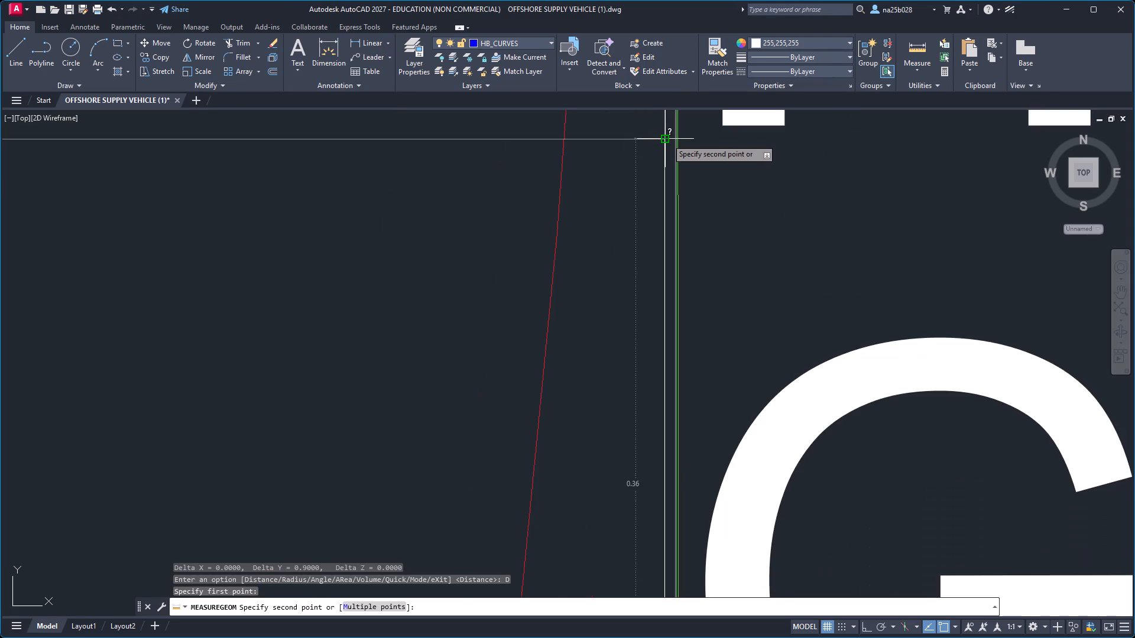
scroll(667, 139, "down", 4)
middle_click_drag(710, 148, 624, 490)
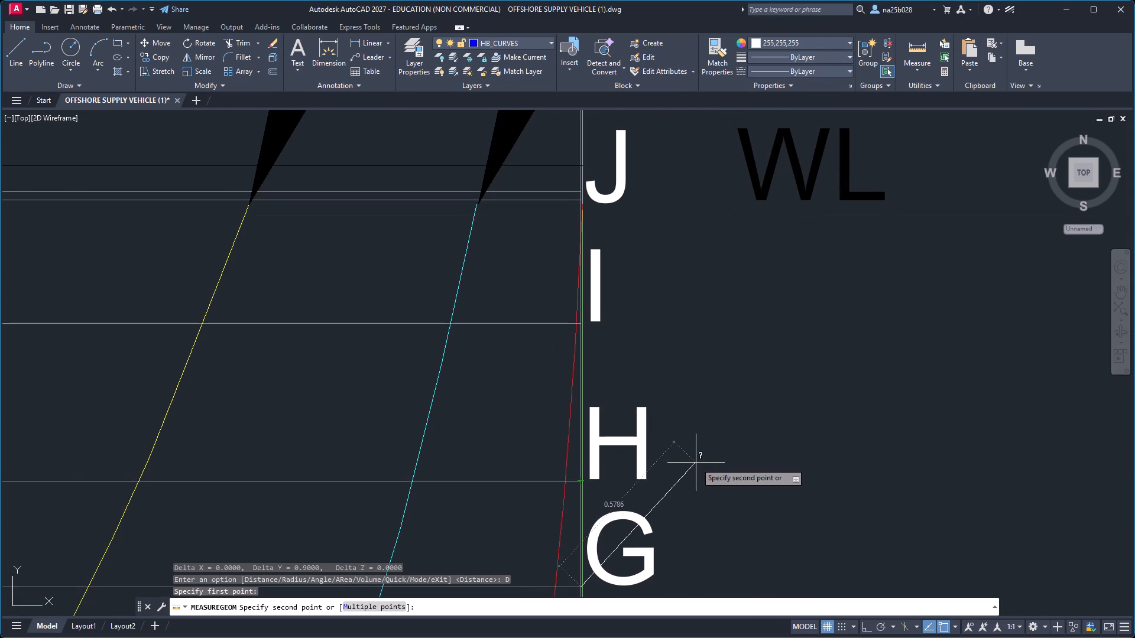
left_click(596, 493)
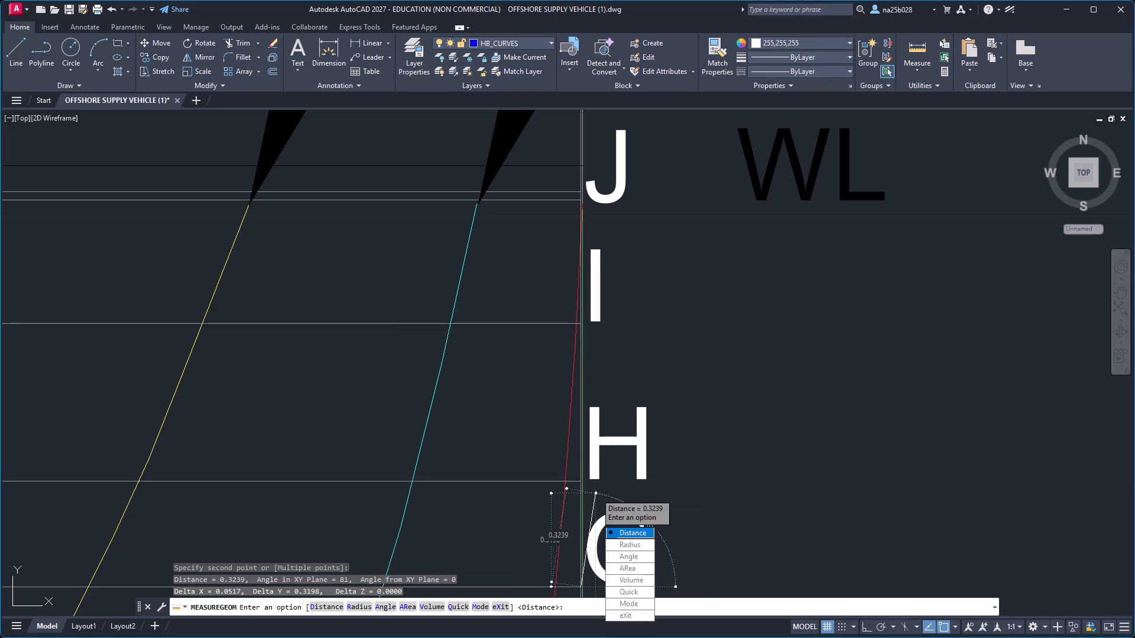
left_click_drag(624, 533, 596, 493)
left_click(580, 482)
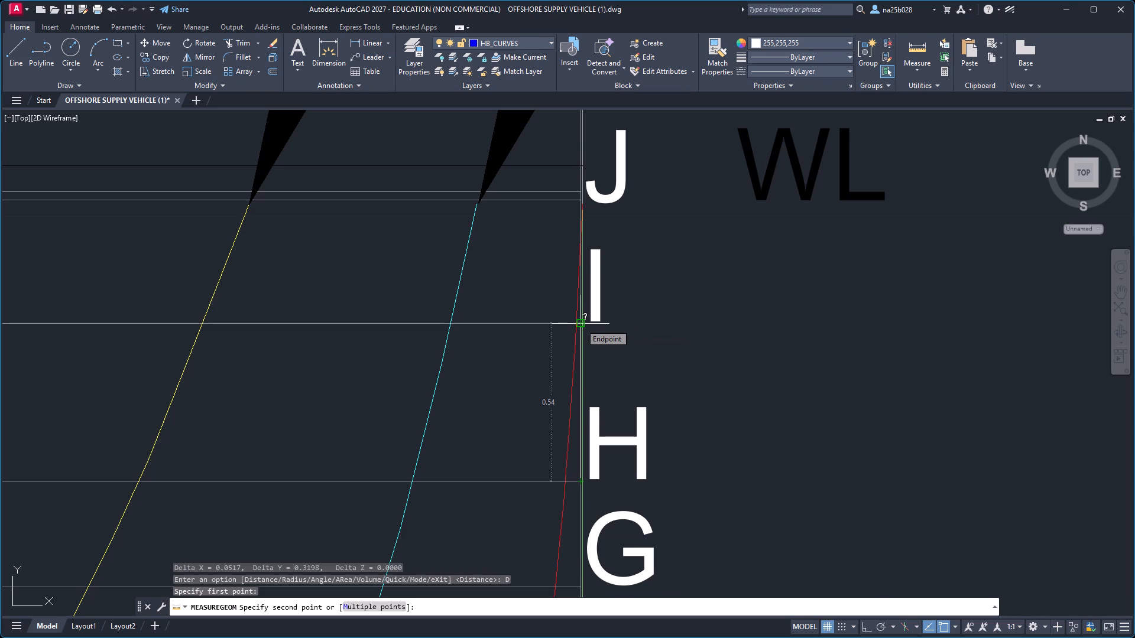
key("alt+Tab")
type("0.27")
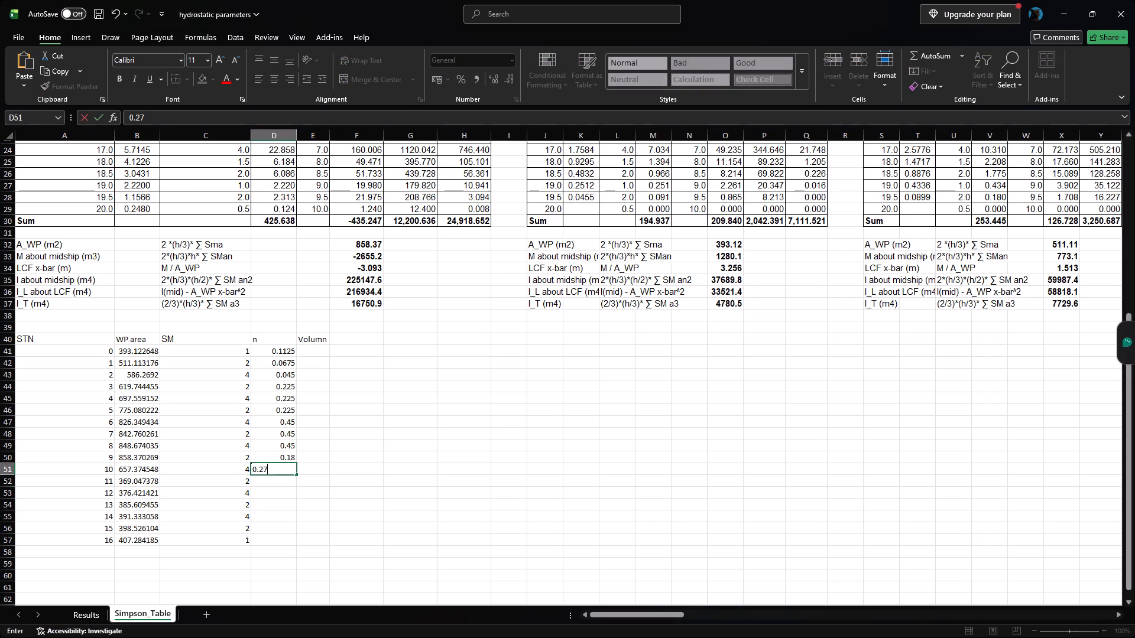
key("Down")
Measure in AutoCAD from waterline I to waterline J and enter 0.2115 as n for station 11 in Excel.
key("alt+Tab")
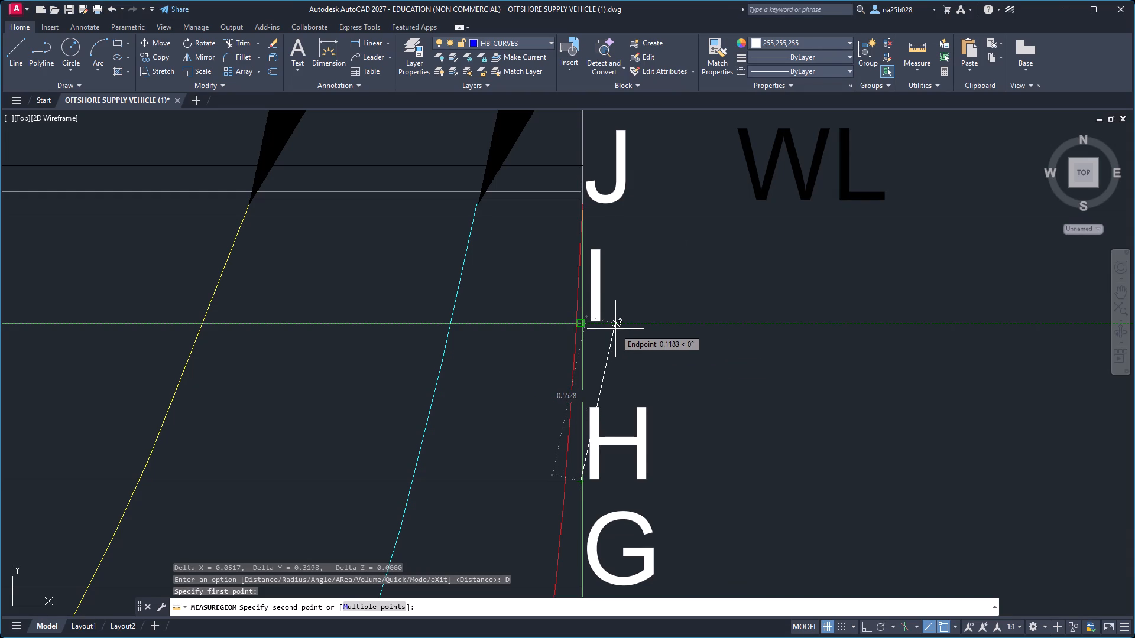
left_click(615, 329)
left_click_drag(633, 366, 615, 329)
scroll(579, 321, "up", 4)
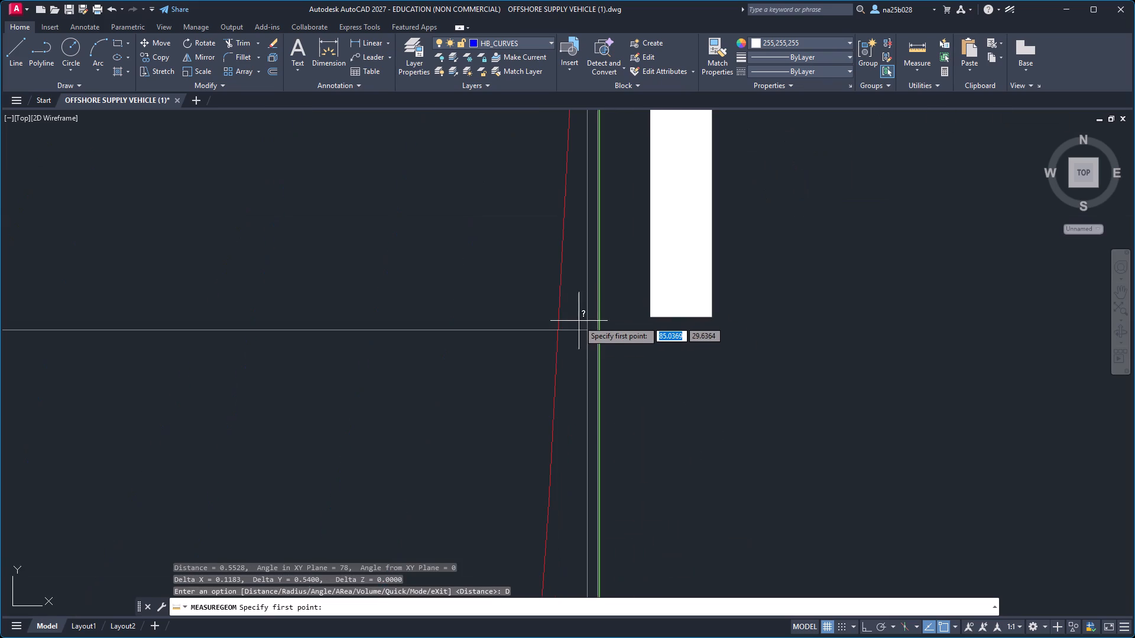
left_click(589, 333)
scroll(584, 305, "down", 4)
middle_click_drag(577, 271, 598, 375)
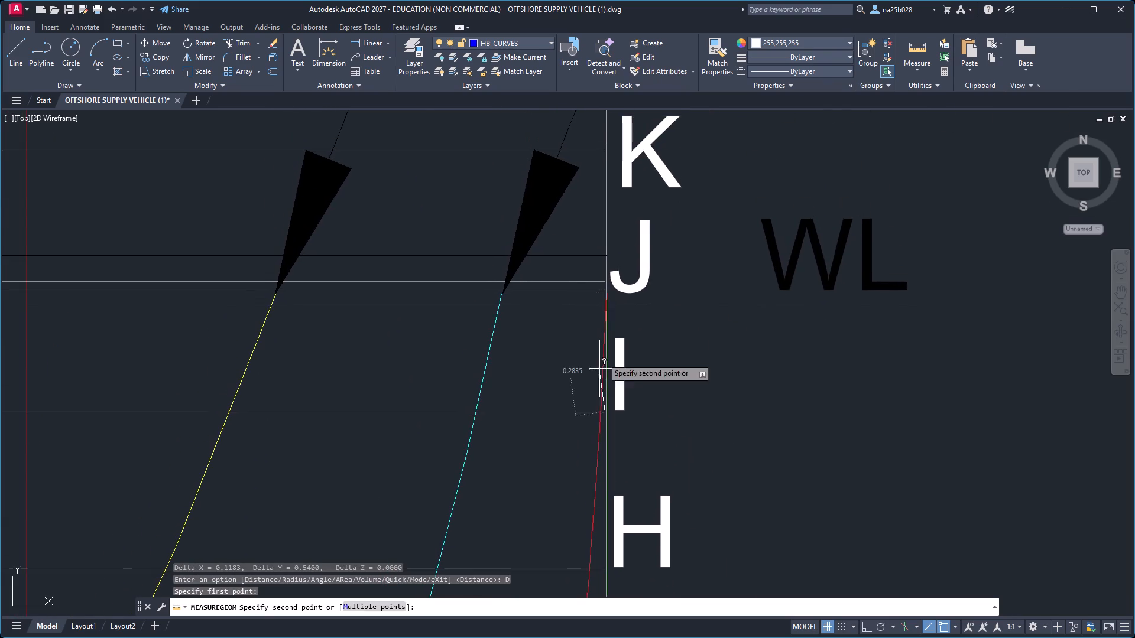
scroll(609, 286, "up", 4)
scroll(577, 308, "down", 2)
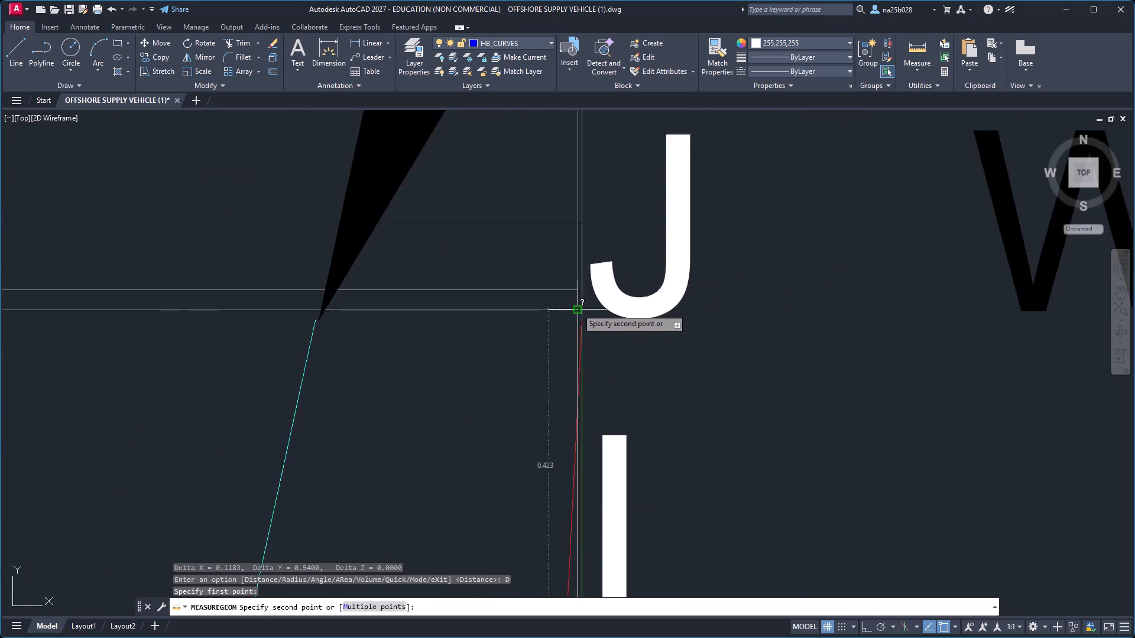
scroll(577, 308, "down", 1)
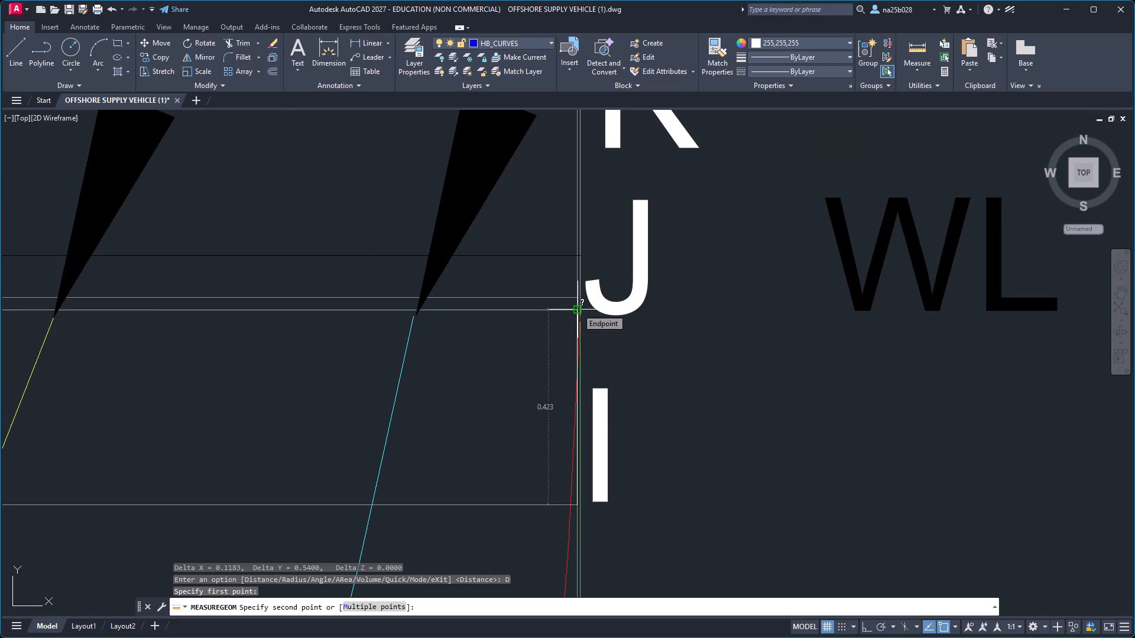
key("alt+Tab")
type("0.1")
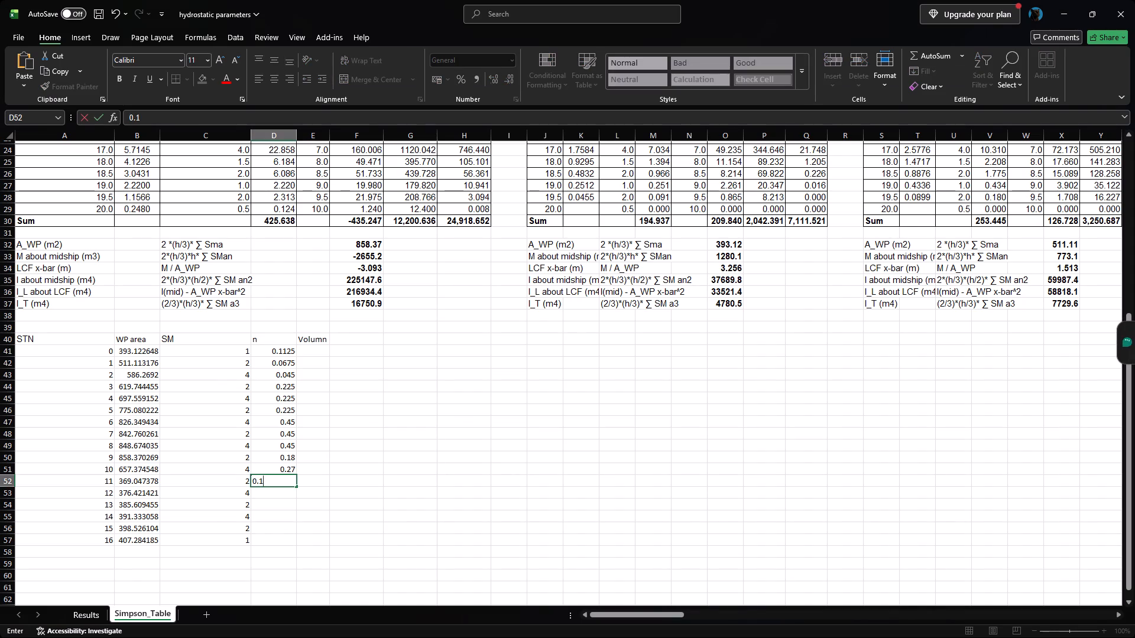
key("BackSpace")
type("2115")
key("Down")
Measure in AutoCAD from waterline J to waterline K and enter 0.45 as n for station 12 in Excel.
key("alt+Tab")
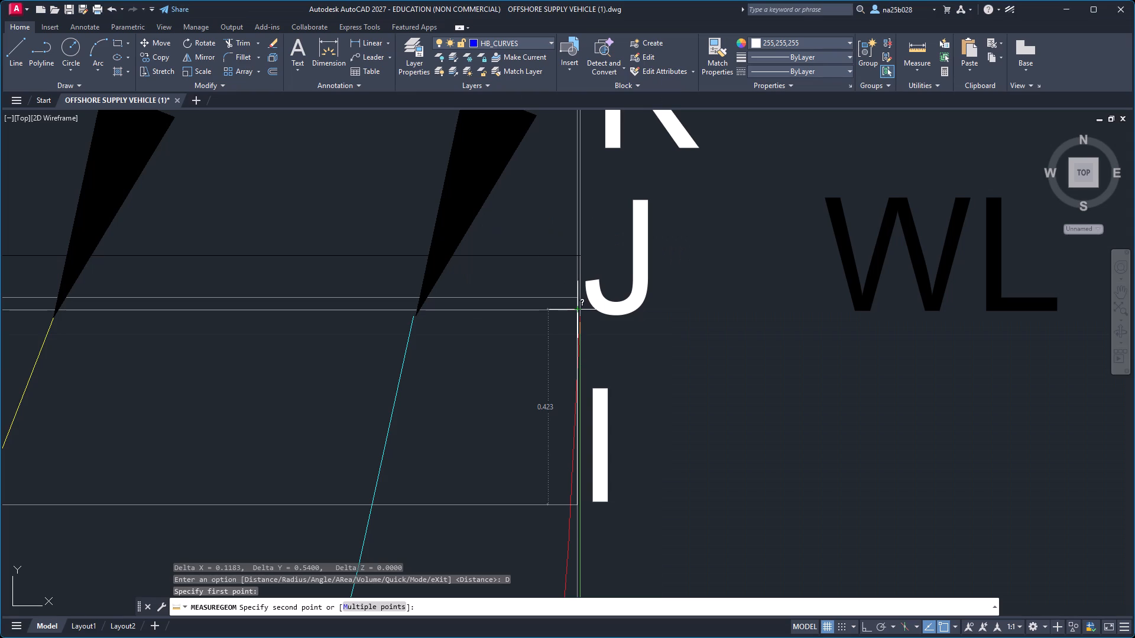
scroll(577, 307, "down", 3)
middle_click_drag(577, 307, 641, 382)
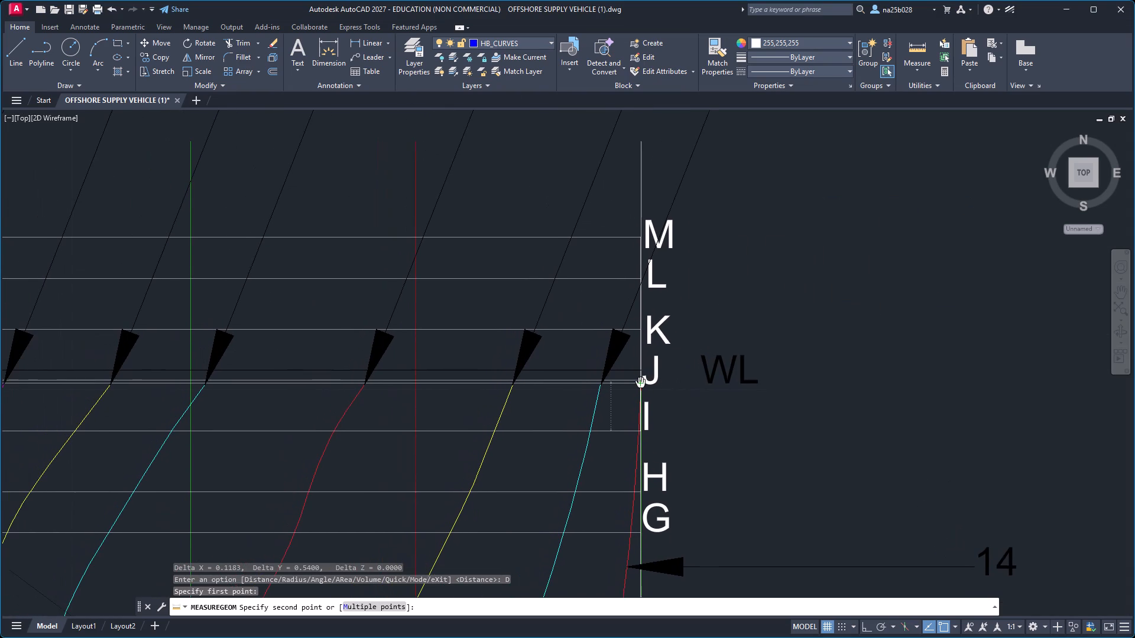
middle_click_drag(641, 382, 643, 380)
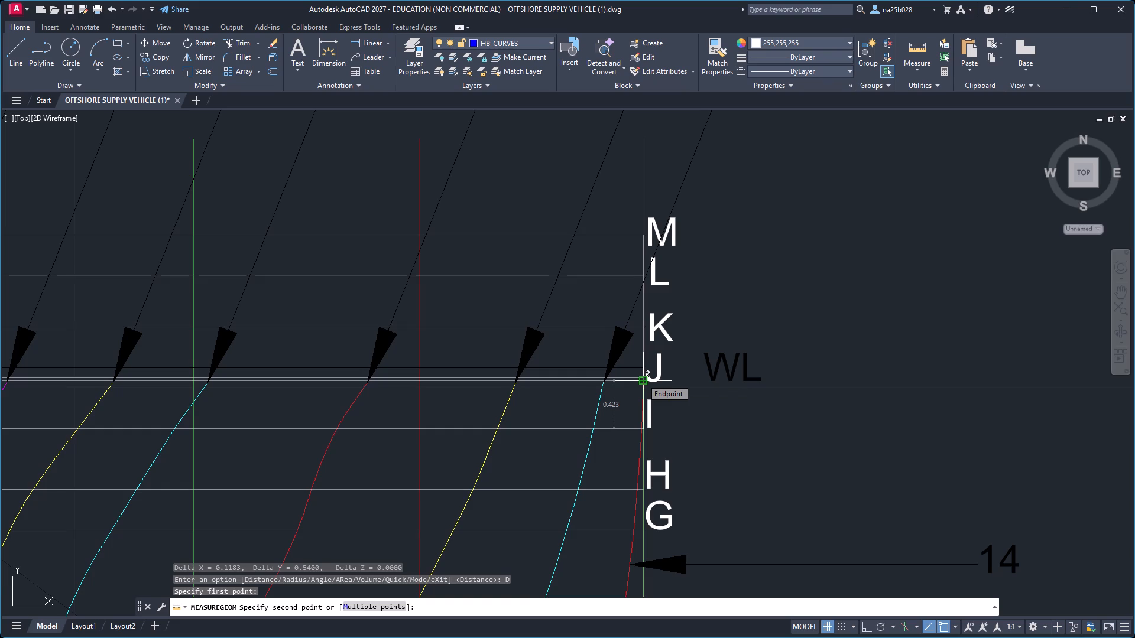
scroll(642, 379, "up", 5)
scroll(651, 389, "down", 3)
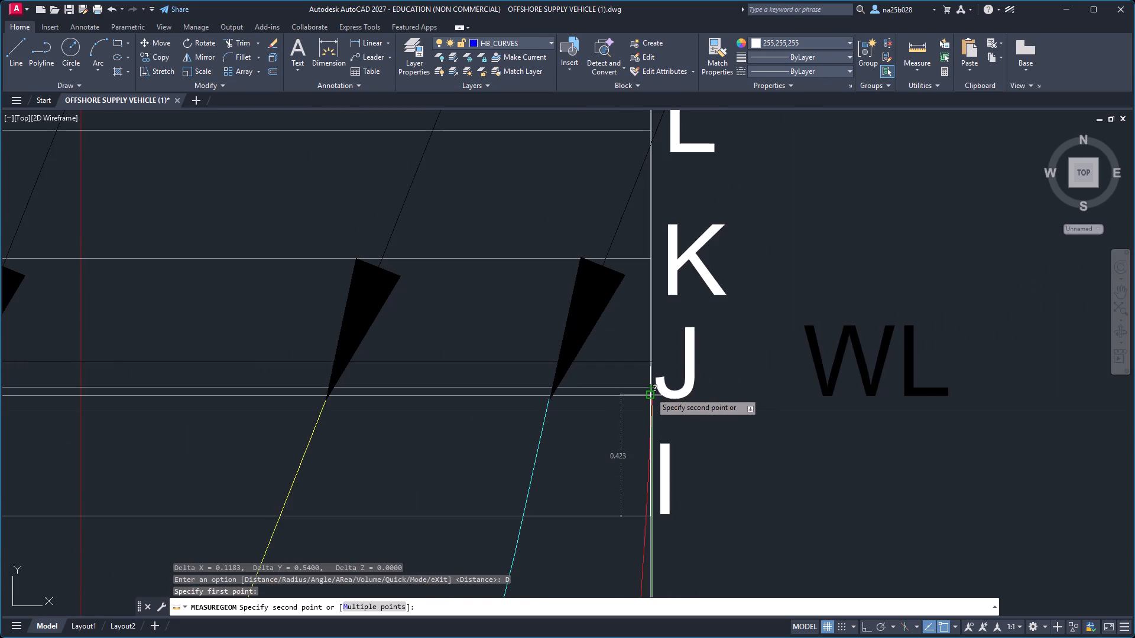
left_click(657, 392)
left_click_drag(693, 431, 657, 392)
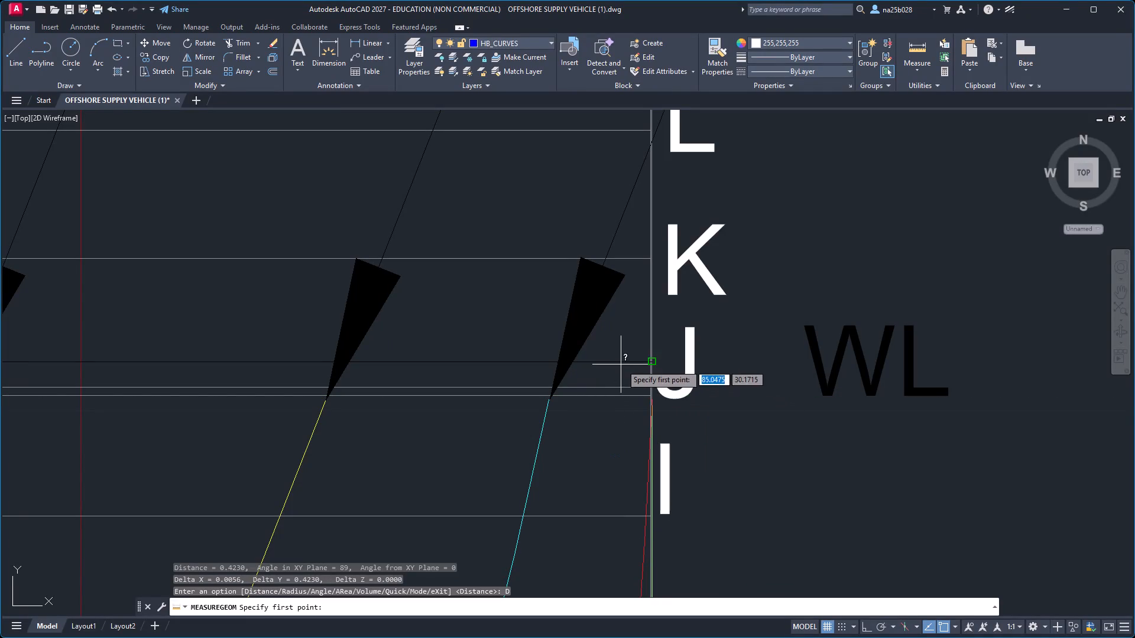
left_click(648, 388)
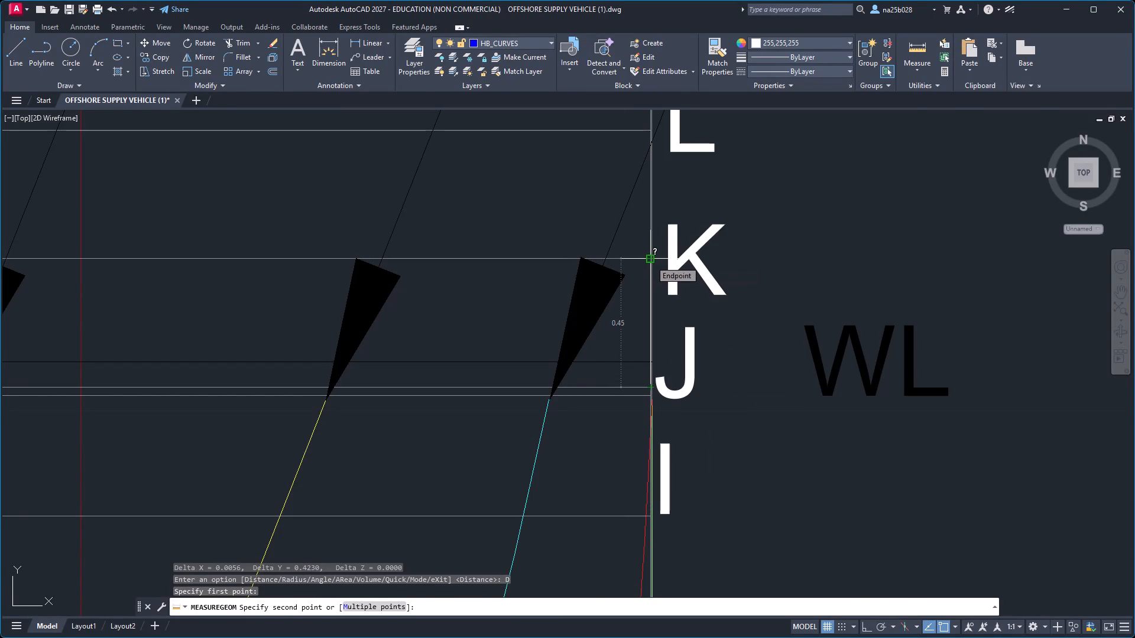
key("alt+Tab")
type("0.45")
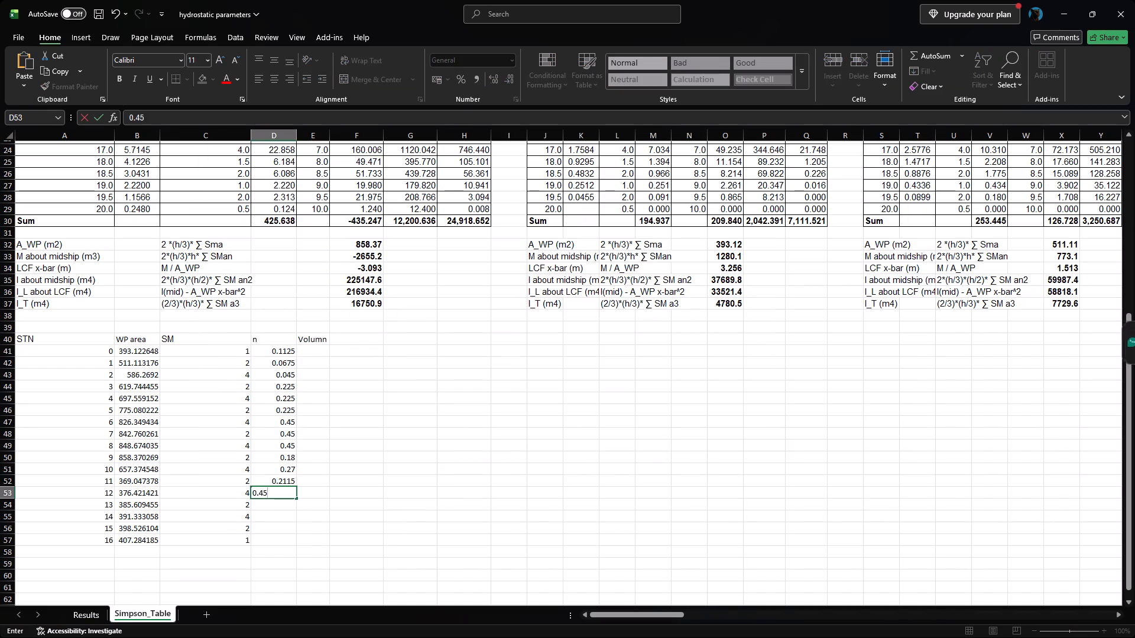
key("Down")
Correct the n value for station 12 on Simpson_Table in Excel to 0.225.
key("alt+Tab")
scroll(654, 249, "down", 3)
middle_click_drag(654, 248, 654, 255)
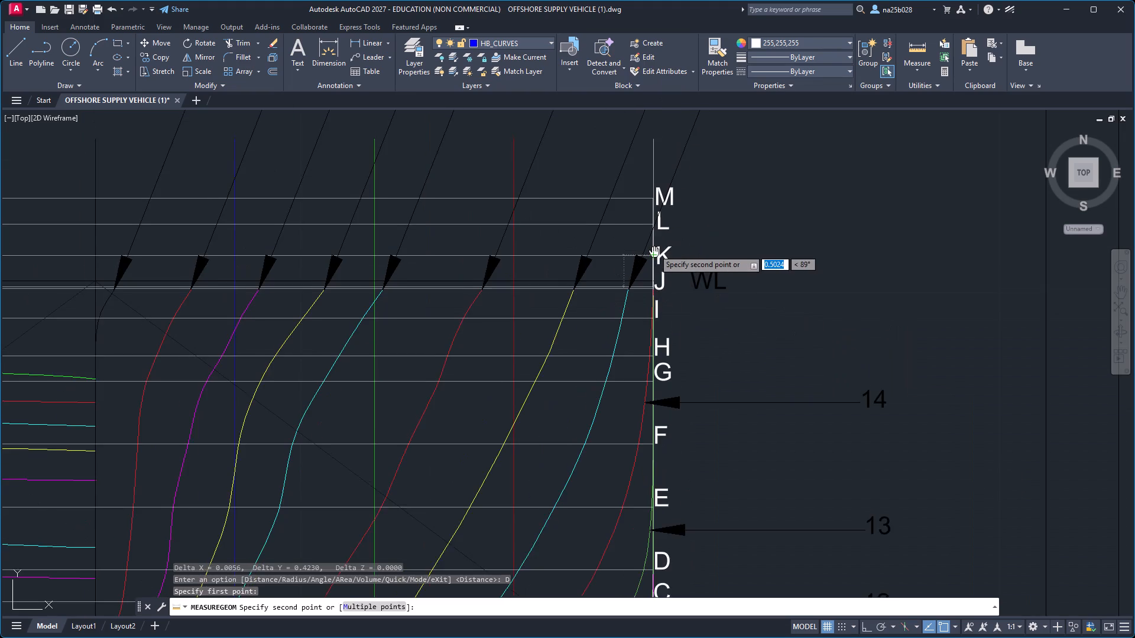
middle_click_drag(654, 255, 644, 331)
key("alt+Tab")
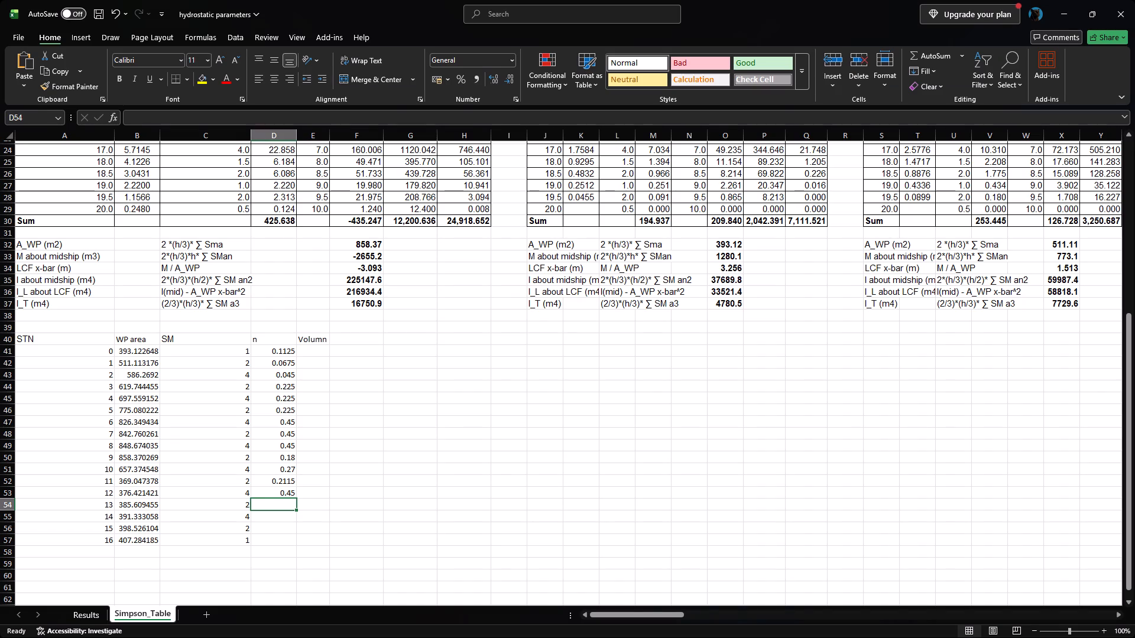
left_click(300, 493)
double_click(288, 493)
key("Right")
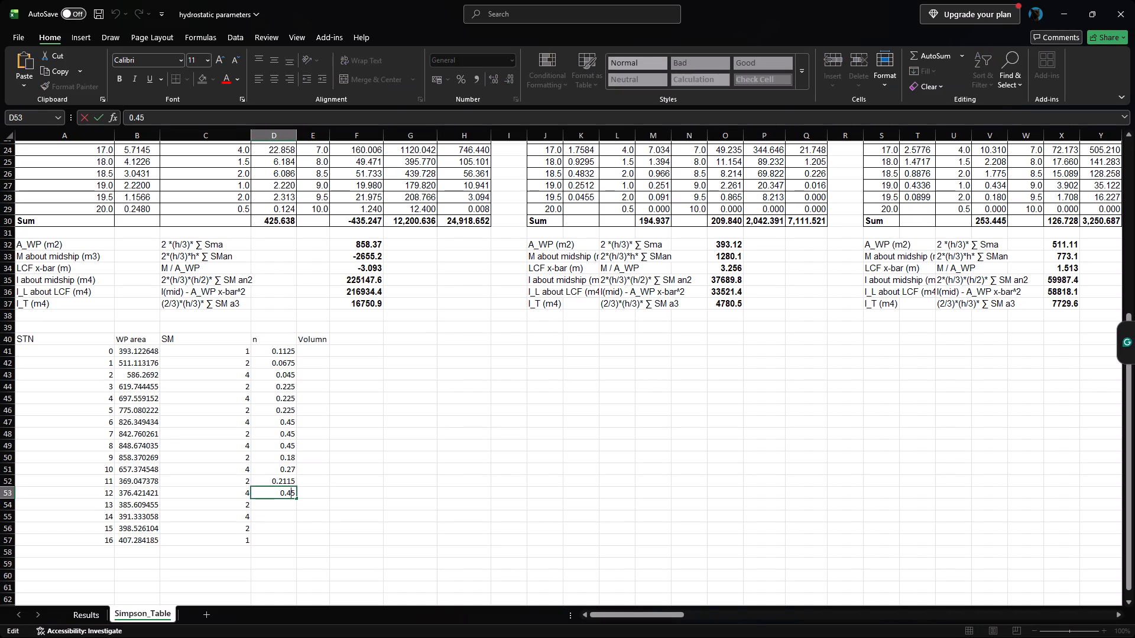
key("Right")
key("BackSpace")
key("BackSpace")
type("225")
key("Down")
key("Down")
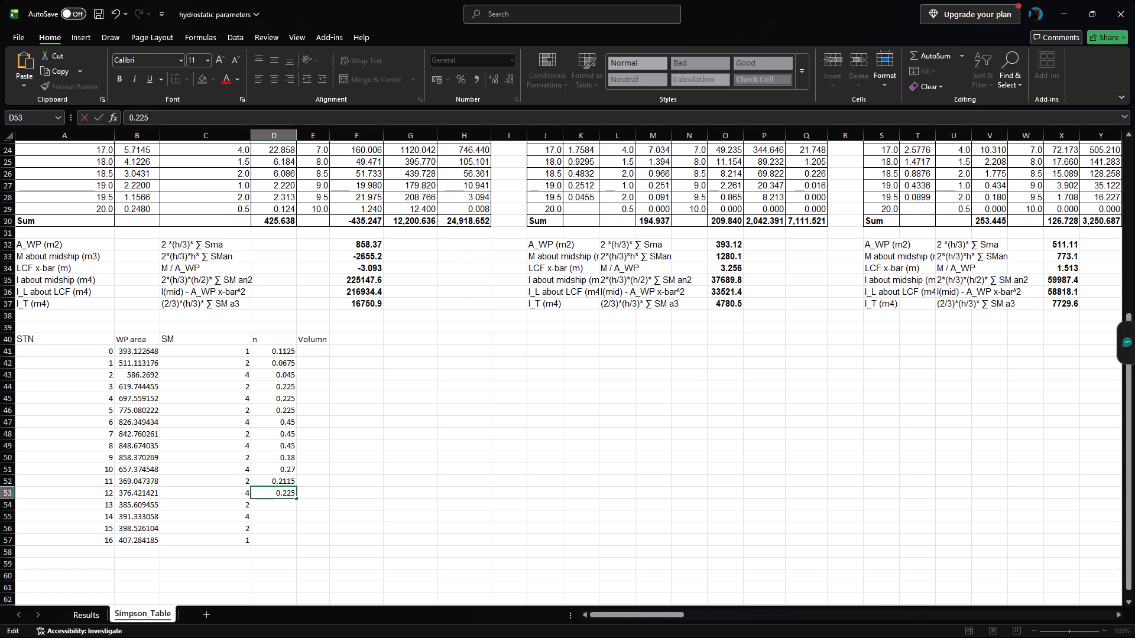
left_click(284, 507)
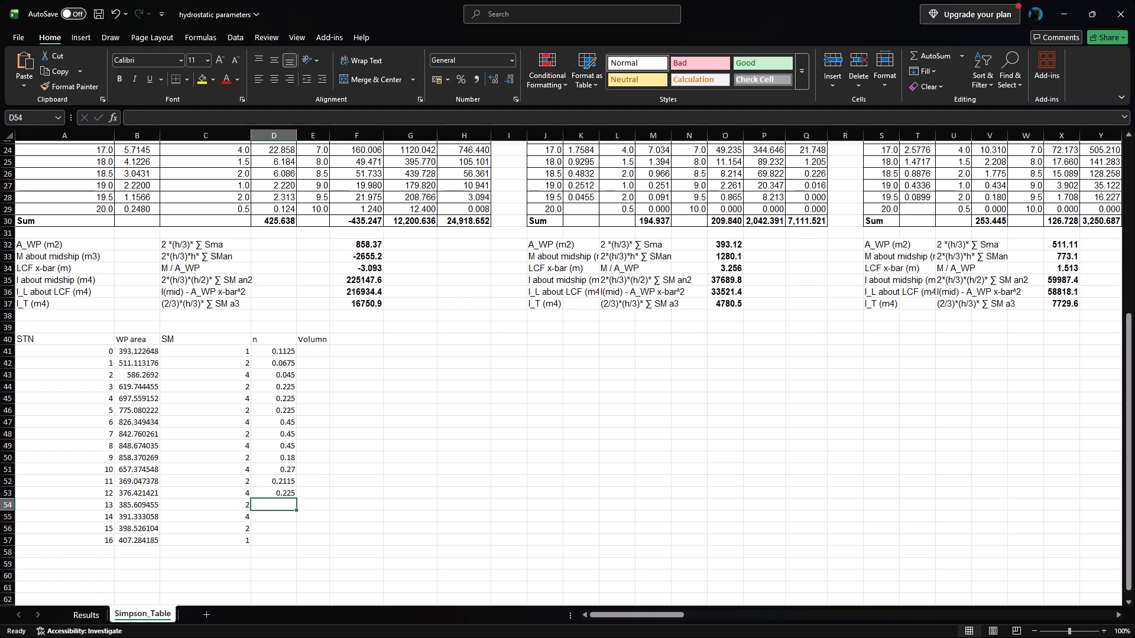
Measure in AutoCAD from waterline K to waterline L and enter 0.225 as n for station 13 in Excel.
key("alt+Tab")
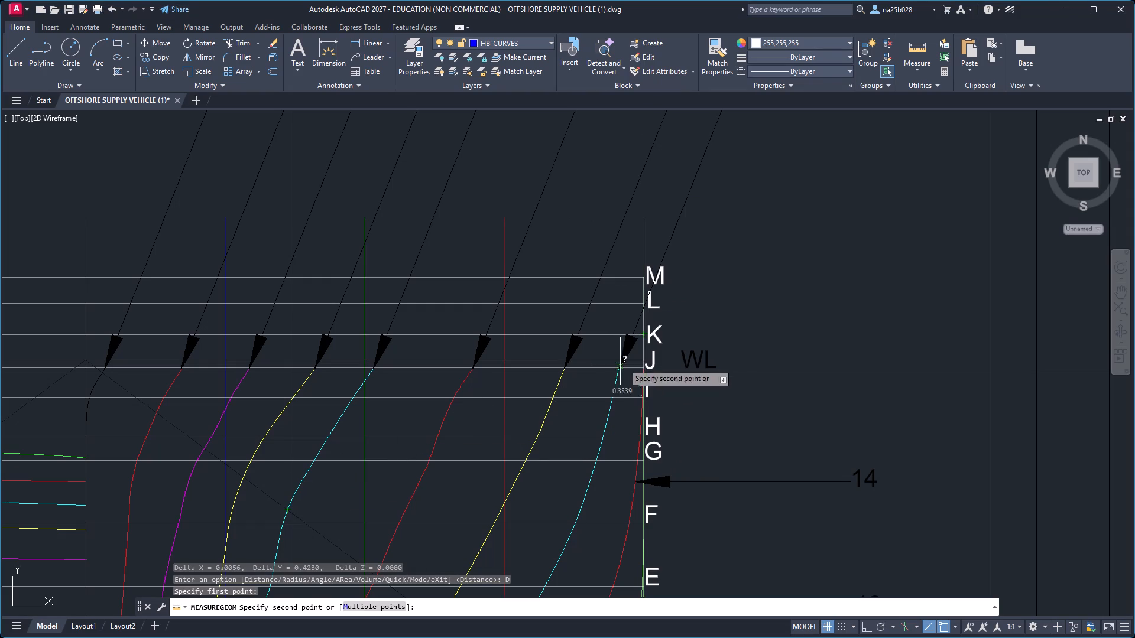
scroll(646, 338, "up", 3)
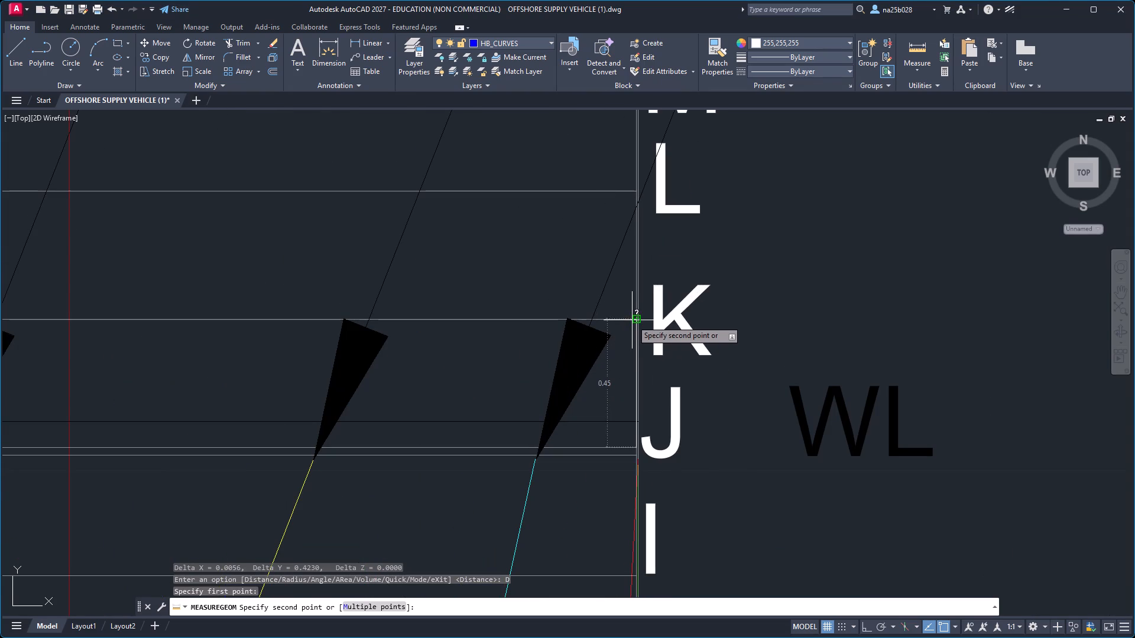
left_click(632, 320)
left_click_drag(654, 356, 632, 320)
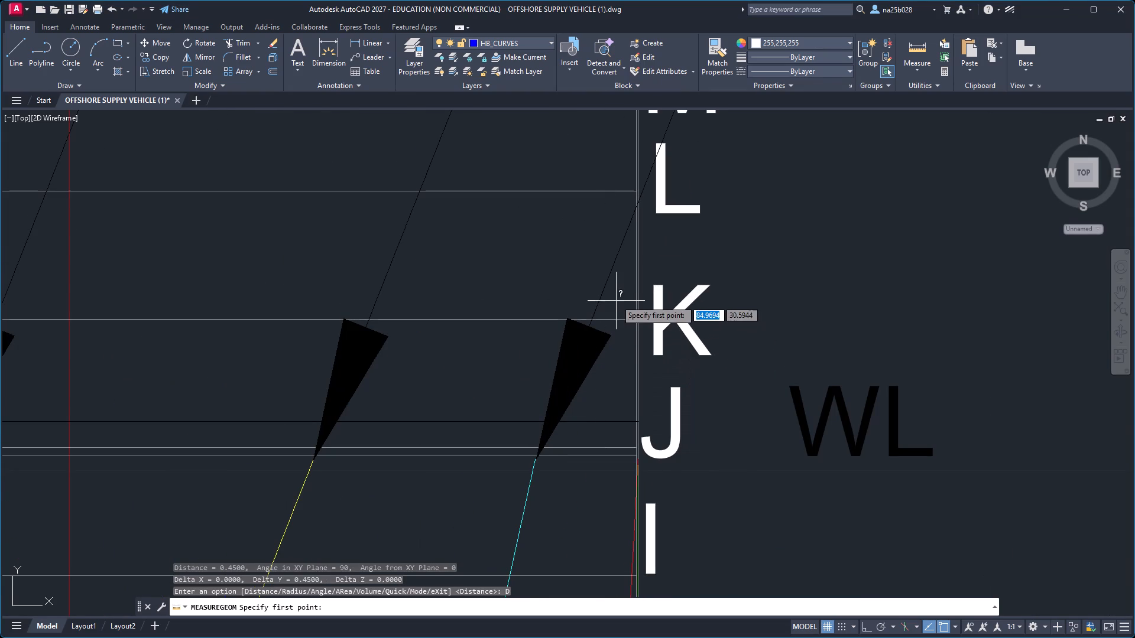
left_click(636, 320)
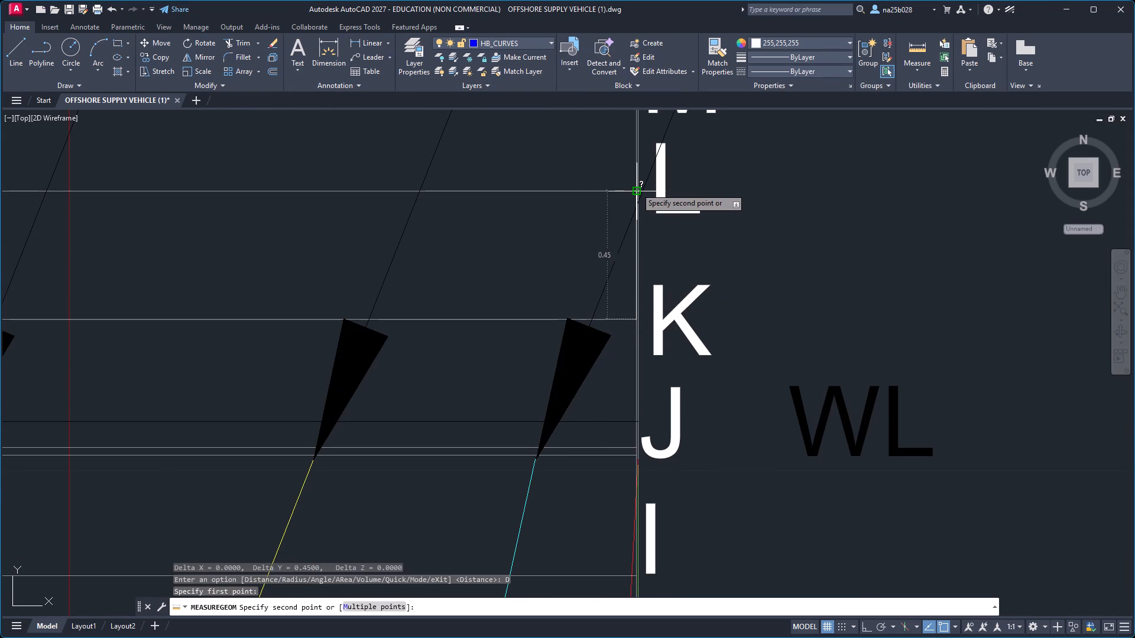
key("alt+Tab")
type("0.225")
key("Down")
Measure in AutoCAD from waterline L to waterline M and enter 0.1835 as n for station 14 in Excel.
key("alt+Tab")
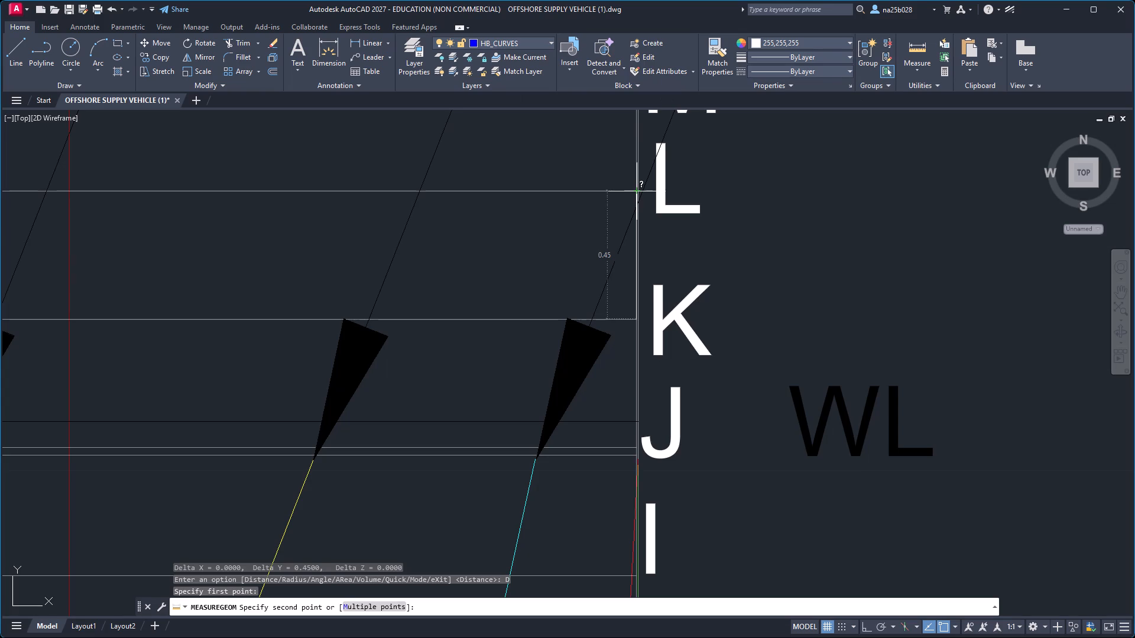
scroll(636, 188, "down", 2)
middle_click_drag(636, 188, 628, 275)
left_click(641, 279)
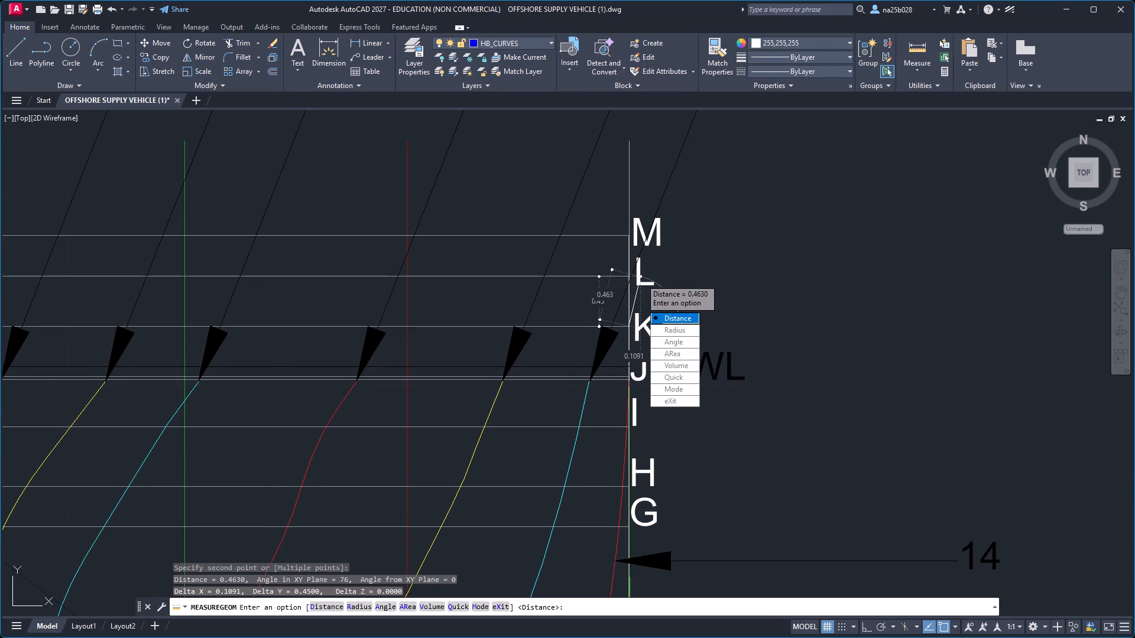
left_click_drag(670, 318, 641, 279)
left_click(627, 278)
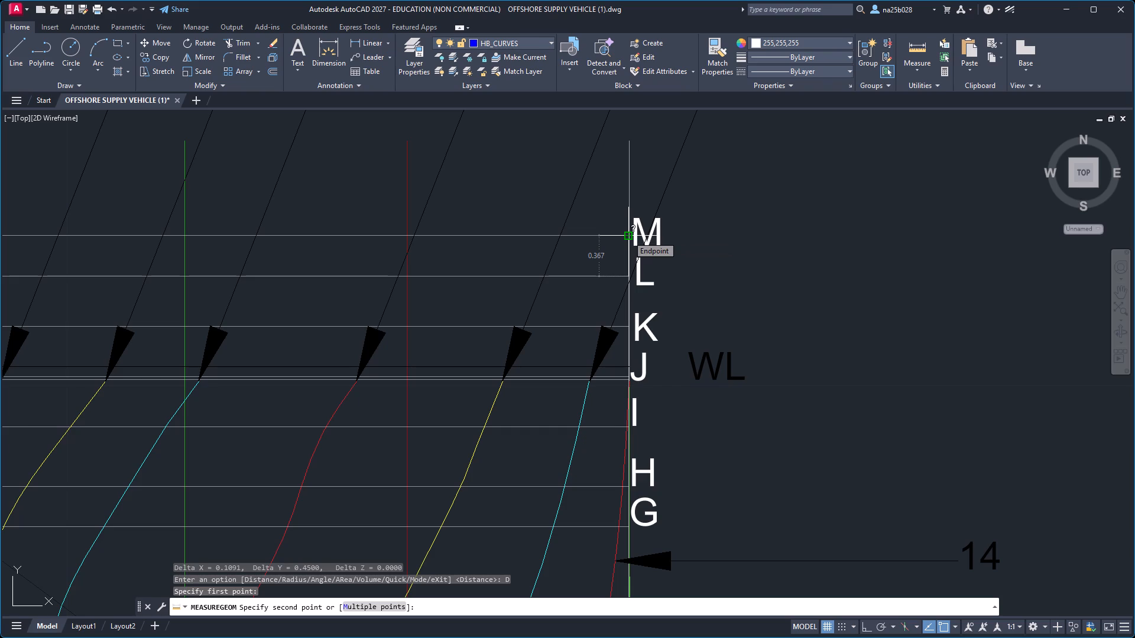
key("alt+Tab")
type("0.18")
type("35")
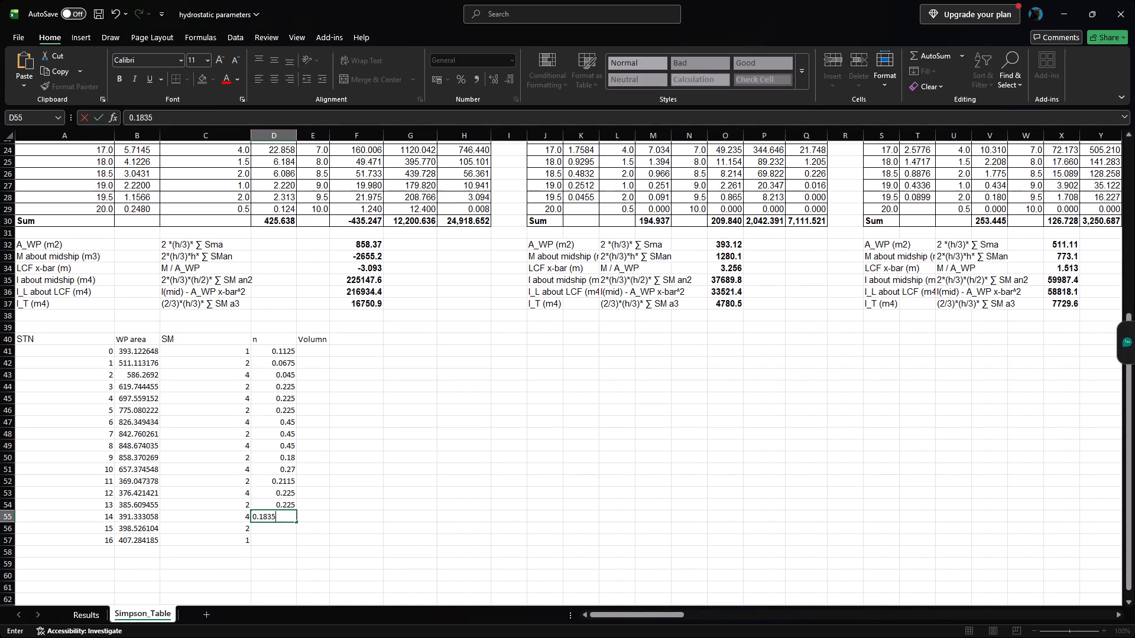
left_click(455, 425)
key("alt+Tab")
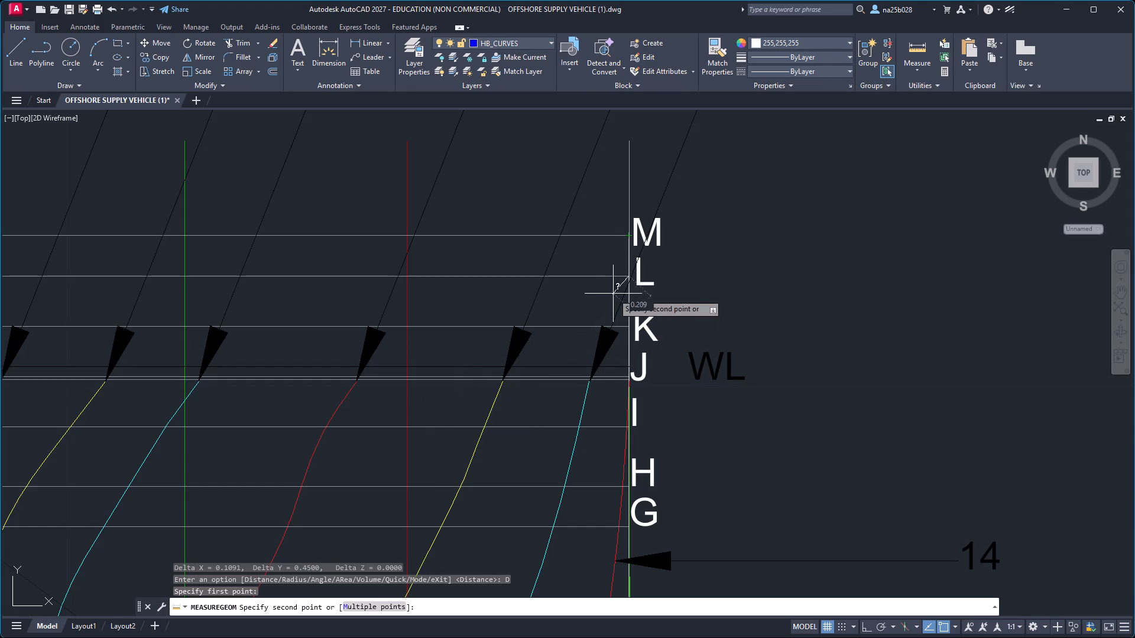
scroll(628, 239, "down", 5)
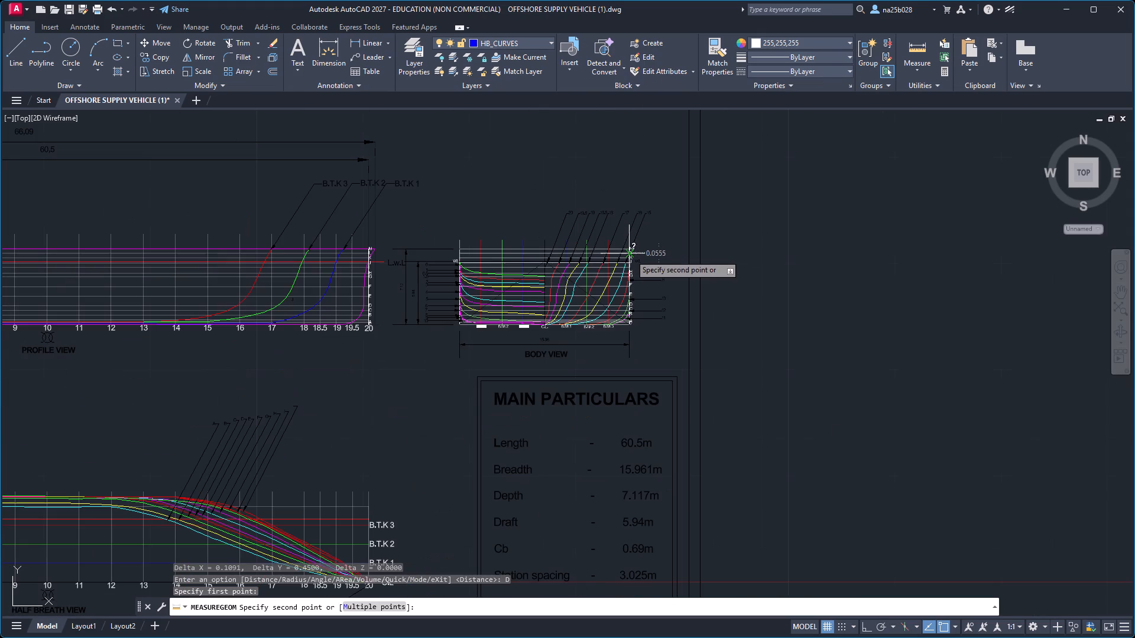
key("Escape")
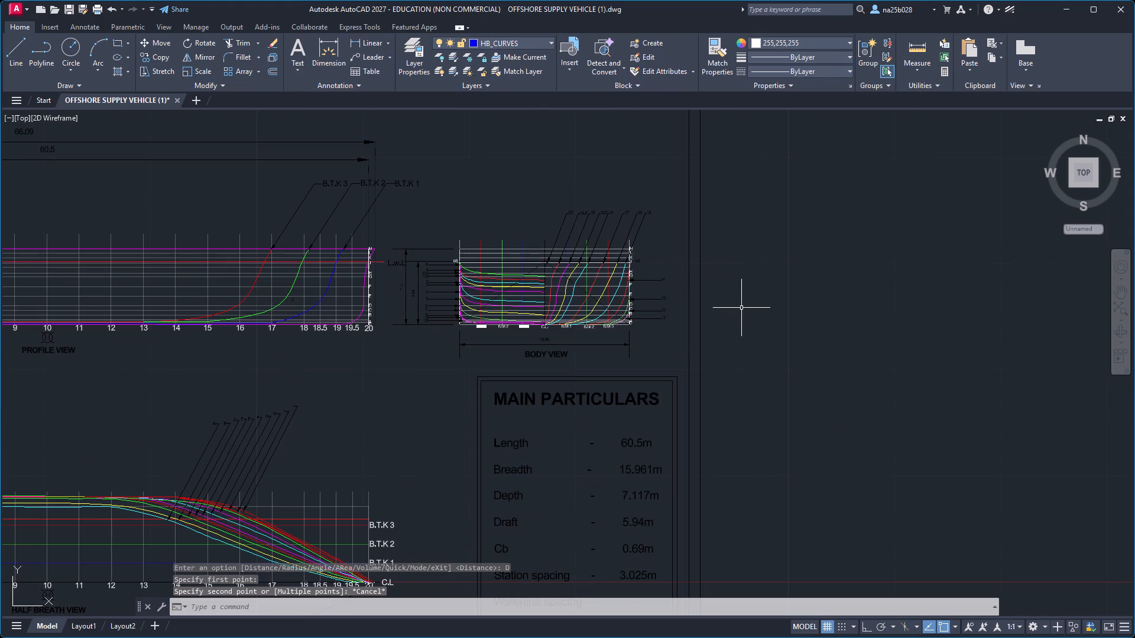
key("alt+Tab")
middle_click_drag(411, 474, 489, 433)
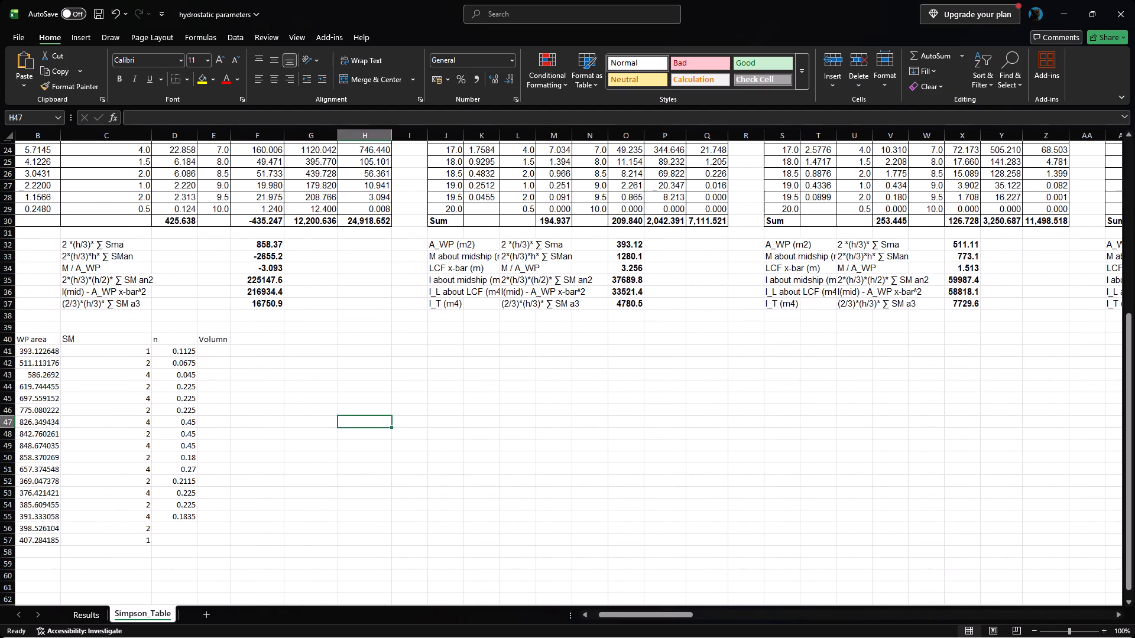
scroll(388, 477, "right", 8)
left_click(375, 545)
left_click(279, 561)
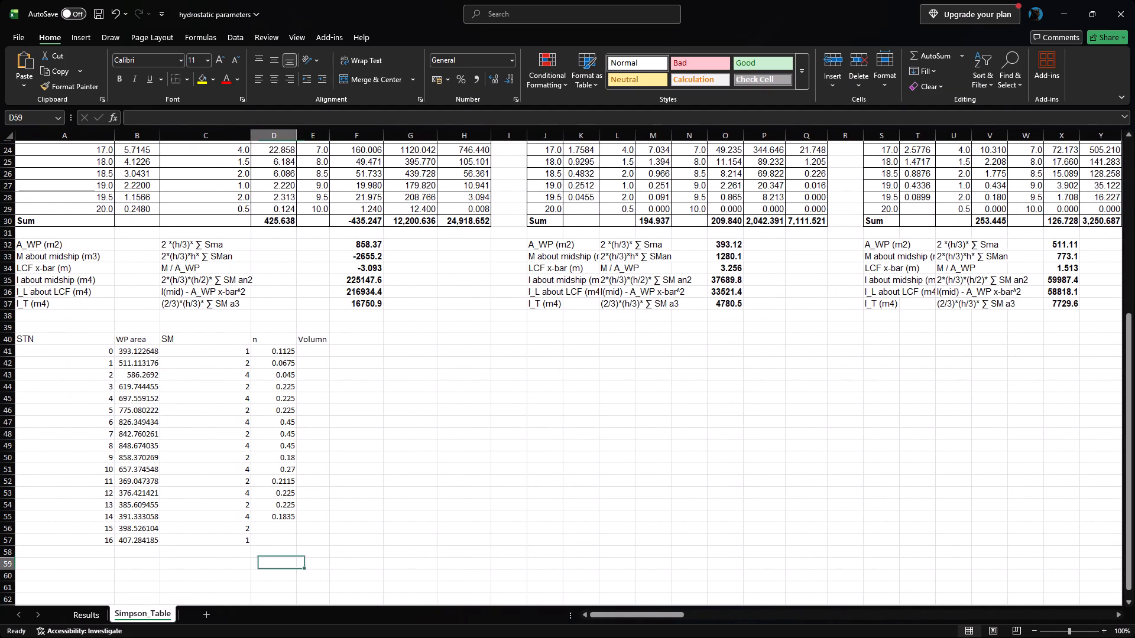
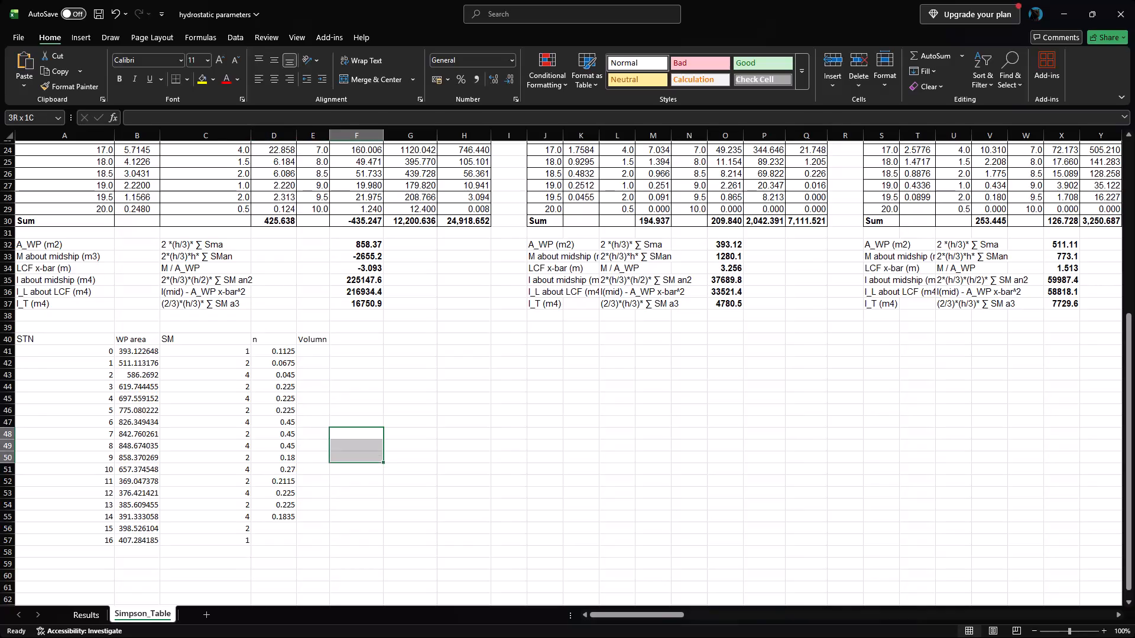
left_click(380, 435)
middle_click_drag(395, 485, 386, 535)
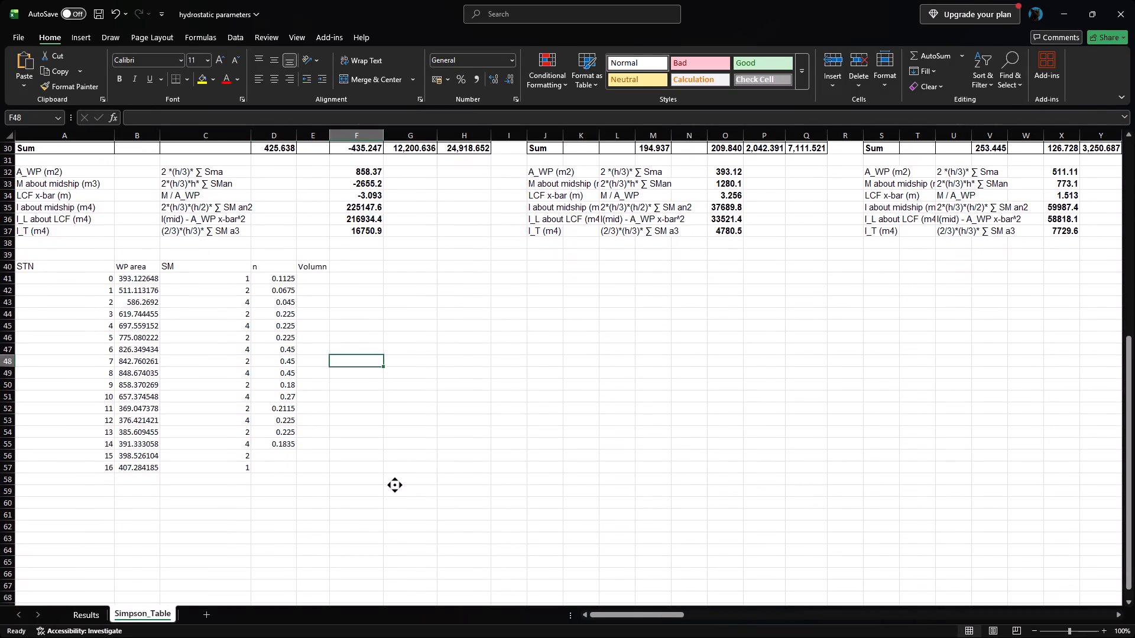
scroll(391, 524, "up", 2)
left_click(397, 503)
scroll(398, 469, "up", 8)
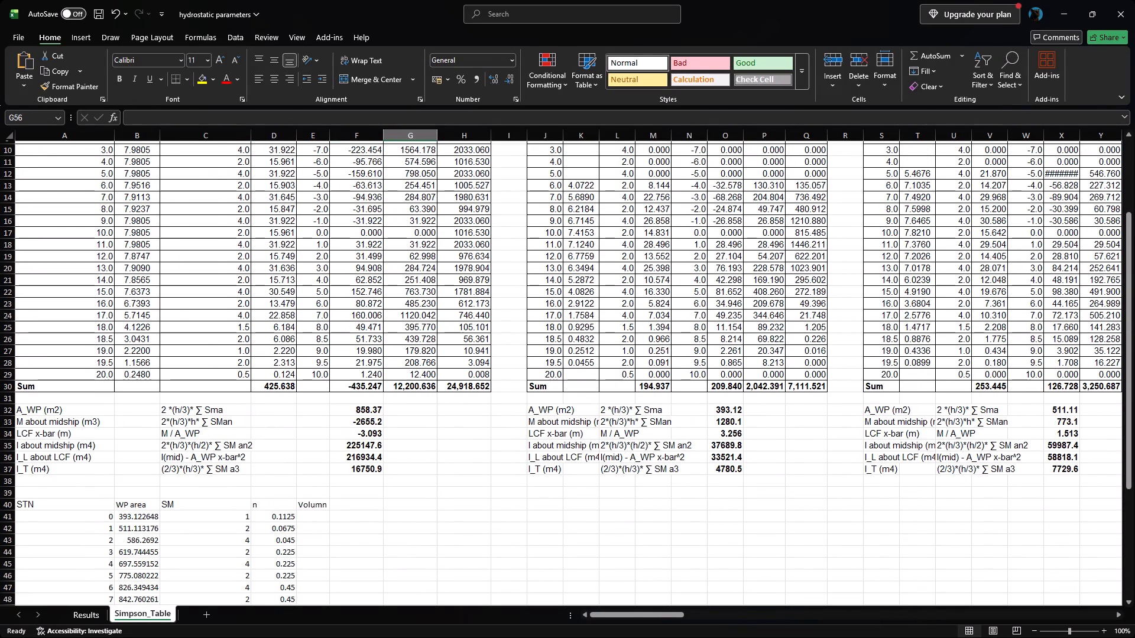
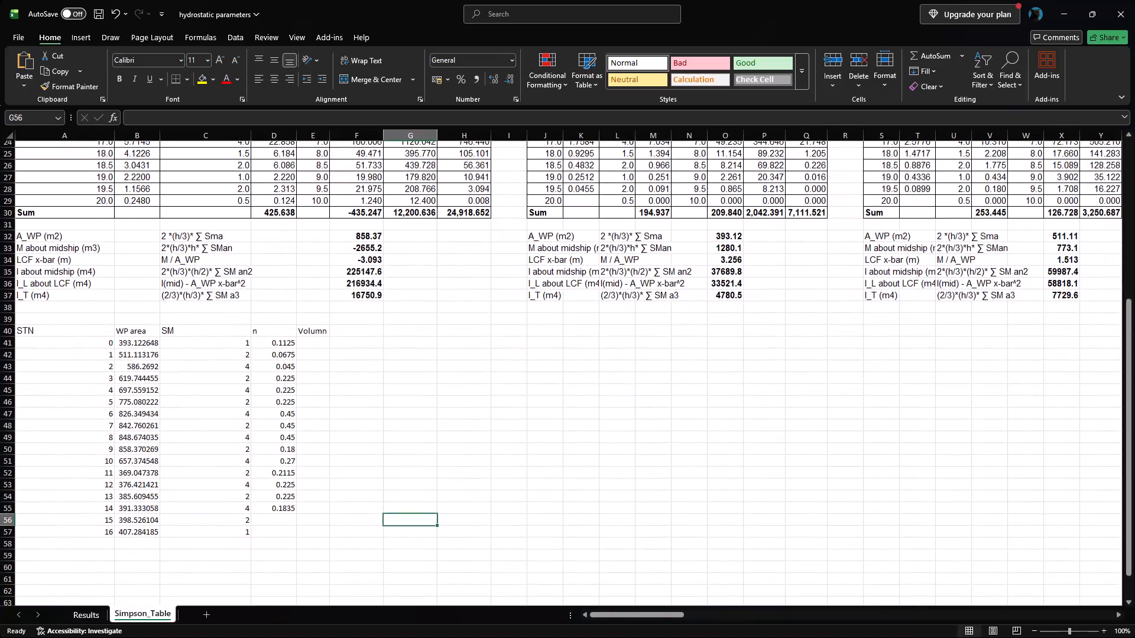
Check the station 14 n value and WP area, and examine the waterplane Simpson tables above the integration table.
left_click(284, 509)
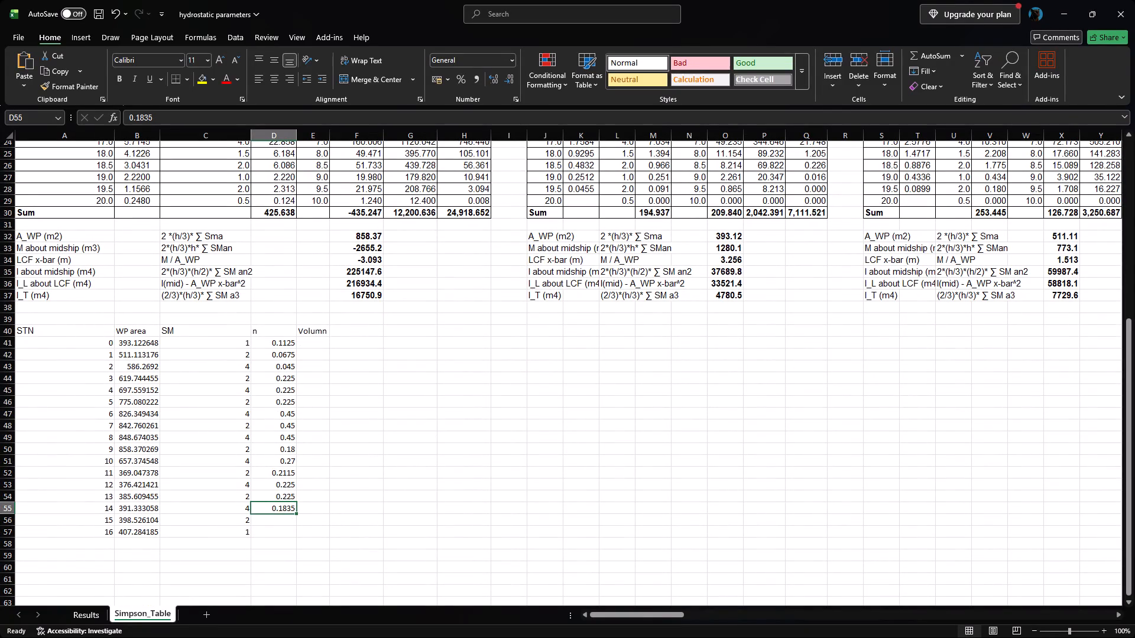
left_click(139, 507)
scroll(245, 275, "up", 4)
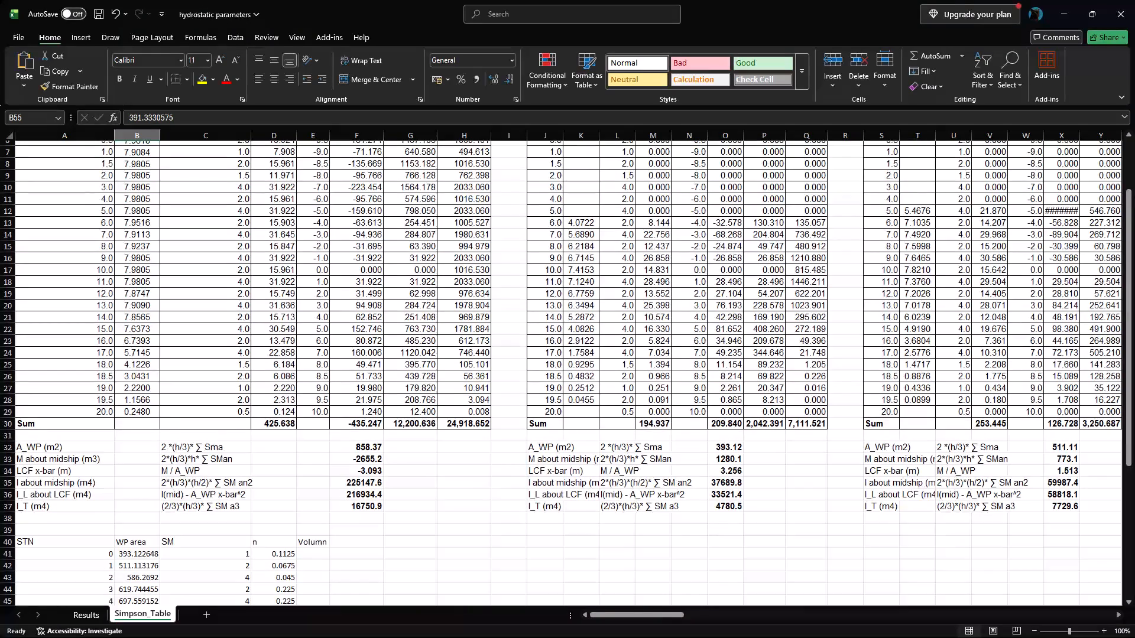
scroll(385, 337, "up", 1)
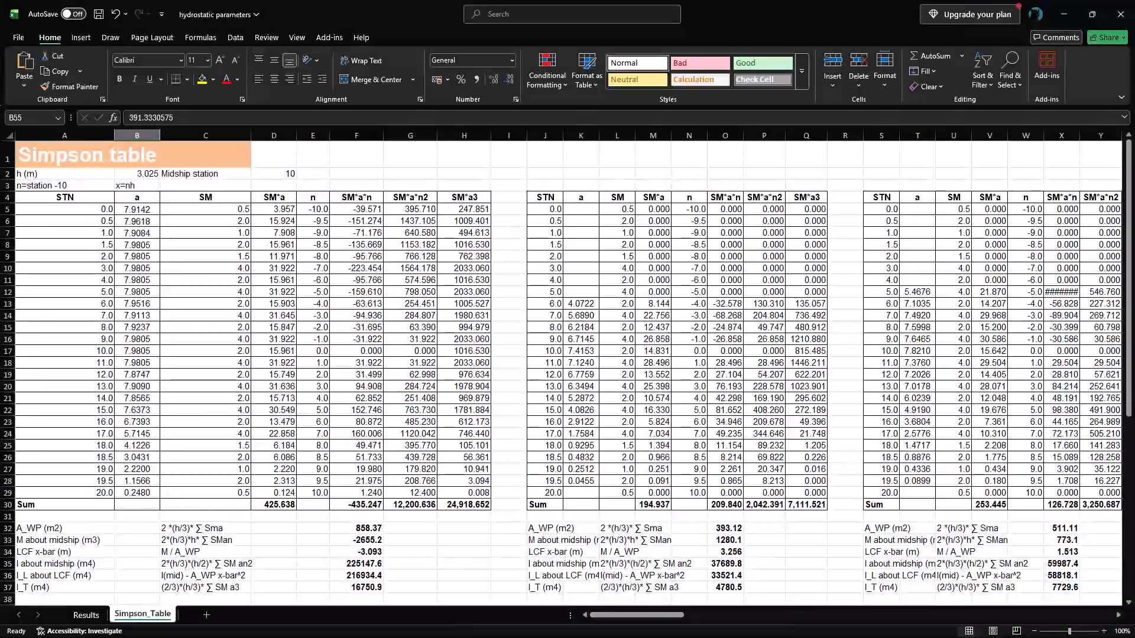
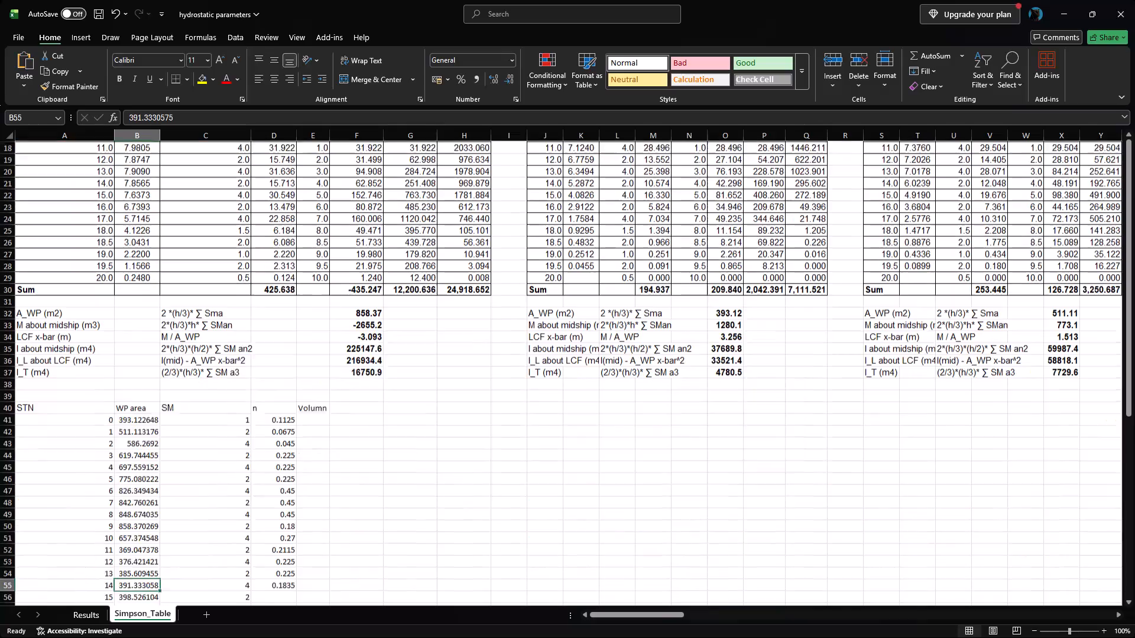
Select the empty cell D58 directly below the n column of the integration table.
scroll(565, 379, "right", 1)
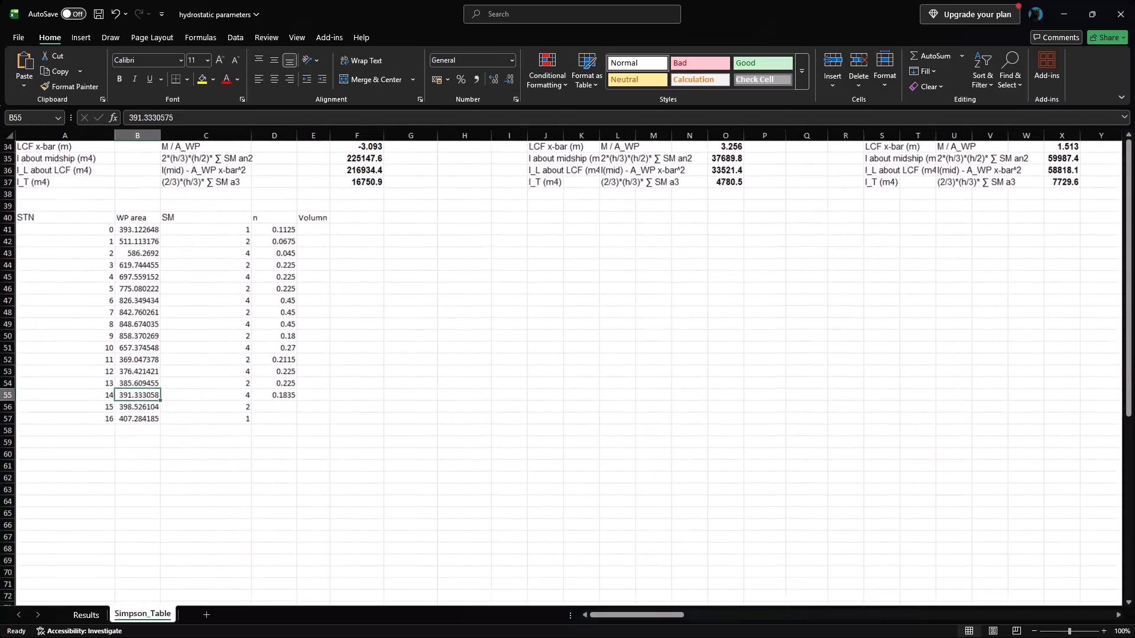
scroll(565, 379, "right", 2)
left_click(266, 425)
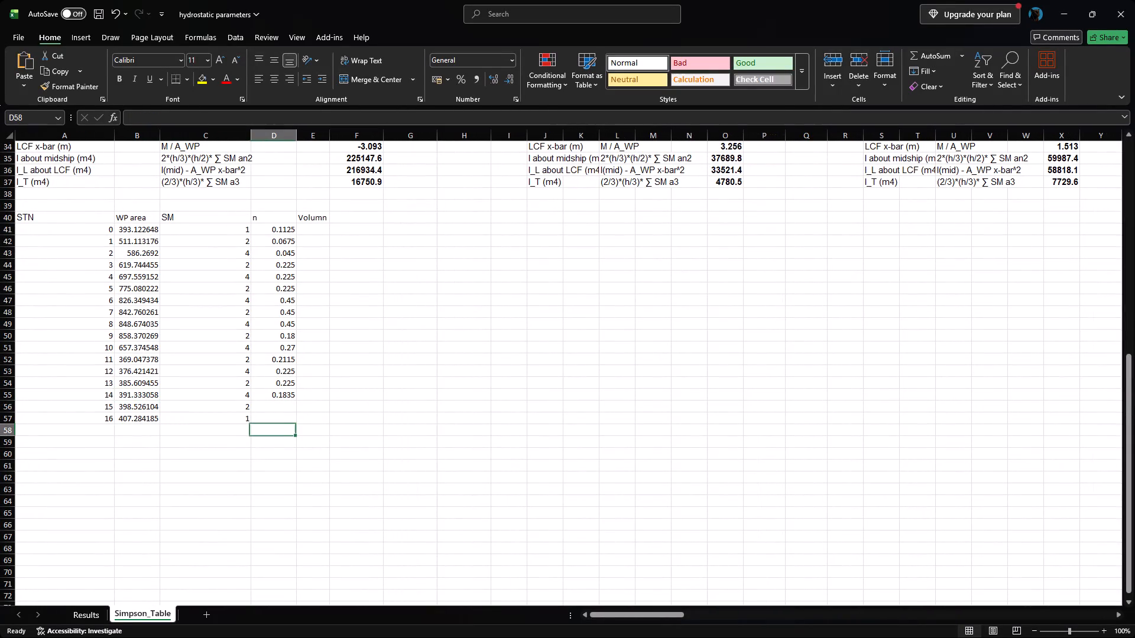
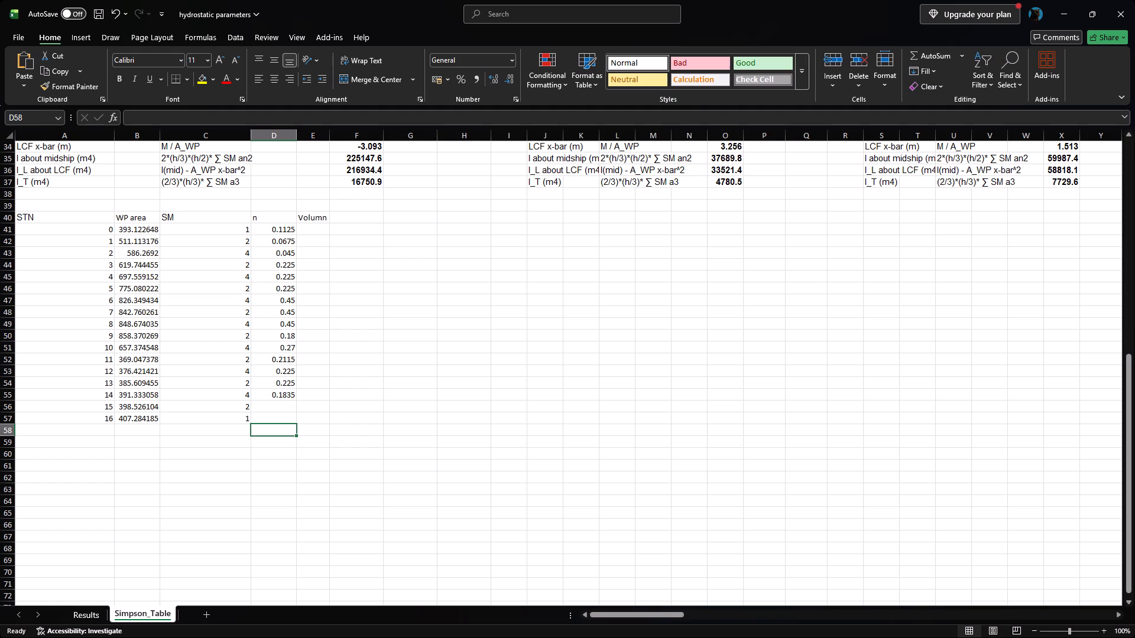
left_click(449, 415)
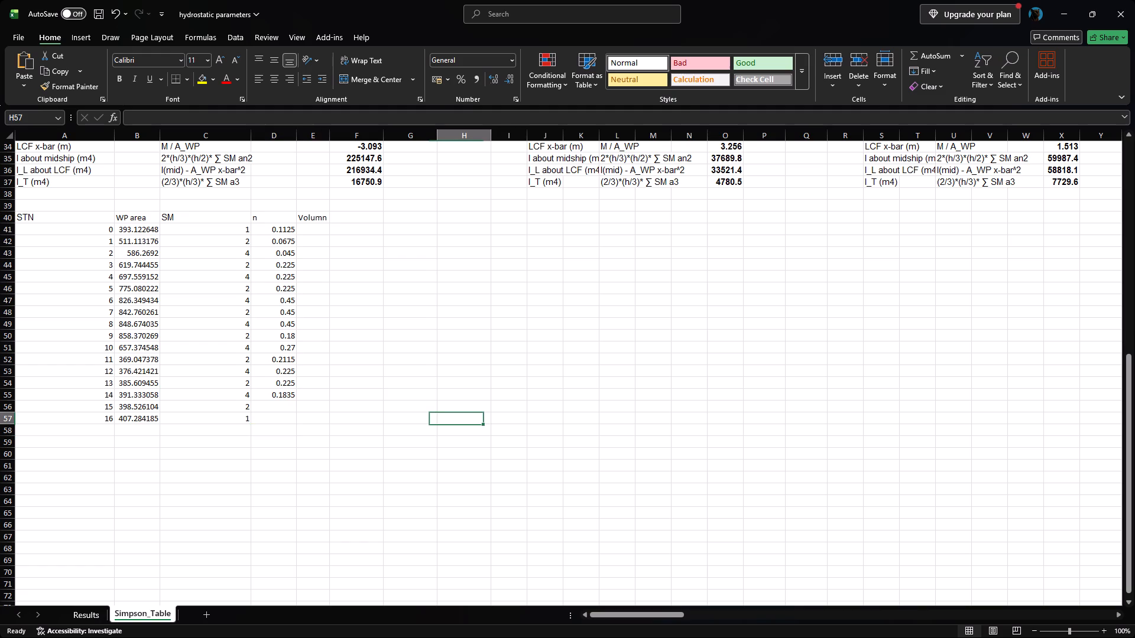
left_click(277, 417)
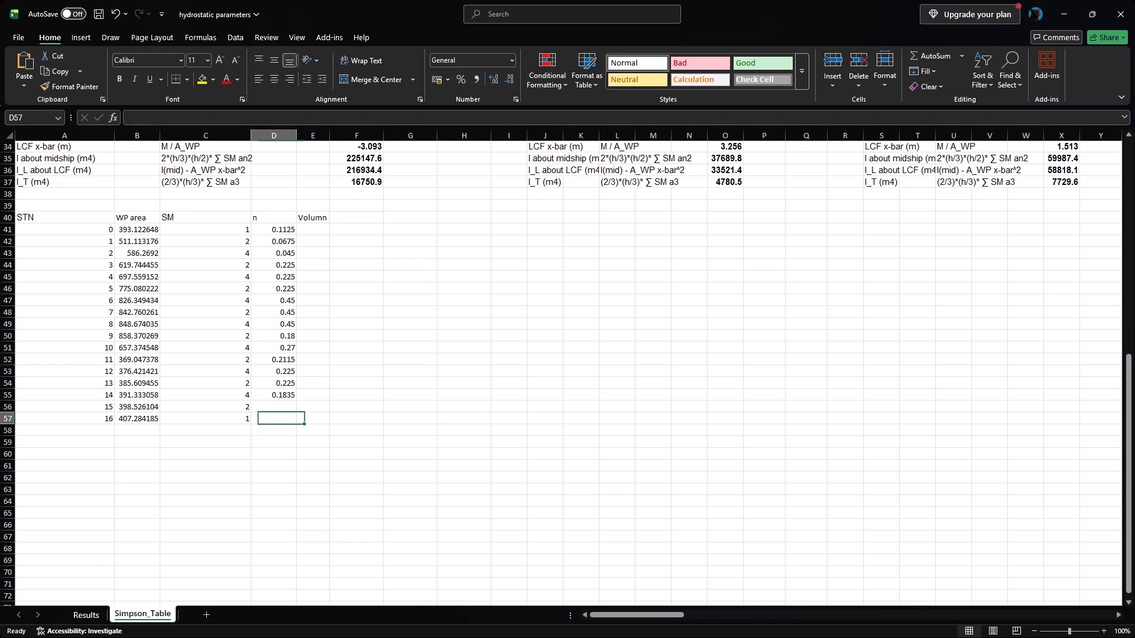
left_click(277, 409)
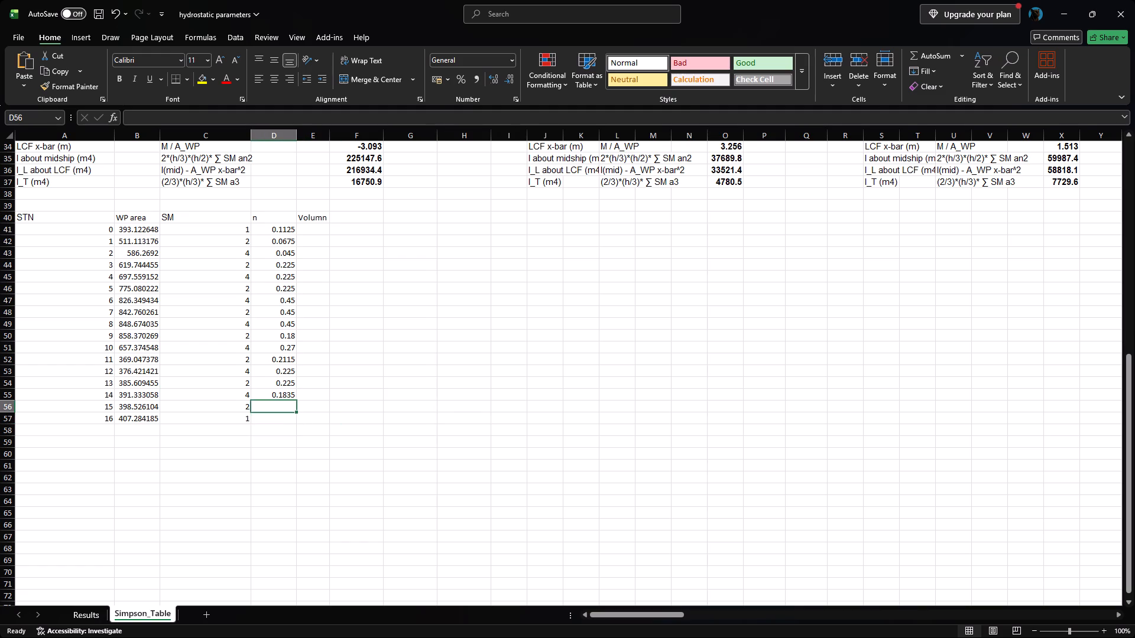
Inspect the A_WP formula in cell F32 of the first waterplane table, above the integration table.
scroll(383, 341, "up", 4)
scroll(383, 341, "down", 1)
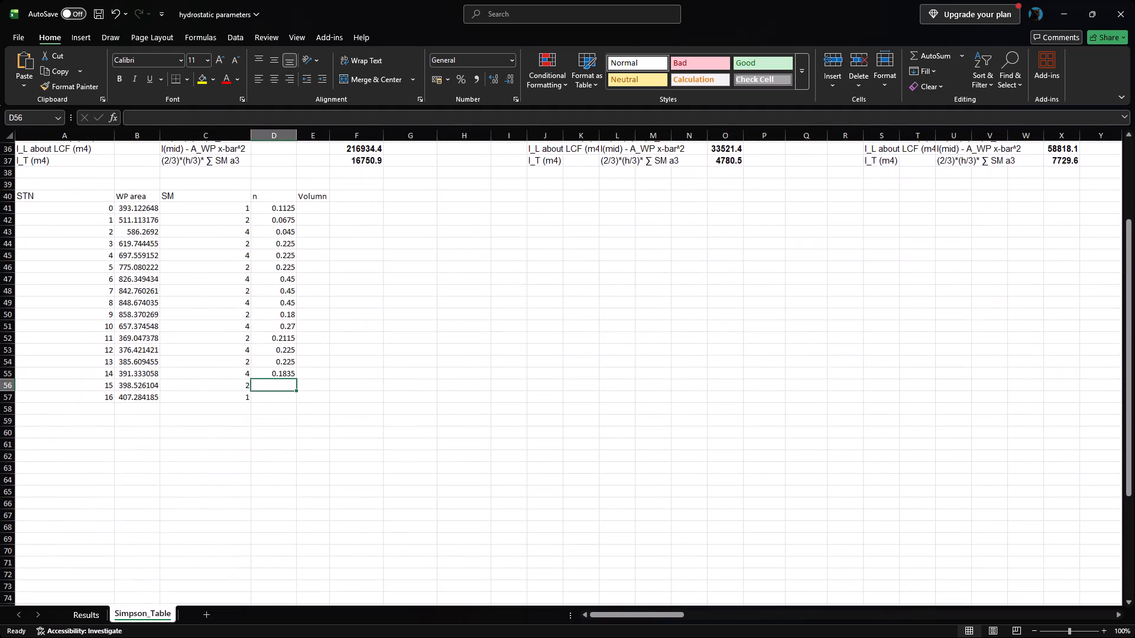
scroll(383, 341, "down", 1)
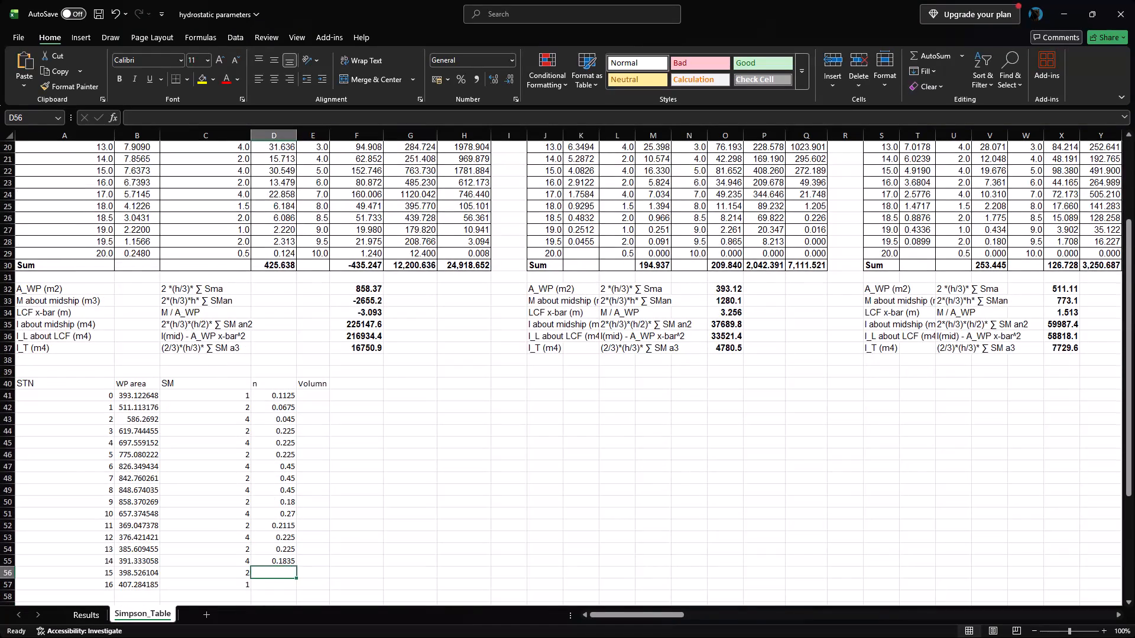
left_click(375, 288)
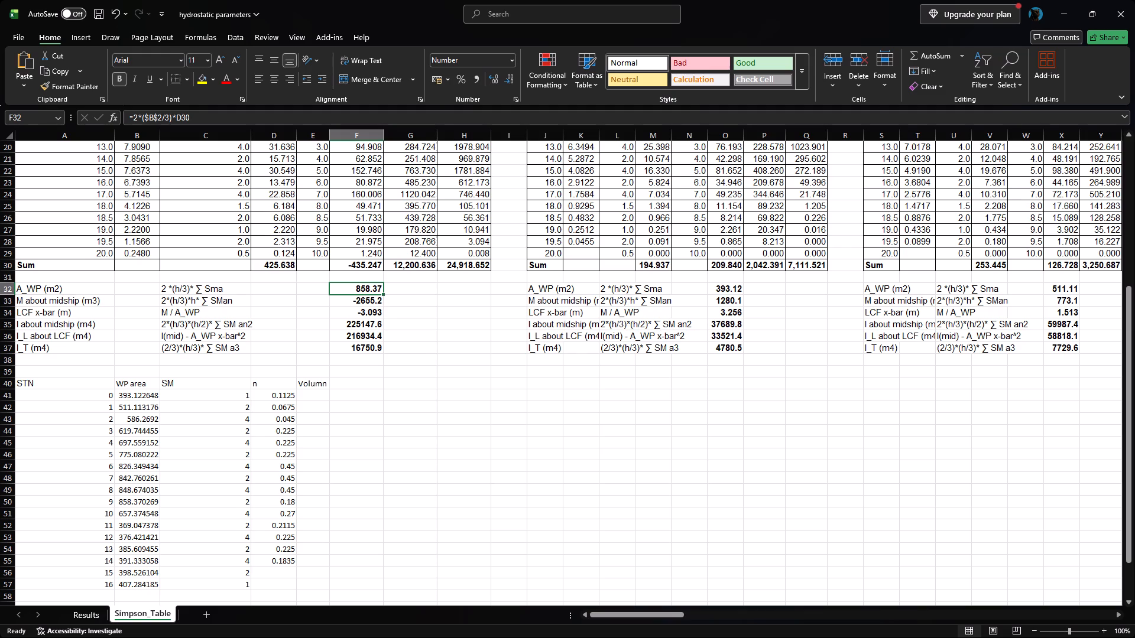
left_click(453, 501)
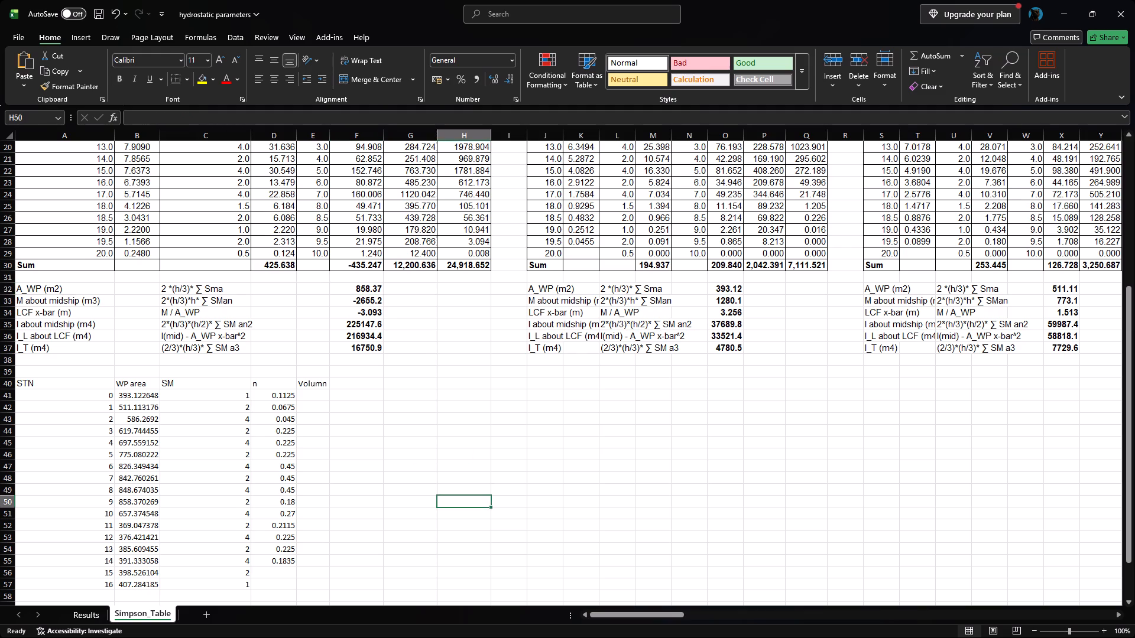